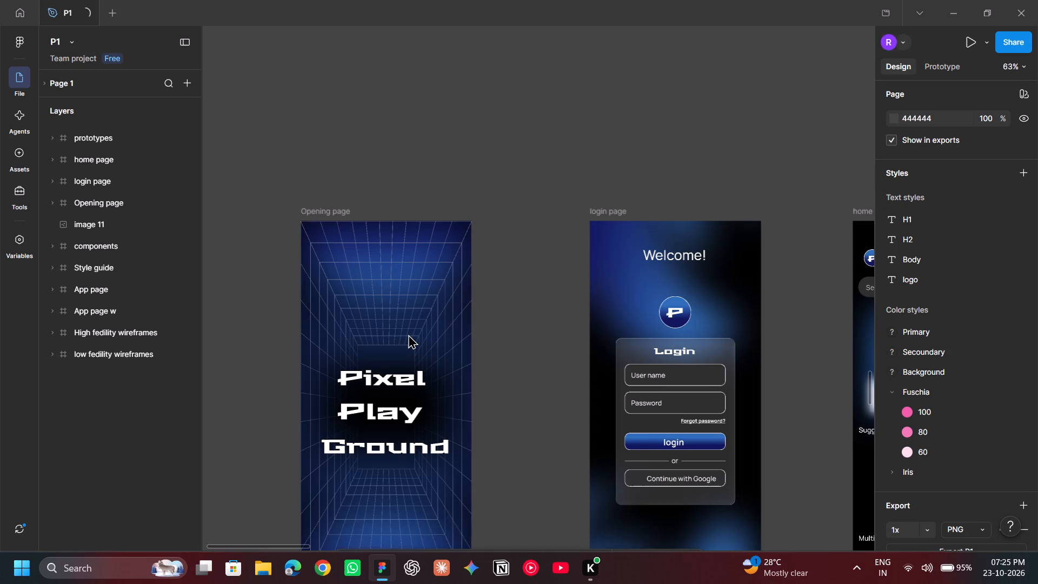
Examine the opening, login and home page designs, including the home page's search bar and game sections.
{"action": "scroll", "coordinate": [408, 334], "scroll_direction": "down", "scroll_amount": 2}
{"action": "scroll", "coordinate": [408, 334], "scroll_direction": "left", "scroll_amount": 1}
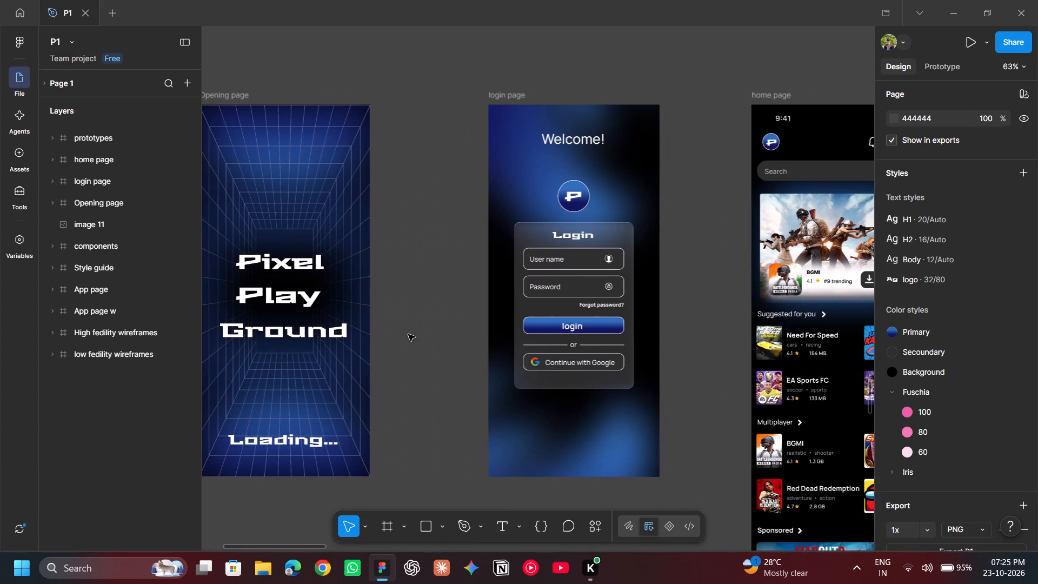
{"action": "scroll", "coordinate": [408, 334], "scroll_direction": "left", "scroll_amount": 2}
{"action": "scroll", "coordinate": [408, 334], "scroll_direction": "right", "scroll_amount": 1}
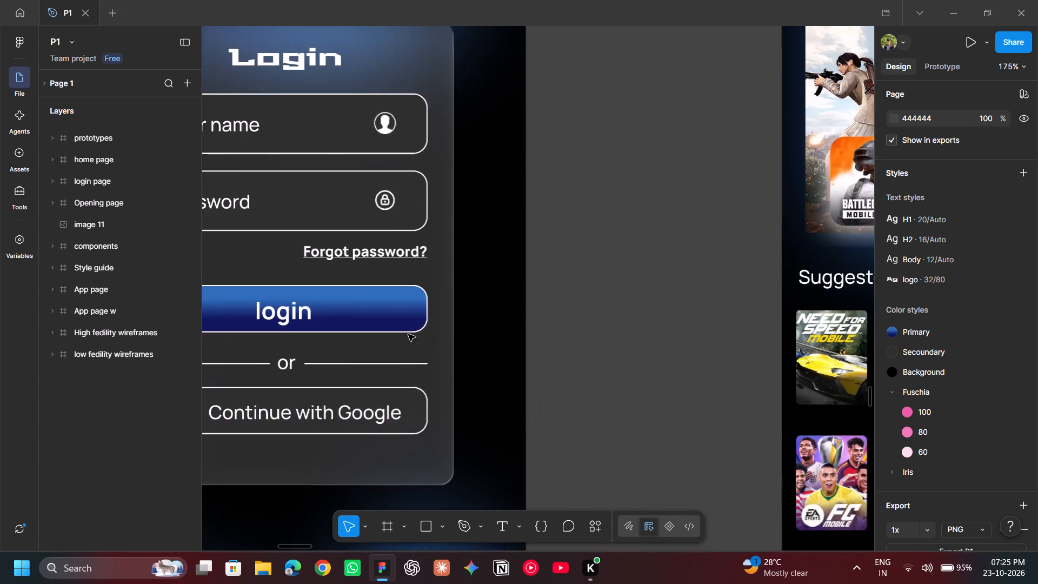
{"action": "scroll", "coordinate": [408, 334], "scroll_direction": "up", "scroll_amount": 2}
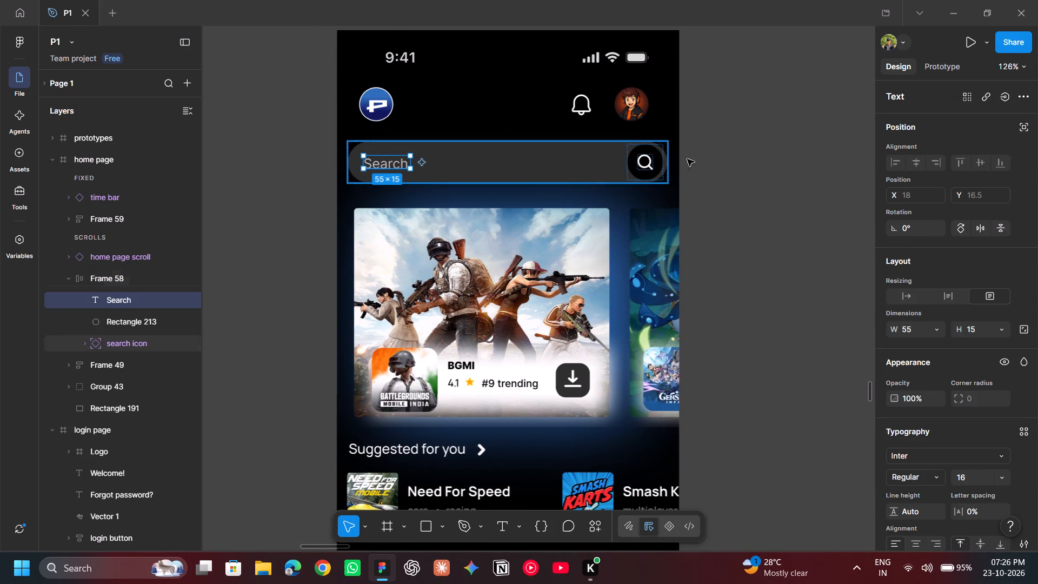
{"action": "left_click", "coordinate": [707, 157]}
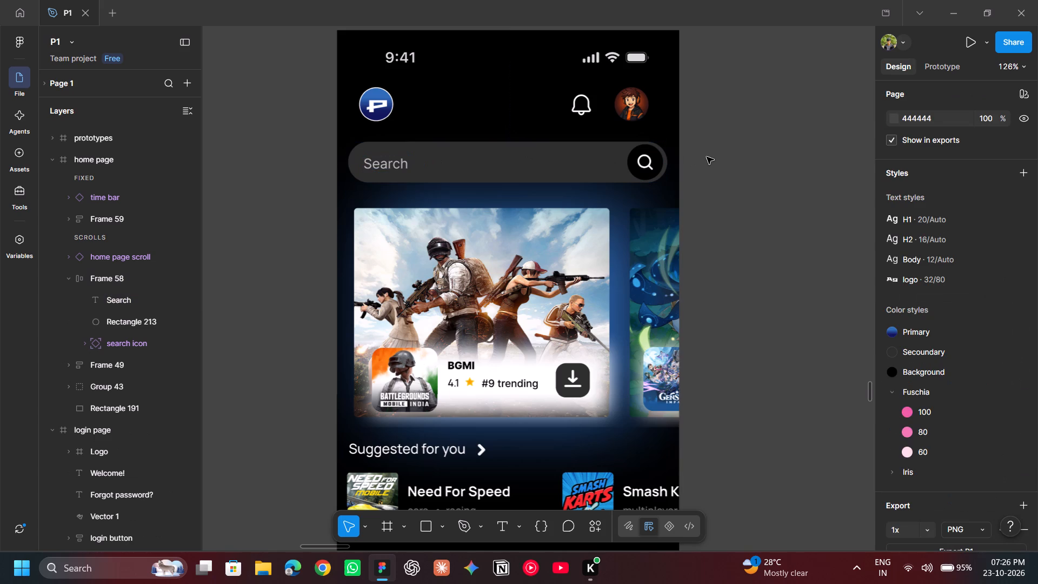
{"action": "scroll", "coordinate": [707, 157], "scroll_direction": "down", "scroll_amount": 1}
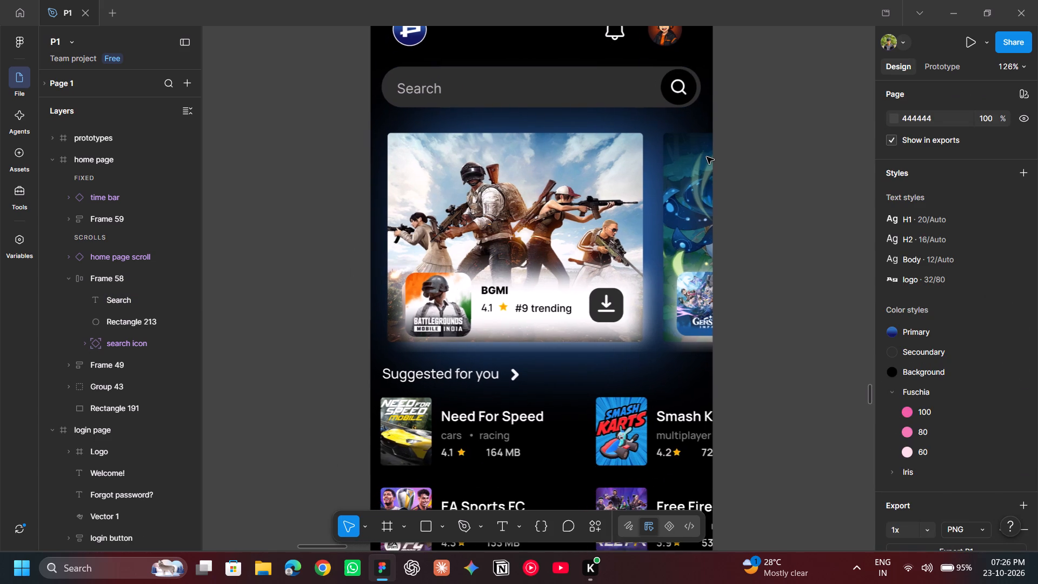
{"action": "scroll", "coordinate": [707, 157], "scroll_direction": "down", "scroll_amount": 1}
{"action": "scroll", "coordinate": [707, 157], "scroll_direction": "right", "scroll_amount": 5}
{"action": "scroll", "coordinate": [707, 157], "scroll_direction": "down", "scroll_amount": 1}
{"action": "scroll", "coordinate": [707, 157], "scroll_direction": "up", "scroll_amount": 1}
{"action": "double_click", "coordinate": [463, 101]}
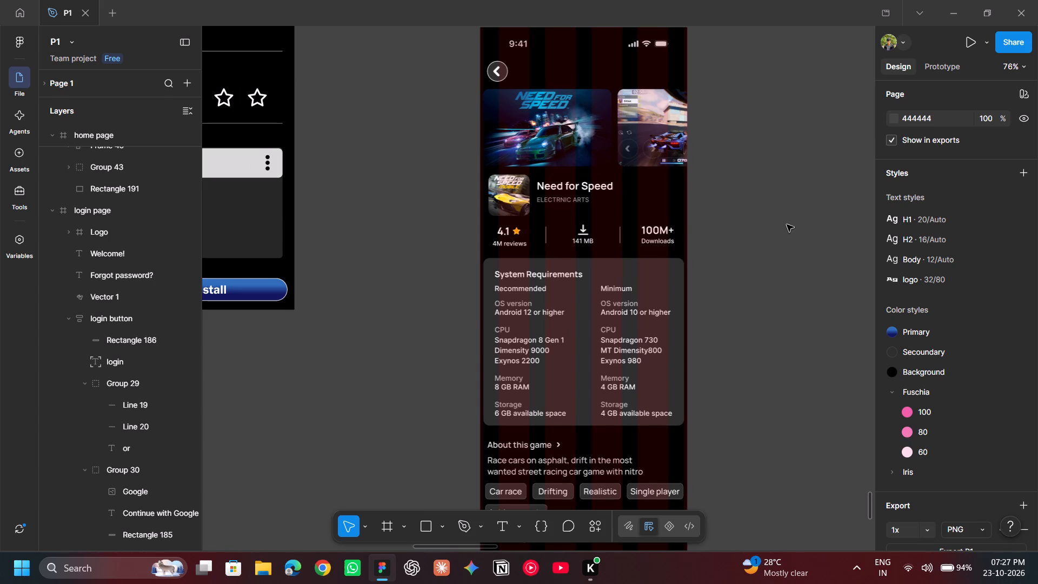
Set the column width of the App page frame's six-column layout guide to 37.
{"action": "scroll", "coordinate": [594, 170], "scroll_direction": "up", "scroll_amount": 1}
{"action": "left_click", "coordinate": [525, 137]}
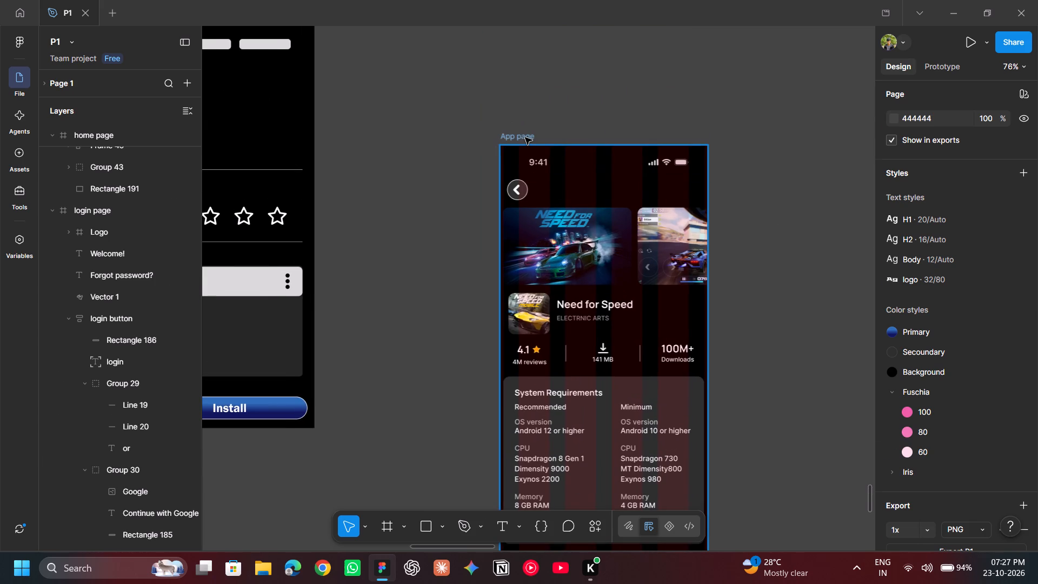
{"action": "scroll", "coordinate": [983, 380], "scroll_direction": "down", "scroll_amount": 5}
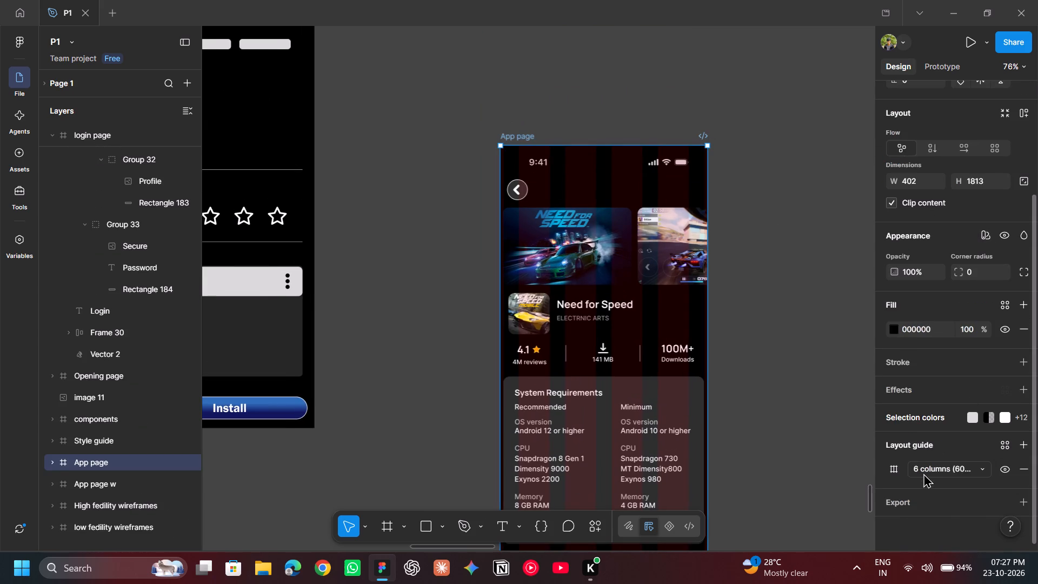
{"action": "left_click", "coordinate": [895, 472]}
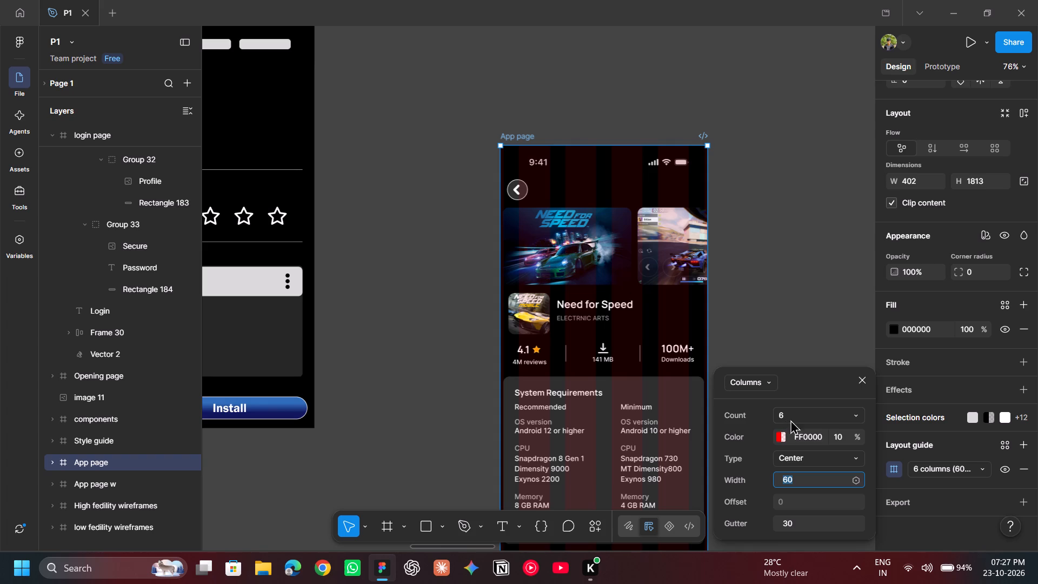
{"action": "left_click_drag", "start_coordinate": [780, 480], "coordinate": [517, 288]}
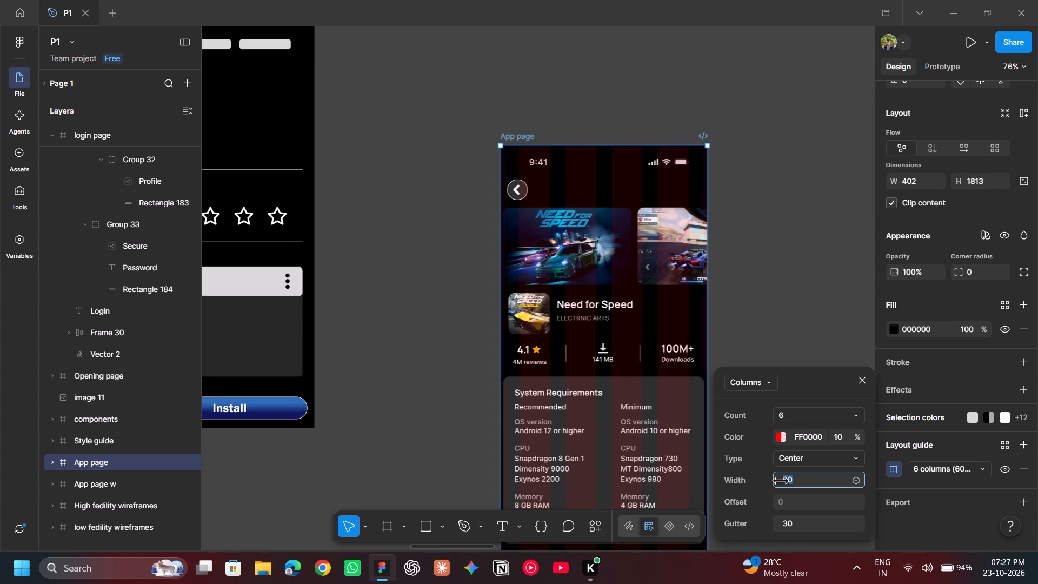
{"action": "left_click_drag", "start_coordinate": [517, 288], "coordinate": [482, 297]}
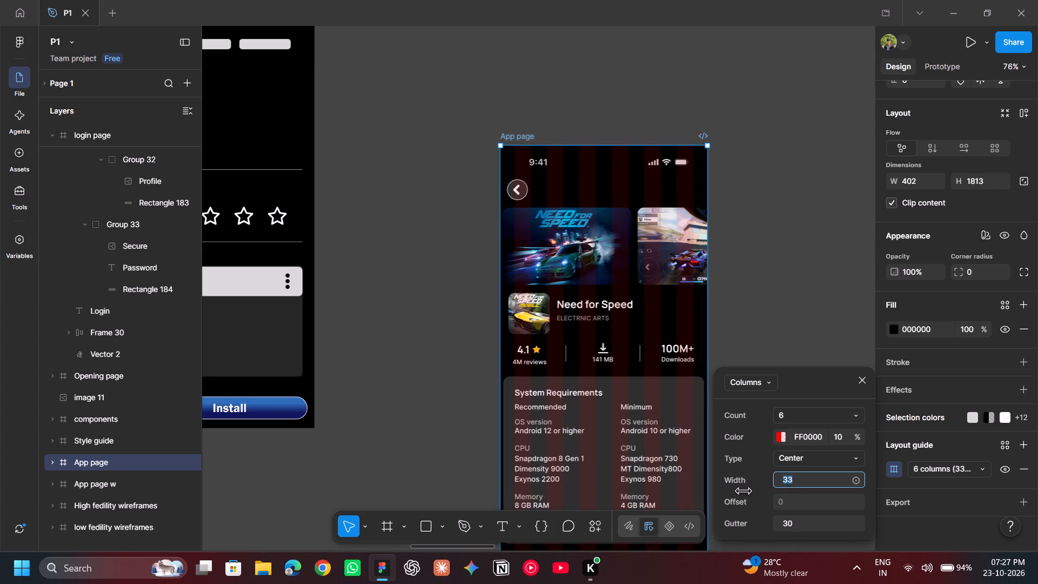
{"action": "left_click_drag", "start_coordinate": [482, 297], "coordinate": [487, 297]}
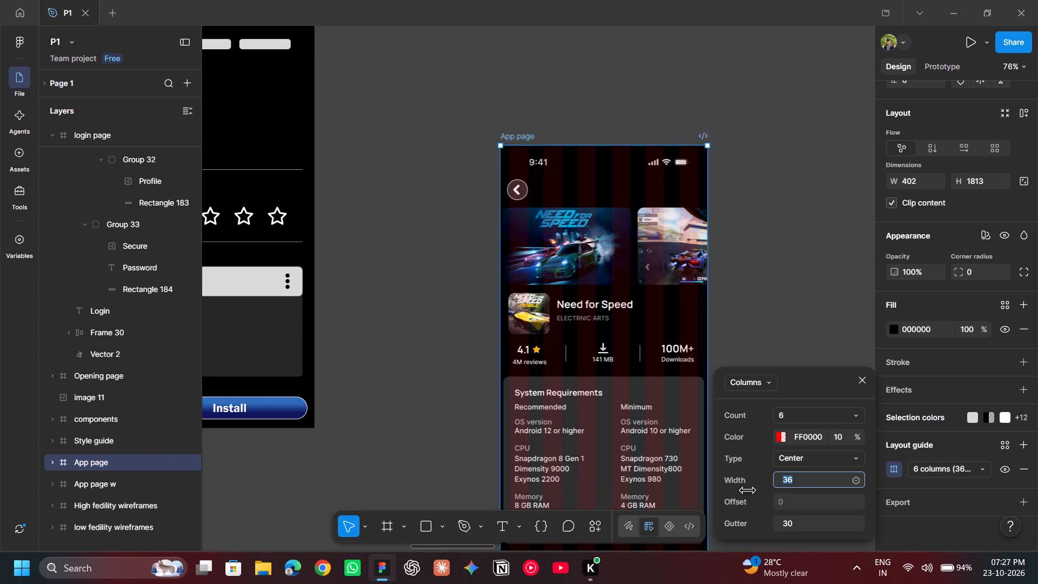
{"action": "left_click_drag", "start_coordinate": [487, 297], "coordinate": [488, 297]}
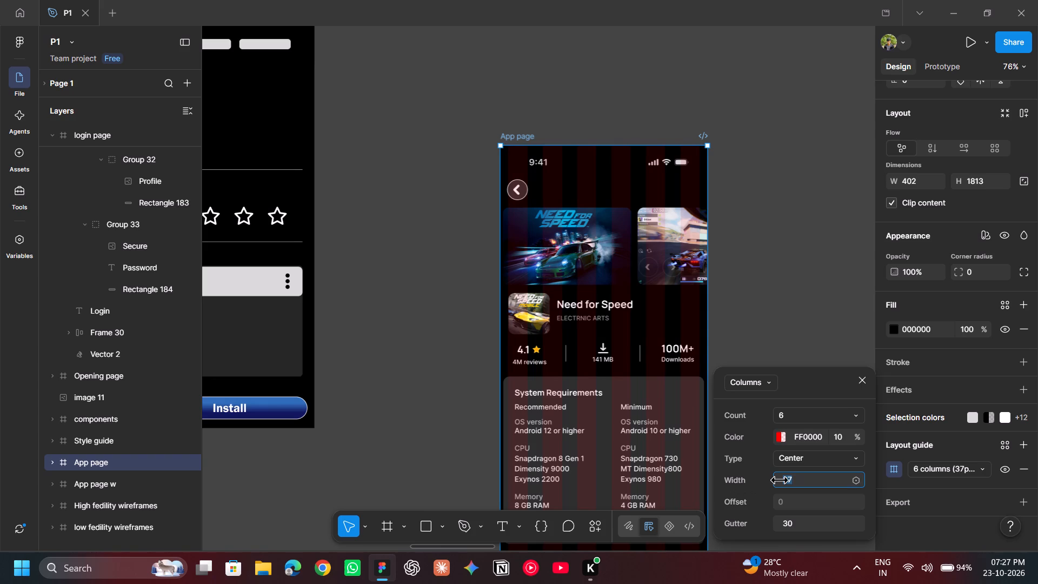
{"action": "left_click", "coordinate": [822, 284]}
Examine how the App page's game icon, stats row and System Requirements card line up with the column guide.
{"action": "scroll", "coordinate": [822, 284], "scroll_direction": "down", "scroll_amount": 3}
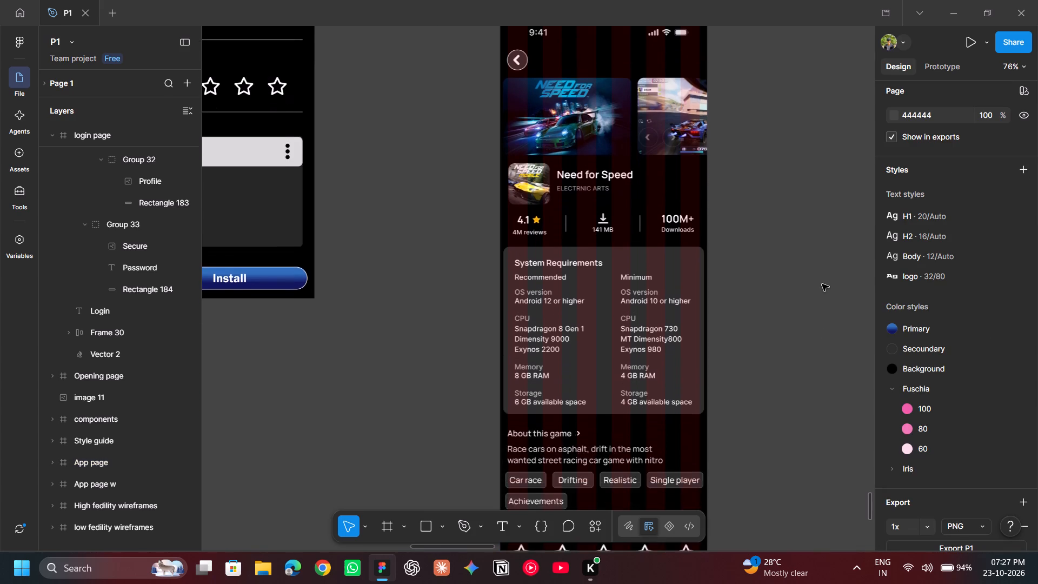
{"action": "scroll", "coordinate": [822, 284], "scroll_direction": "right", "scroll_amount": 2}
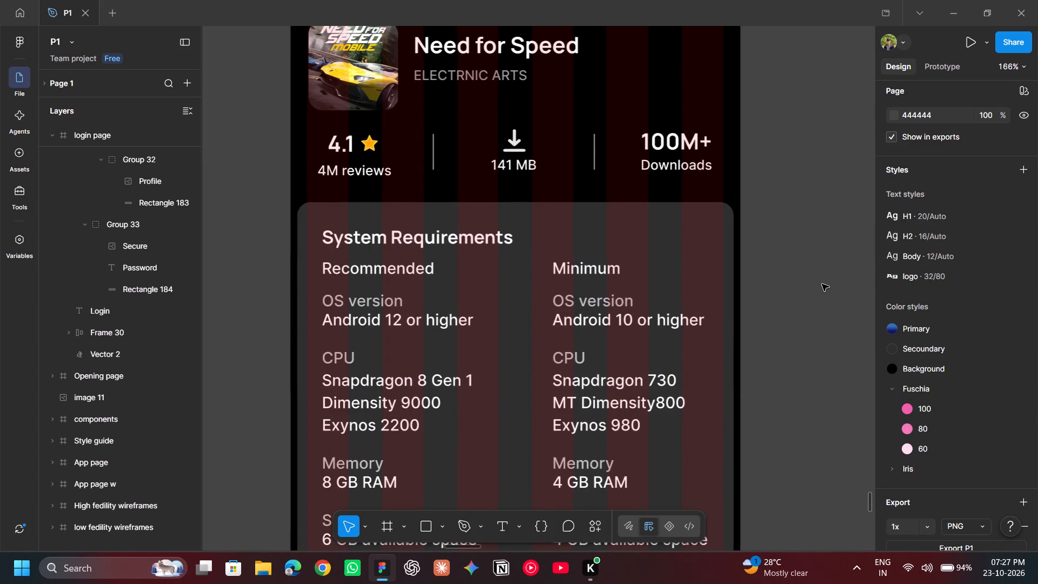
{"action": "scroll", "coordinate": [822, 284], "scroll_direction": "up", "scroll_amount": 2}
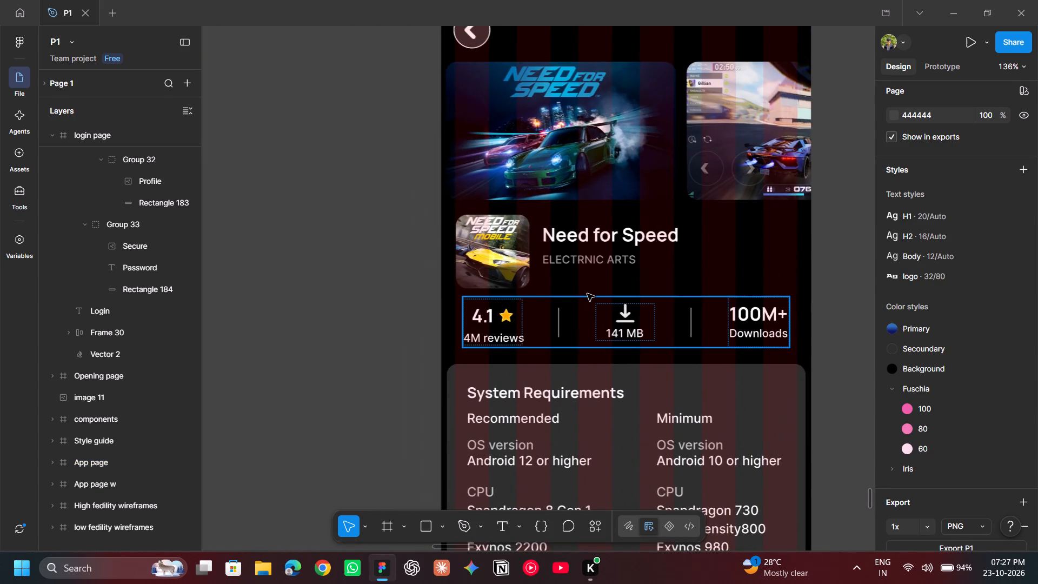
{"action": "scroll", "coordinate": [587, 294], "scroll_direction": "right", "scroll_amount": 4}
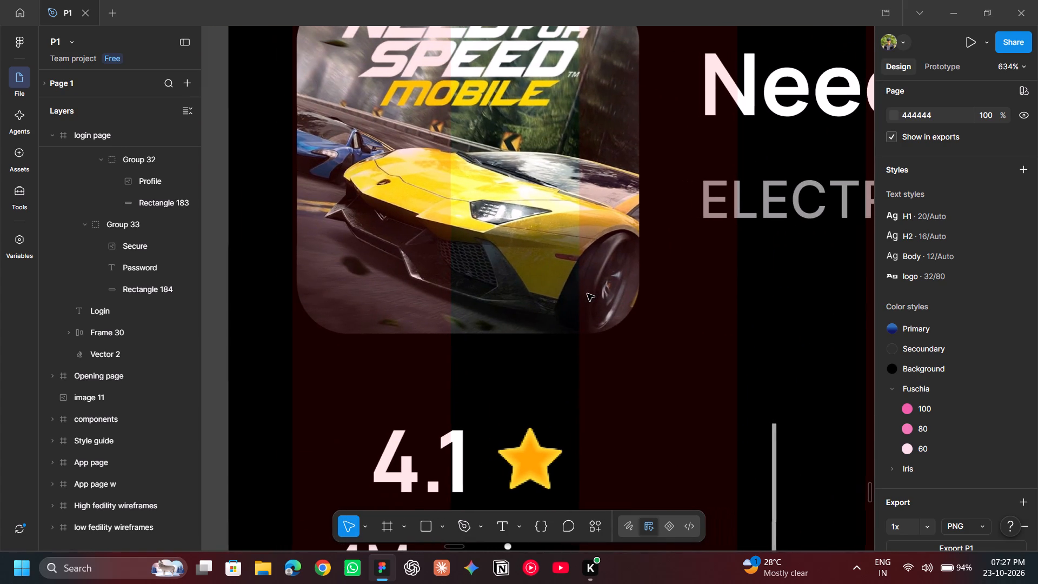
{"action": "scroll", "coordinate": [587, 294], "scroll_direction": "right", "scroll_amount": 2}
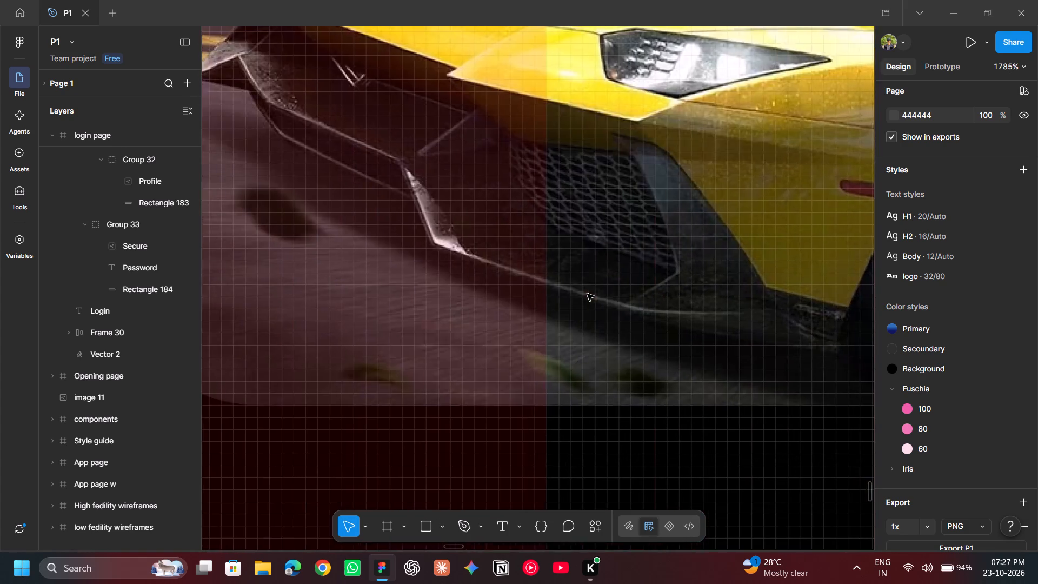
{"action": "scroll", "coordinate": [587, 294], "scroll_direction": "right", "scroll_amount": 4}
{"action": "scroll", "coordinate": [587, 294], "scroll_direction": "left", "scroll_amount": 2}
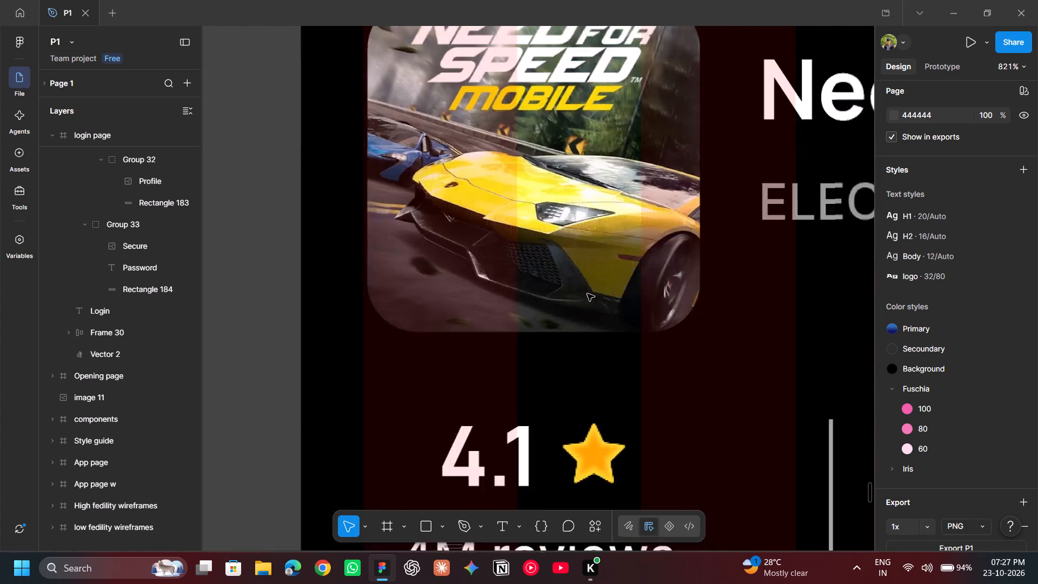
{"action": "scroll", "coordinate": [587, 294], "scroll_direction": "down", "scroll_amount": 4}
{"action": "scroll", "coordinate": [587, 294], "scroll_direction": "left", "scroll_amount": 1}
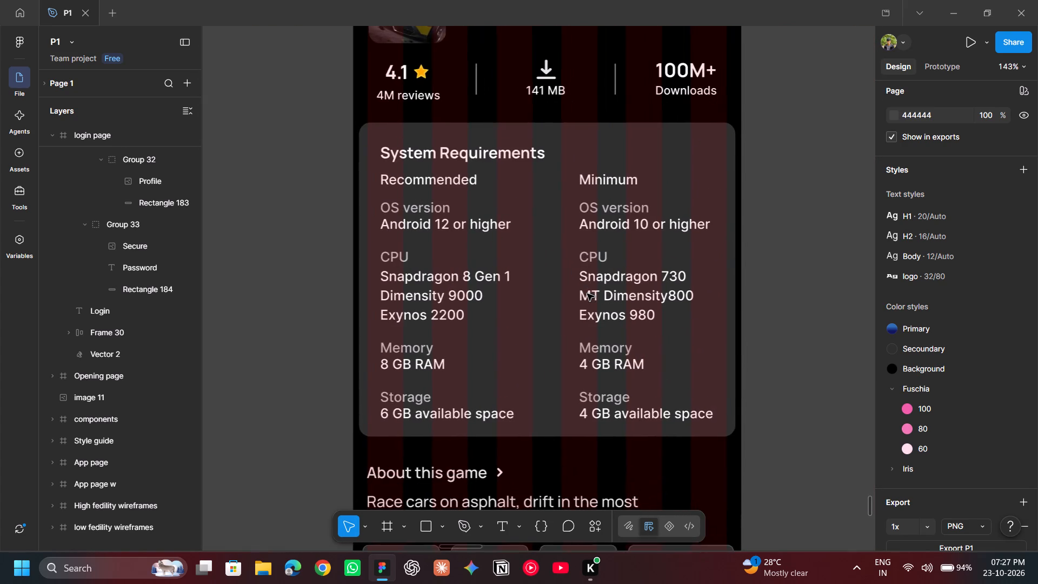
{"action": "scroll", "coordinate": [587, 294], "scroll_direction": "left", "scroll_amount": 2}
{"action": "left_click", "coordinate": [492, 282]}
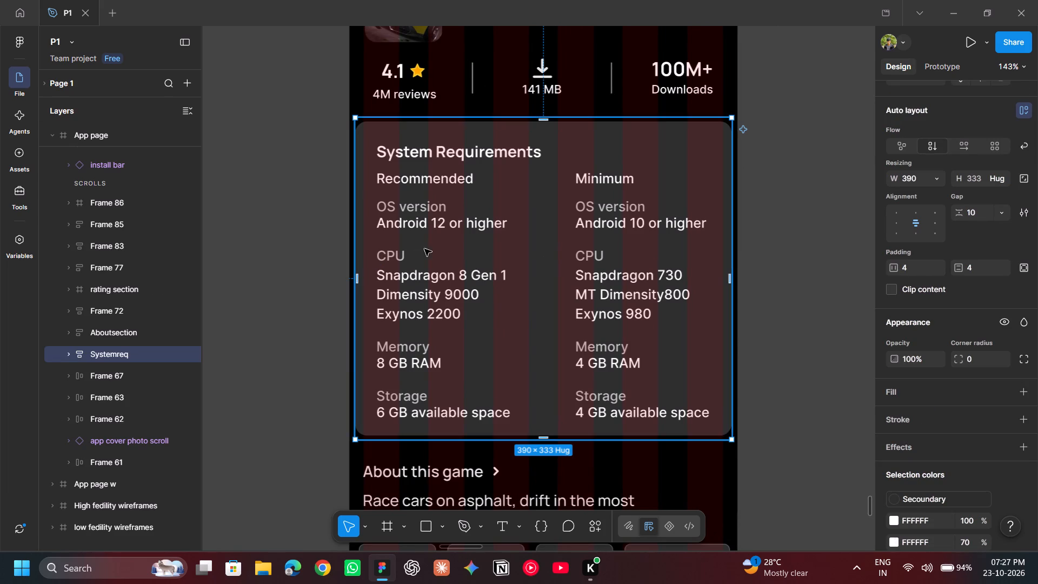
{"action": "left_click", "coordinate": [846, 209]}
Examine the text properties of the Need for Speed game title and the publisher name below it.
{"action": "scroll", "coordinate": [846, 209], "scroll_direction": "up", "scroll_amount": 1}
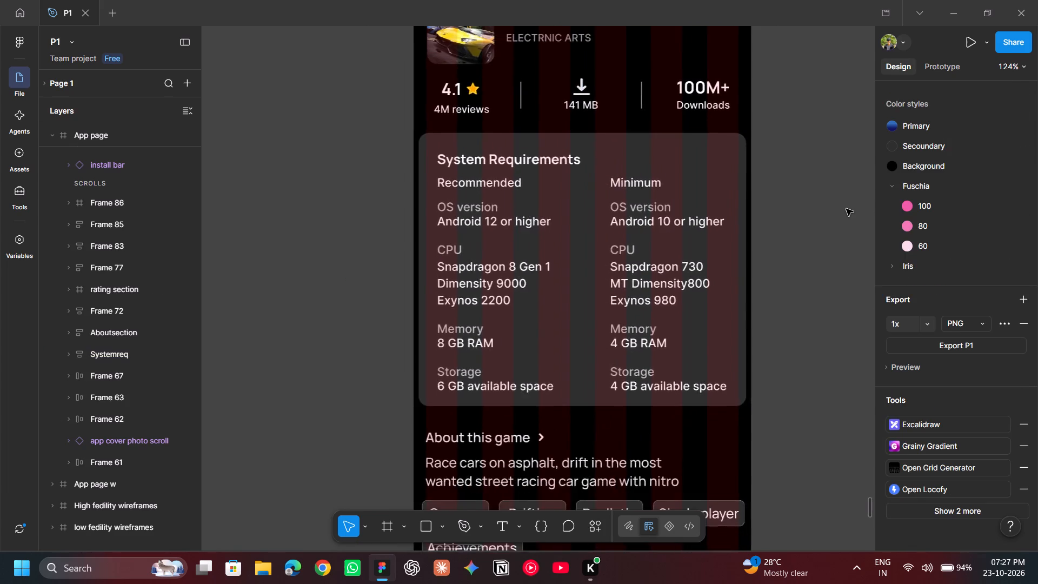
{"action": "scroll", "coordinate": [846, 209], "scroll_direction": "up", "scroll_amount": 1}
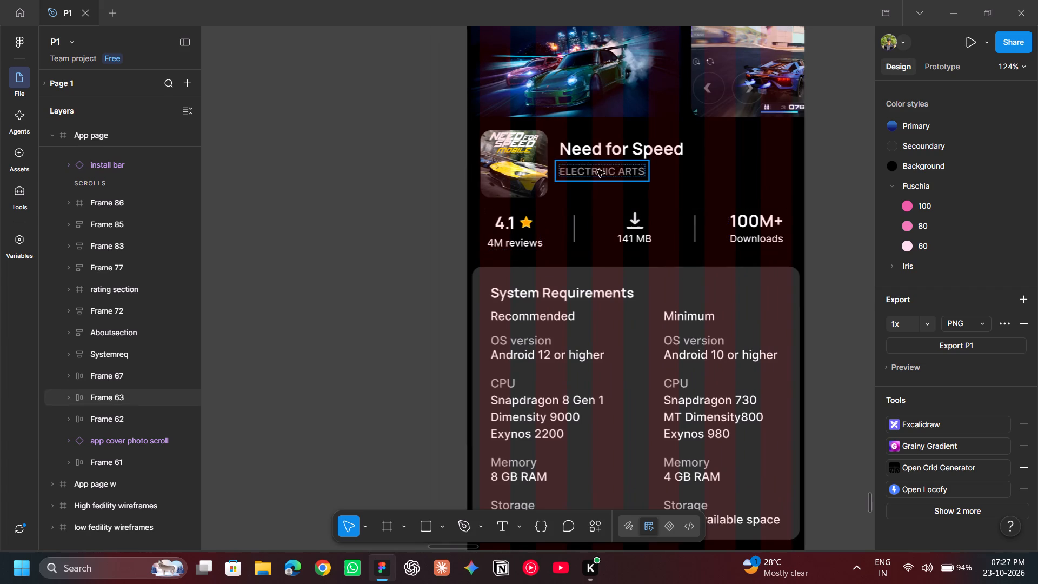
{"action": "left_click", "coordinate": [598, 151]}
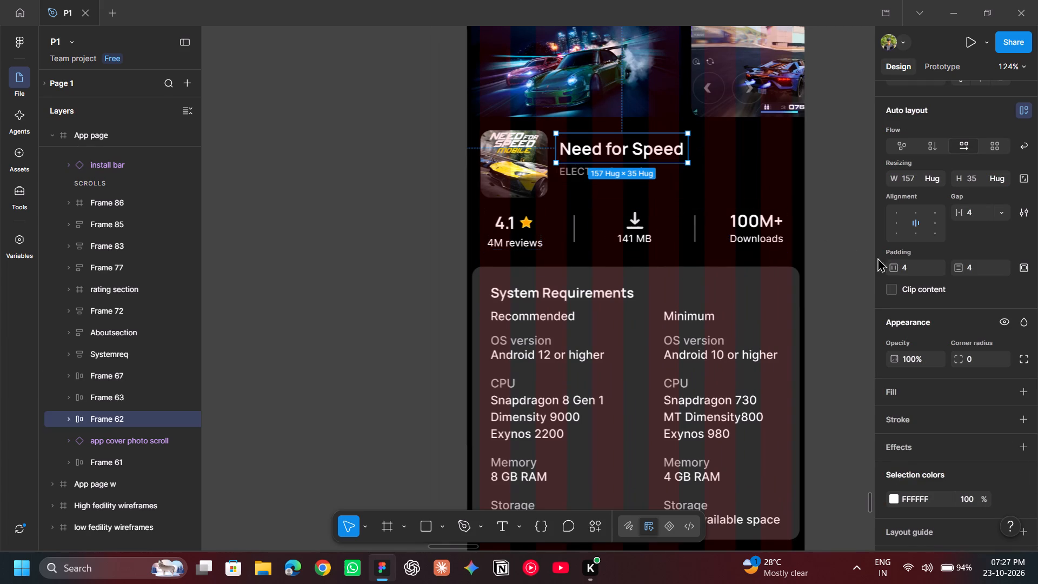
{"action": "scroll", "coordinate": [922, 305], "scroll_direction": "down", "scroll_amount": 2}
{"action": "scroll", "coordinate": [922, 305], "scroll_direction": "up", "scroll_amount": 4}
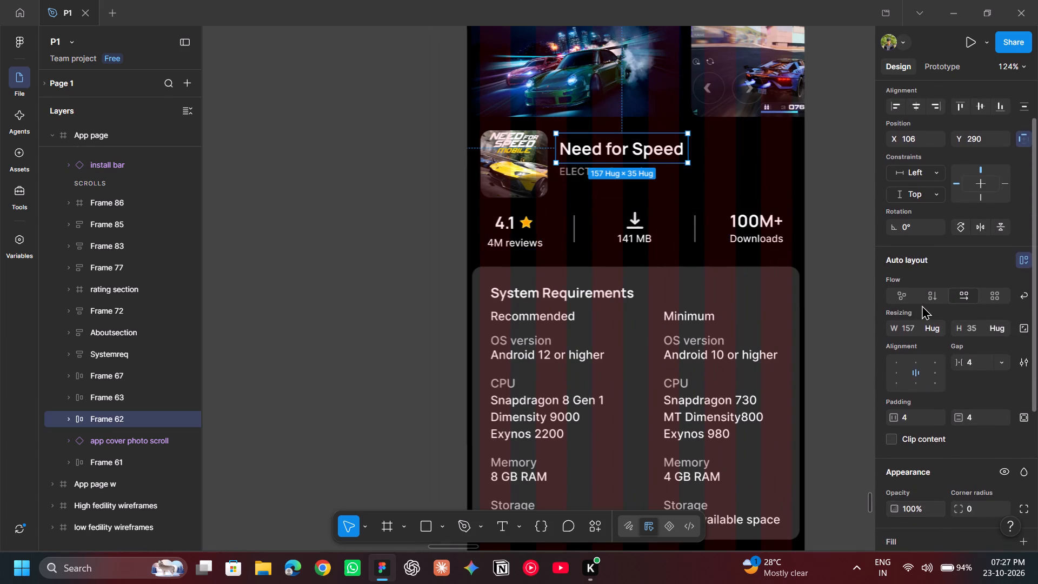
{"action": "scroll", "coordinate": [922, 305], "scroll_direction": "up", "scroll_amount": 3}
{"action": "double_click", "coordinate": [637, 145]}
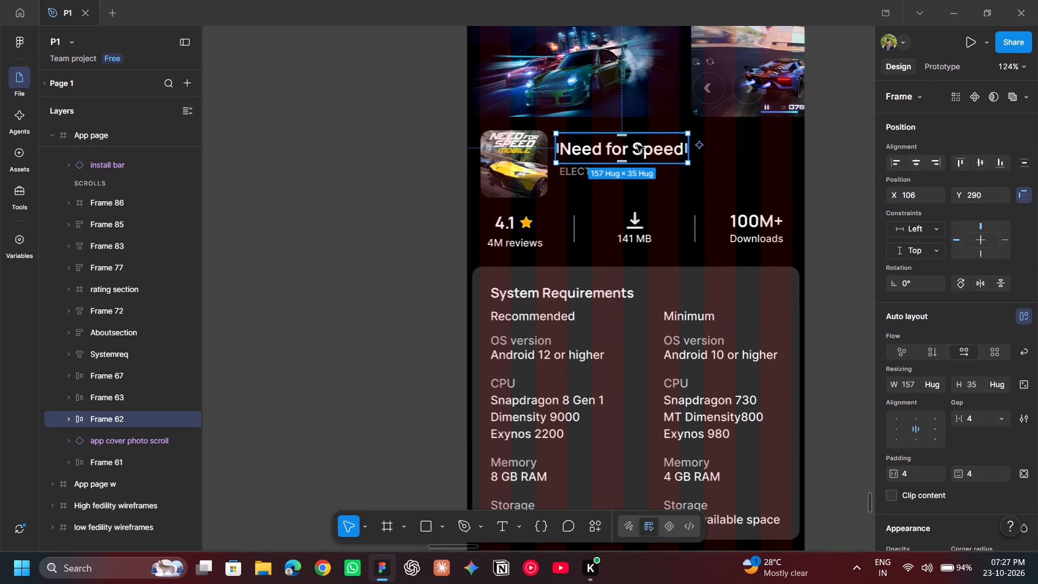
{"action": "double_click", "coordinate": [576, 173]}
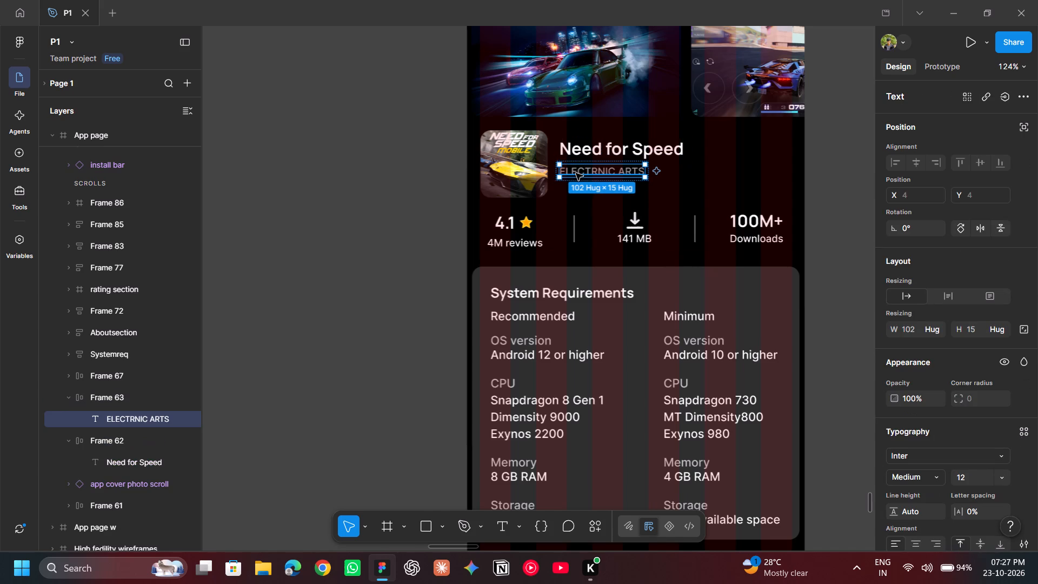
Examine the typography and sizes of the stats row's rating, review count, download icon and file size label.
{"action": "double_click", "coordinate": [502, 218]}
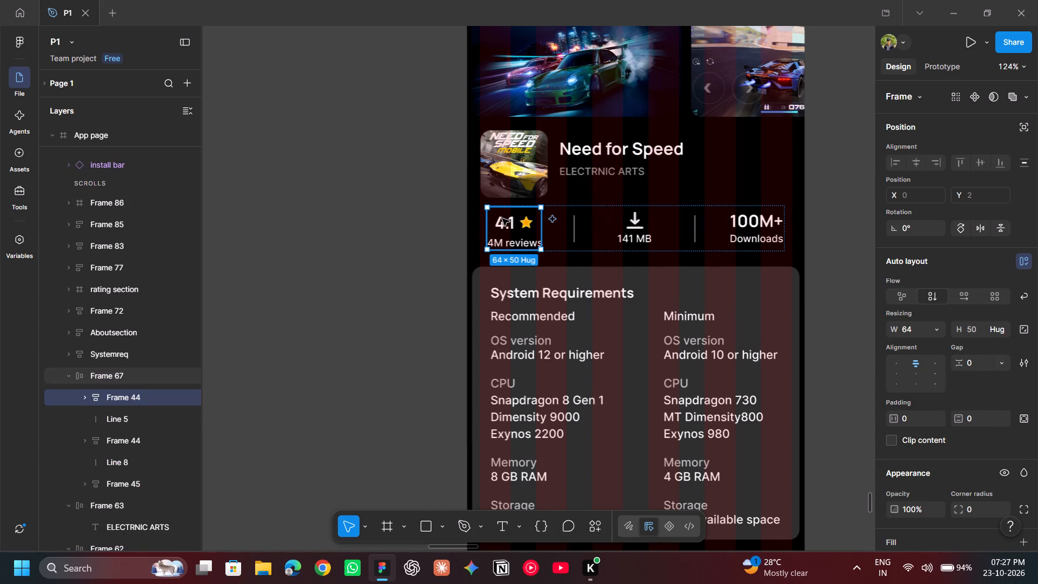
{"action": "double_click", "coordinate": [508, 225]}
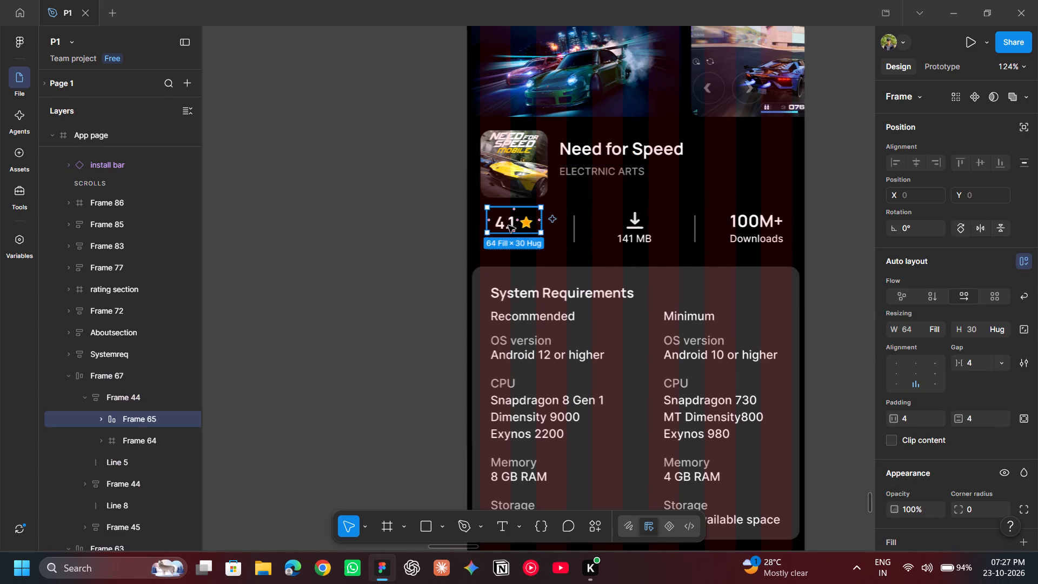
{"action": "scroll", "coordinate": [934, 344], "scroll_direction": "down", "scroll_amount": 3}
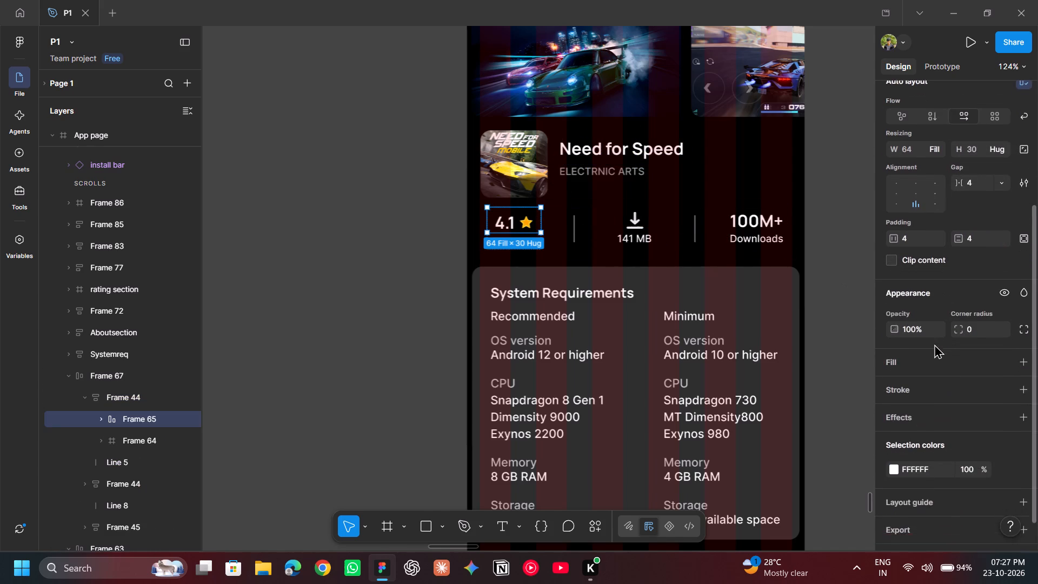
{"action": "scroll", "coordinate": [934, 344], "scroll_direction": "down", "scroll_amount": 1}
{"action": "double_click", "coordinate": [502, 228]}
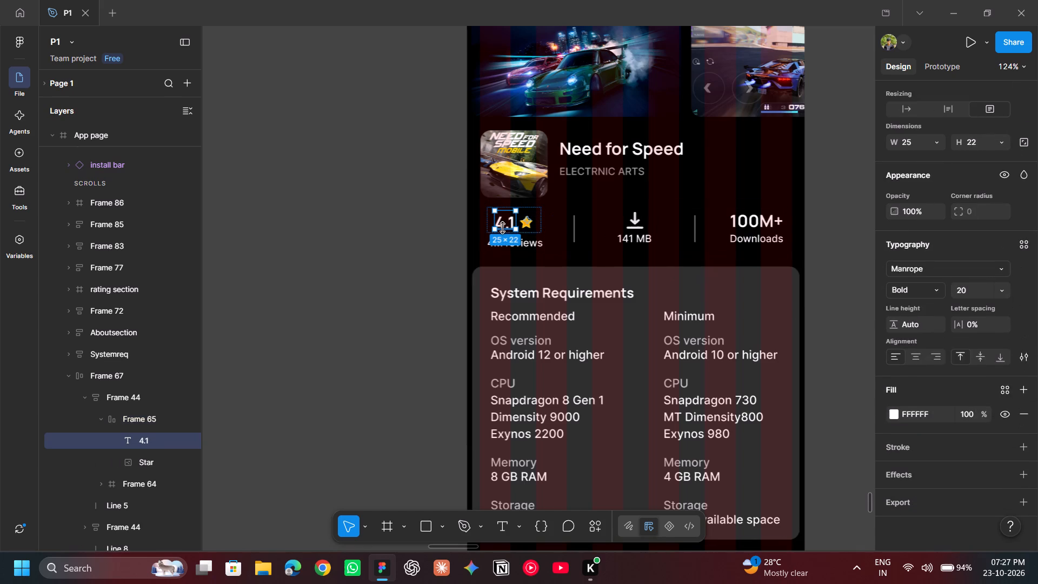
{"action": "left_click", "coordinate": [529, 238]}
{"action": "double_click", "coordinate": [525, 242]}
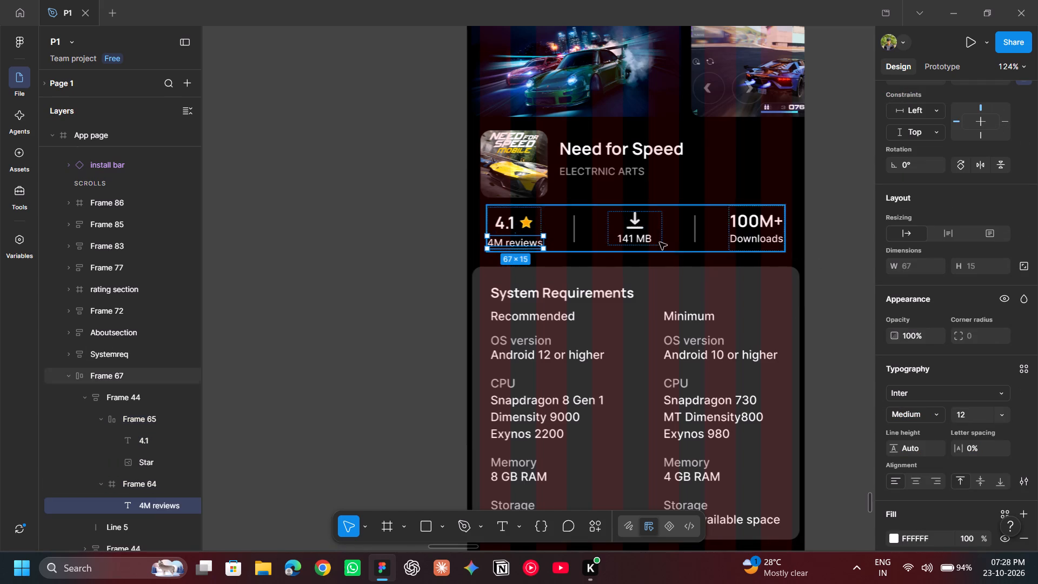
{"action": "double_click", "coordinate": [636, 222]}
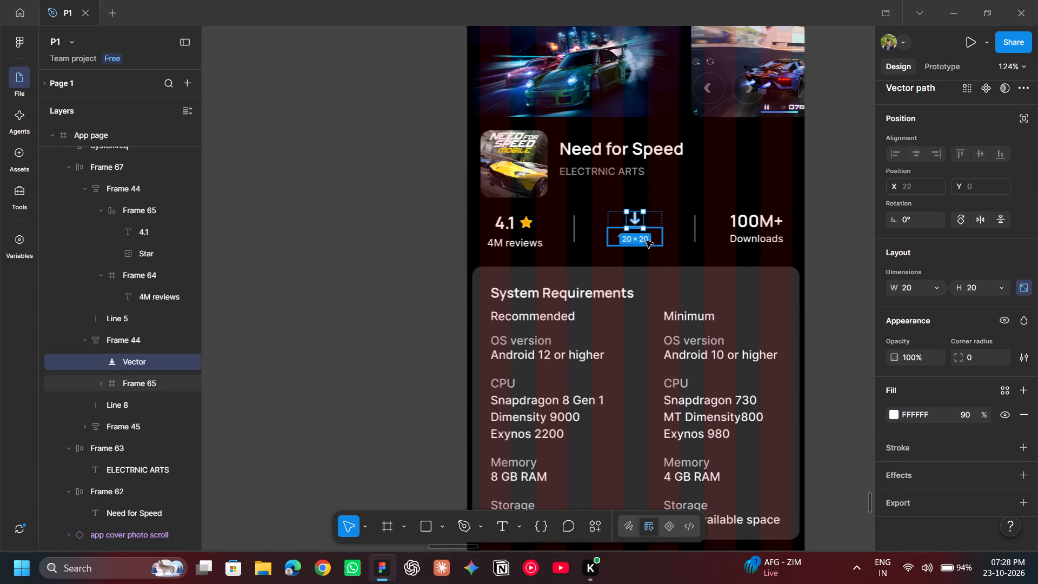
{"action": "left_click", "coordinate": [646, 238]}
{"action": "double_click", "coordinate": [640, 239]}
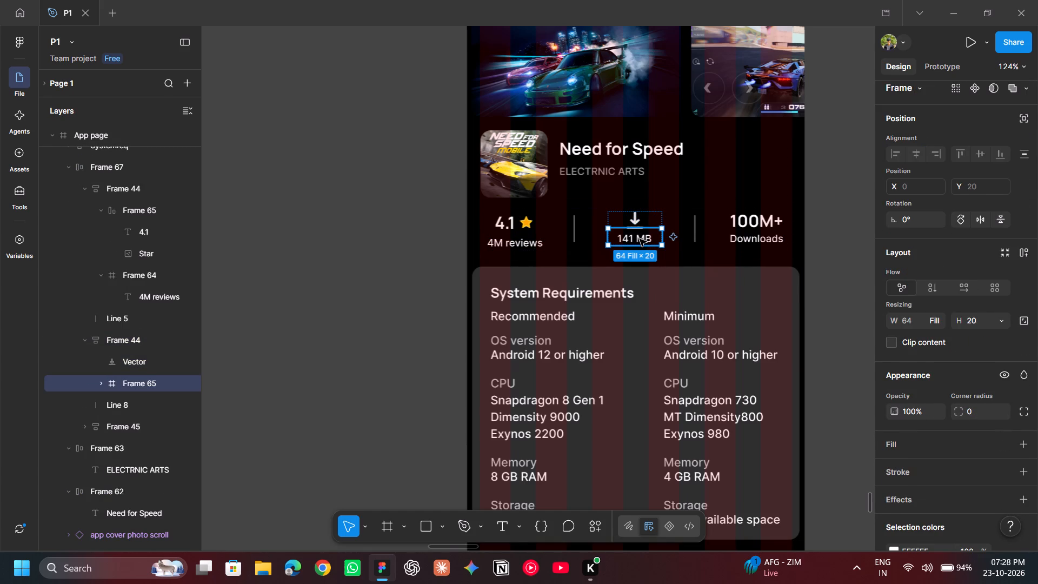
{"action": "left_click", "coordinate": [410, 221]}
Examine the typography of the System Requirements heading and compare it with the Recommended subheading.
{"action": "left_click", "coordinate": [525, 286]}
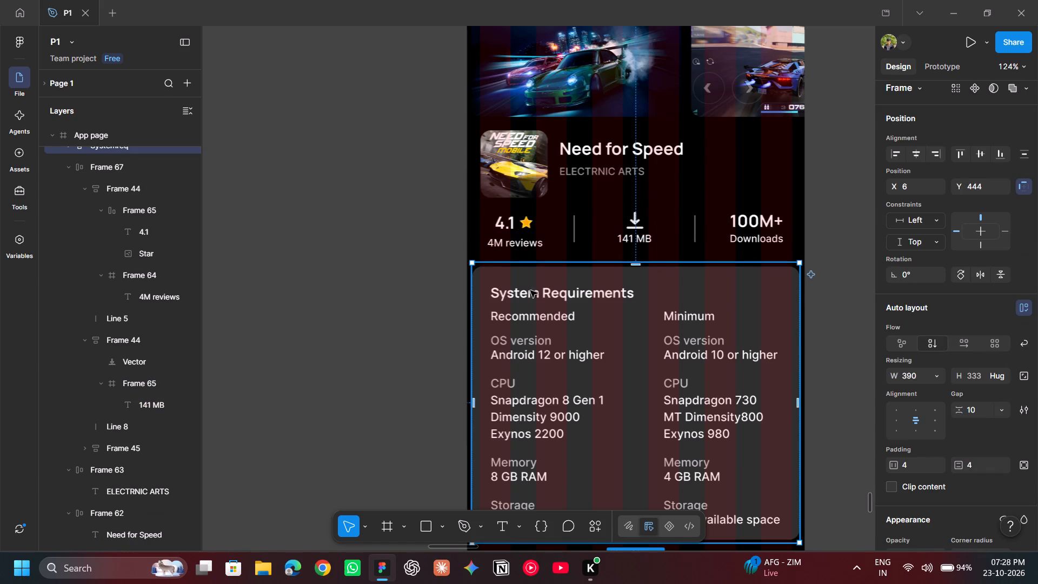
{"action": "double_click", "coordinate": [538, 297]}
{"action": "double_click", "coordinate": [545, 296]}
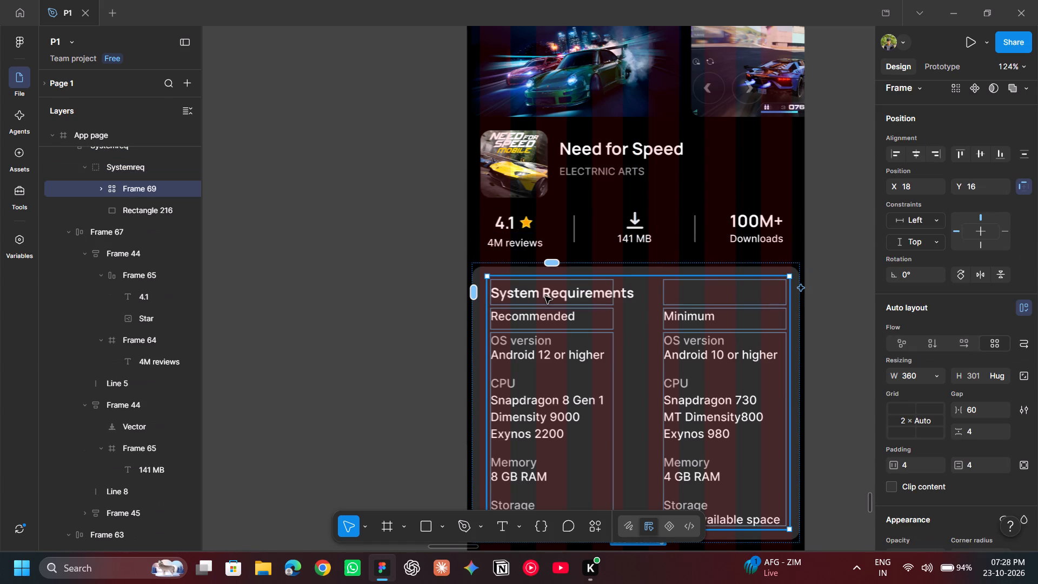
{"action": "double_click", "coordinate": [545, 296]}
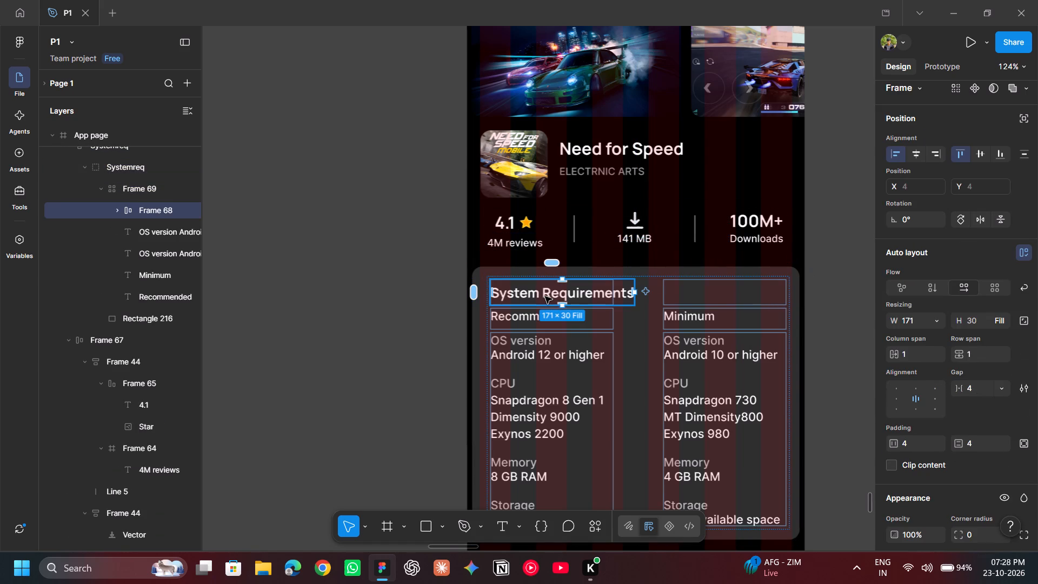
{"action": "double_click", "coordinate": [540, 294]}
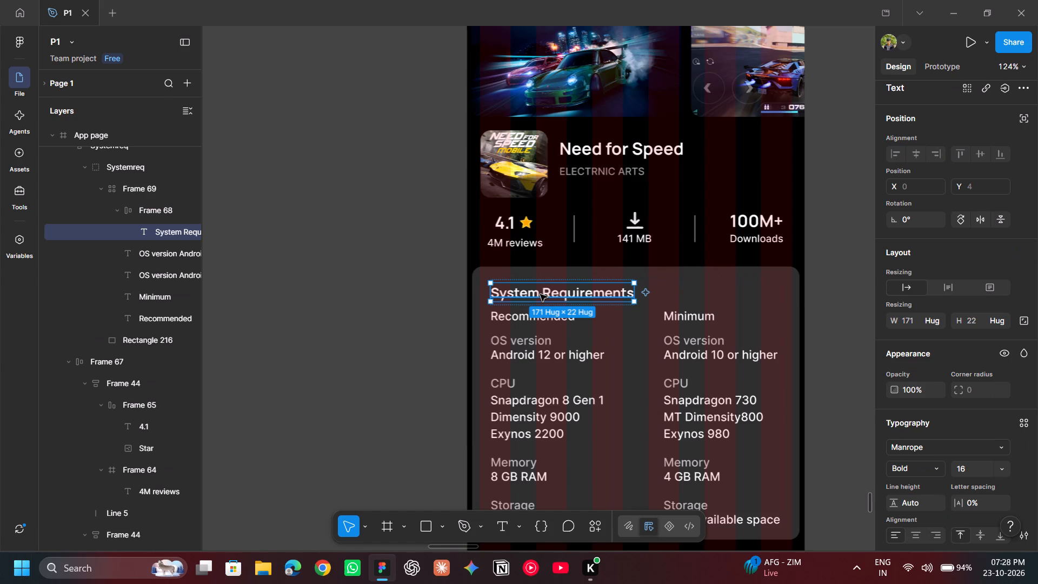
{"action": "left_click", "coordinate": [519, 318]}
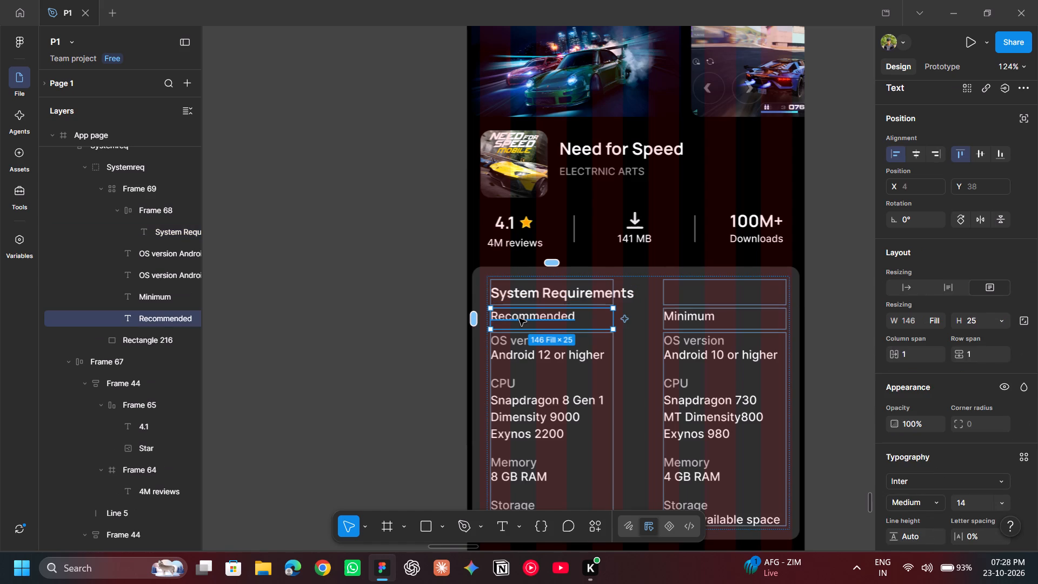
{"action": "left_click", "coordinate": [346, 235]}
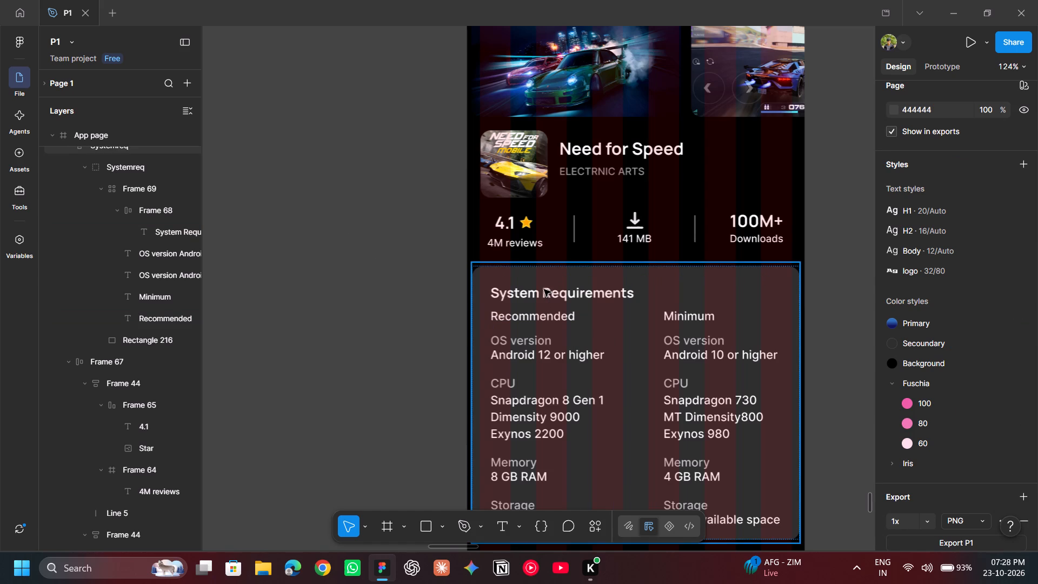
{"action": "double_click", "coordinate": [544, 289]}
{"action": "double_click", "coordinate": [544, 289]}
{"action": "double_click", "coordinate": [544, 289]}
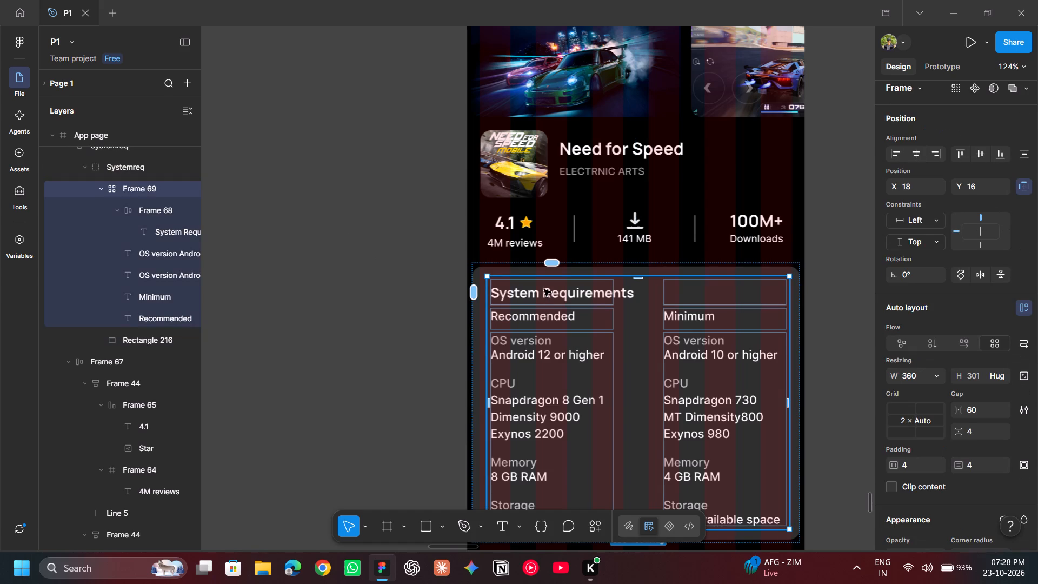
{"action": "double_click", "coordinate": [544, 289]}
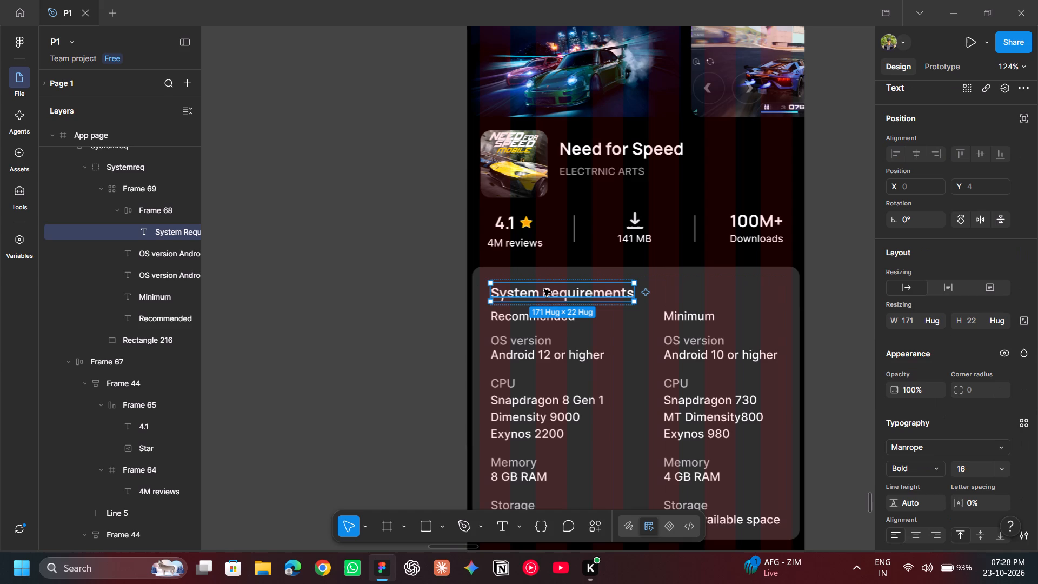
Set the font size of the Recommended subheading in the System Requirements card to 16.
{"action": "left_click", "coordinate": [515, 317]}
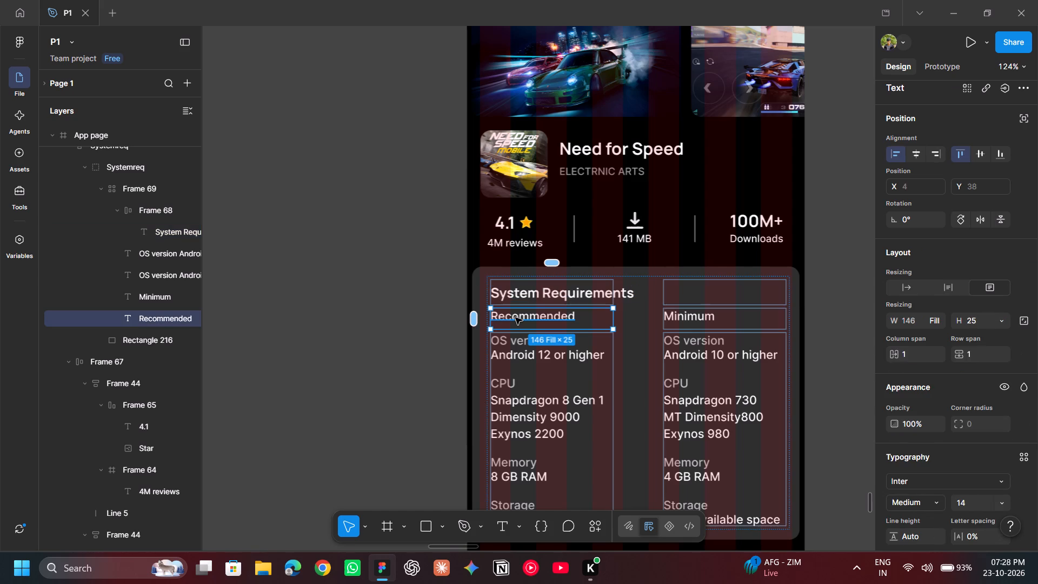
{"action": "left_click", "coordinate": [1004, 505]}
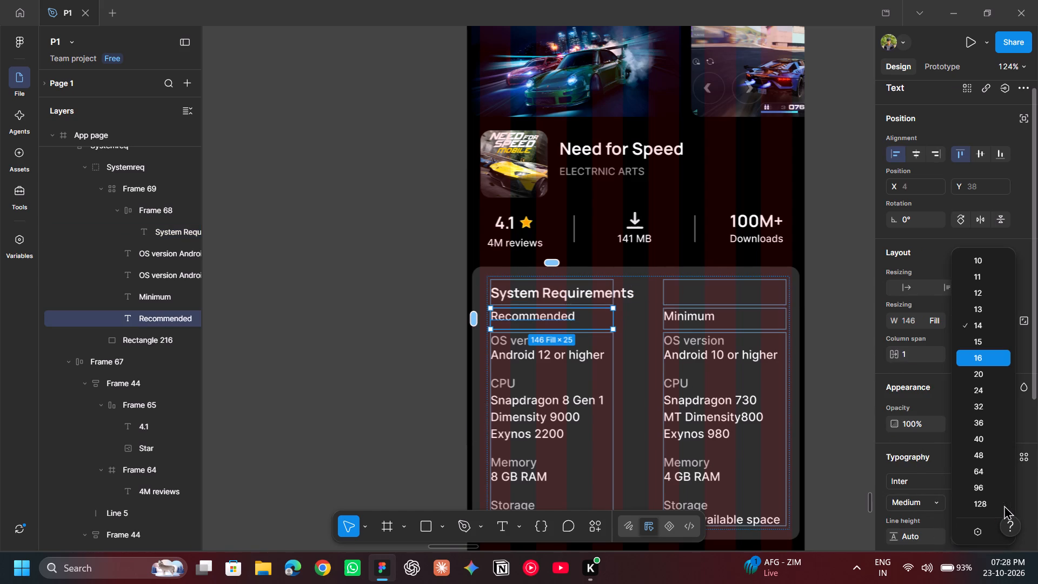
{"action": "left_click", "coordinate": [983, 363]}
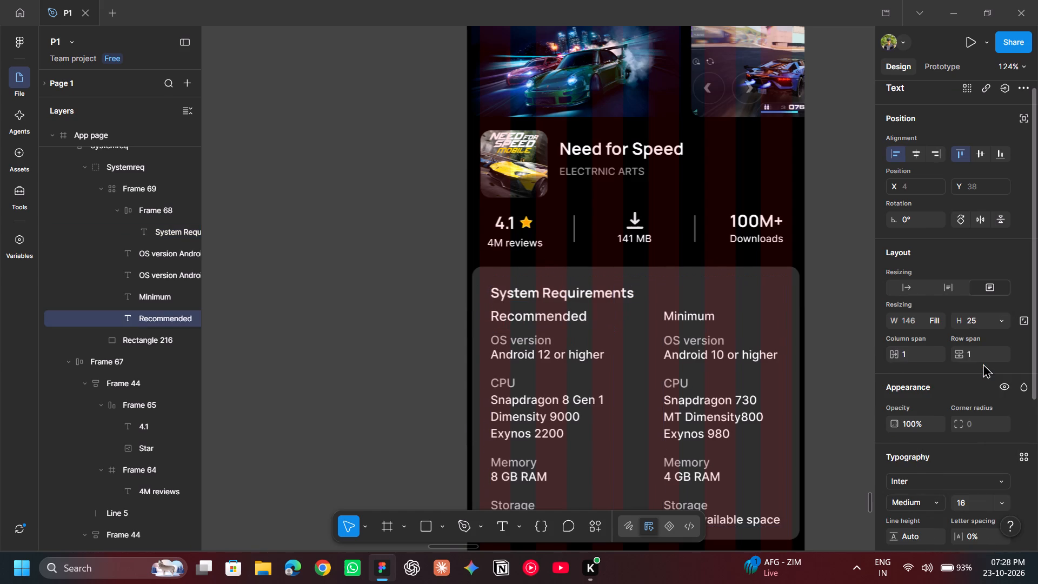
Set the font size of the Minimum subheading in the System Requirements card to 16.
{"action": "double_click", "coordinate": [682, 317]}
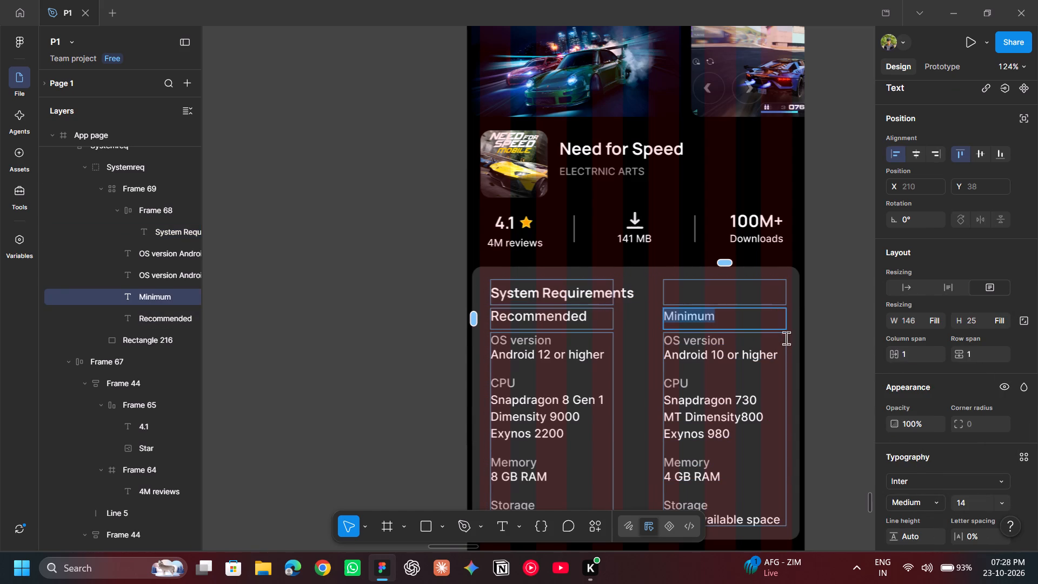
{"action": "left_click", "coordinate": [1004, 498]}
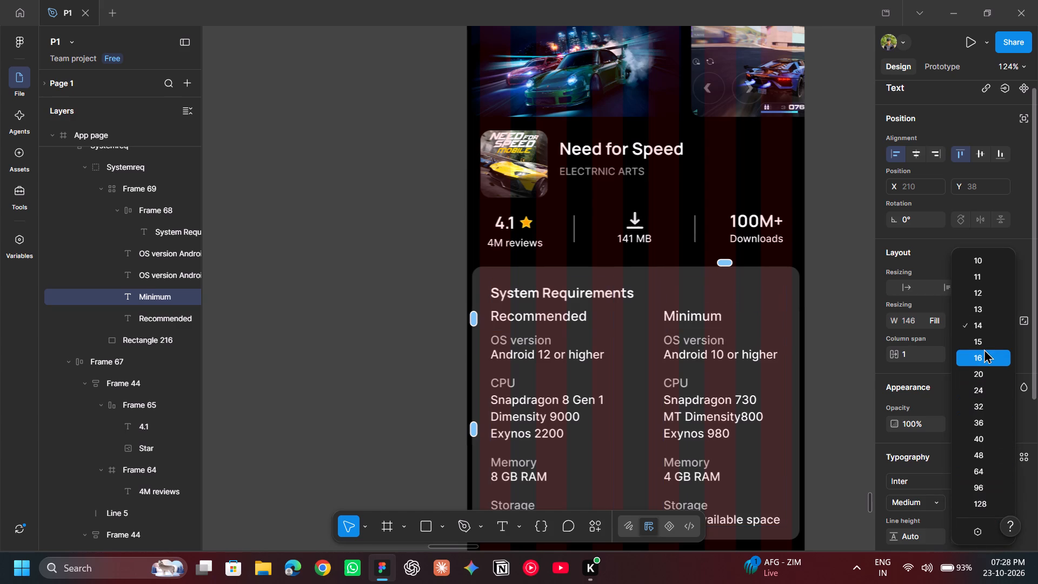
{"action": "left_click", "coordinate": [984, 351]}
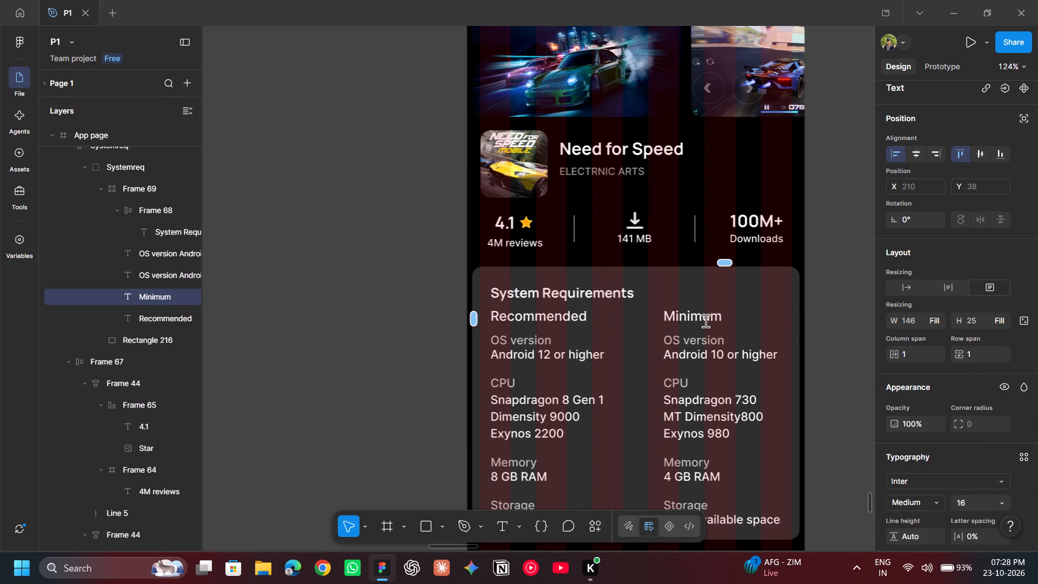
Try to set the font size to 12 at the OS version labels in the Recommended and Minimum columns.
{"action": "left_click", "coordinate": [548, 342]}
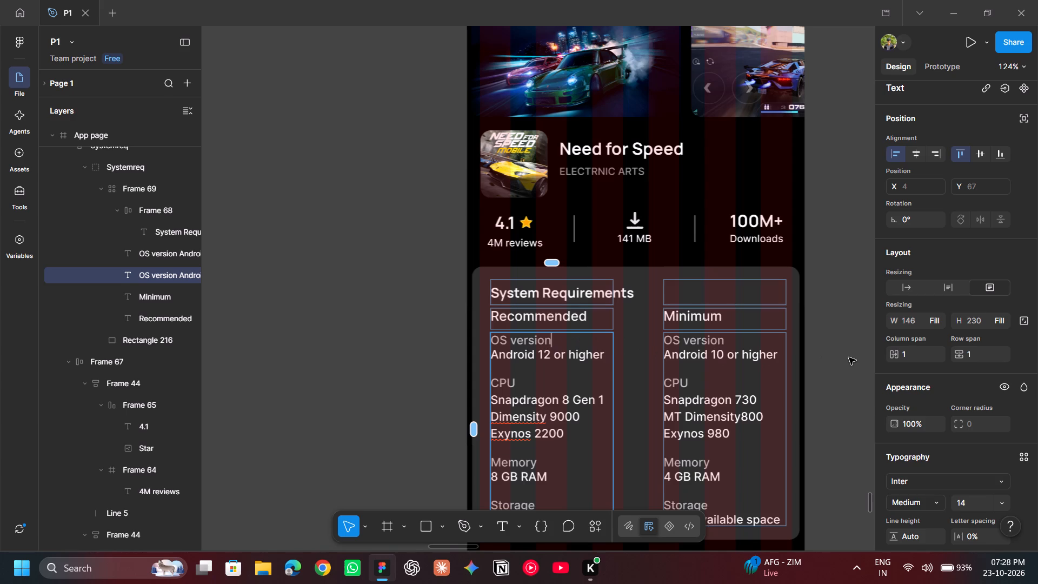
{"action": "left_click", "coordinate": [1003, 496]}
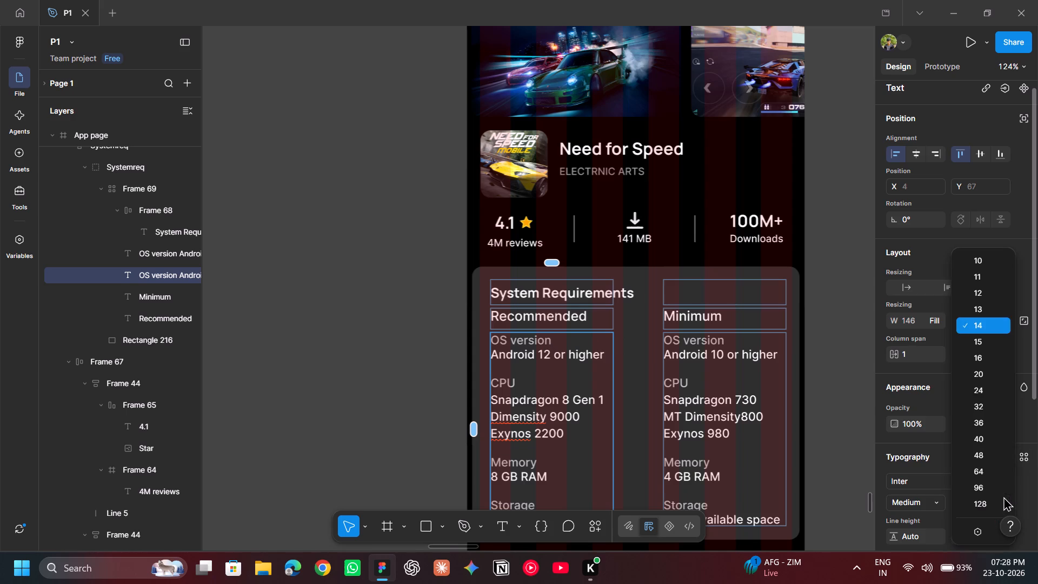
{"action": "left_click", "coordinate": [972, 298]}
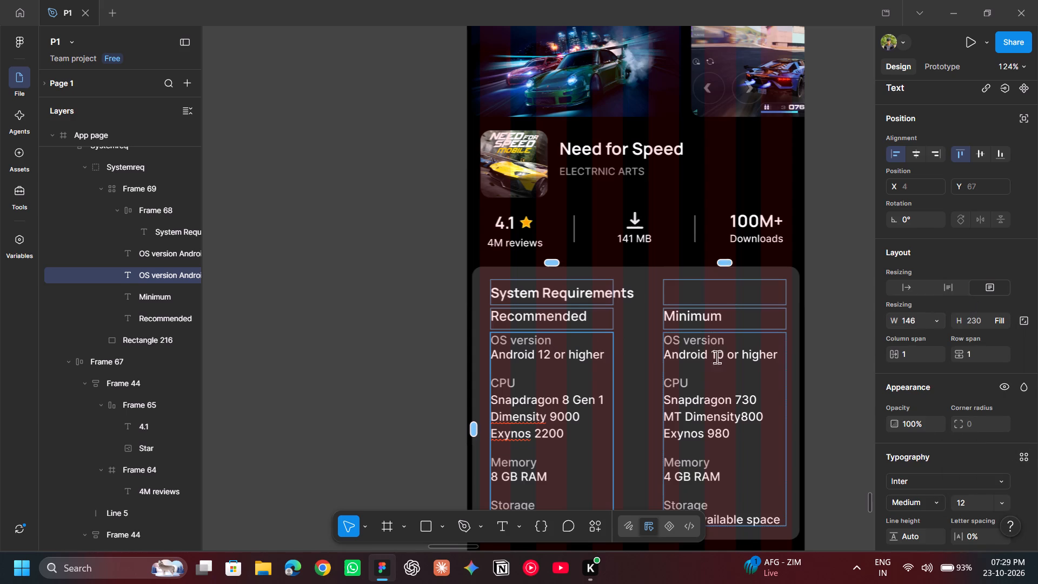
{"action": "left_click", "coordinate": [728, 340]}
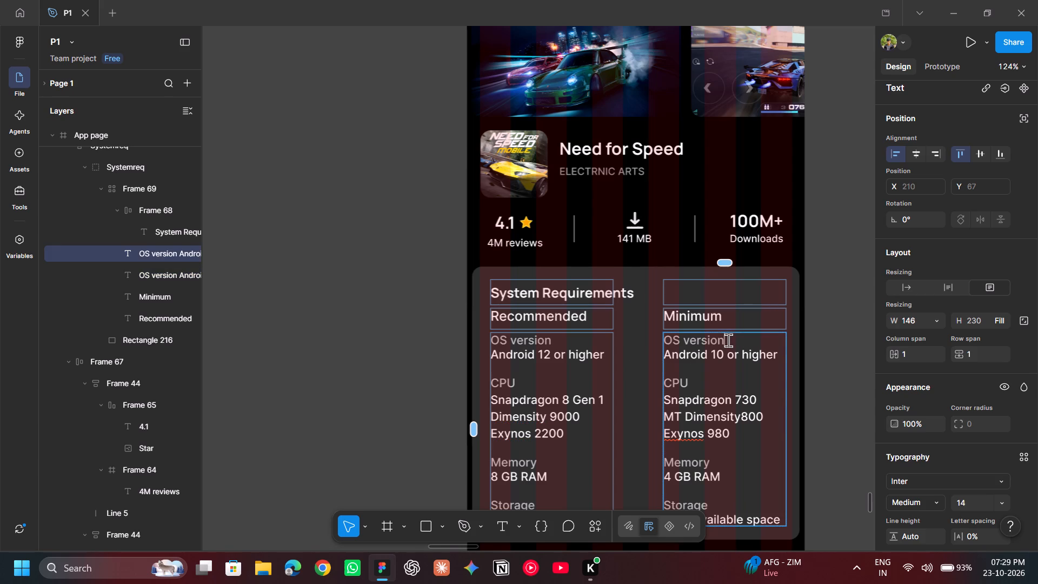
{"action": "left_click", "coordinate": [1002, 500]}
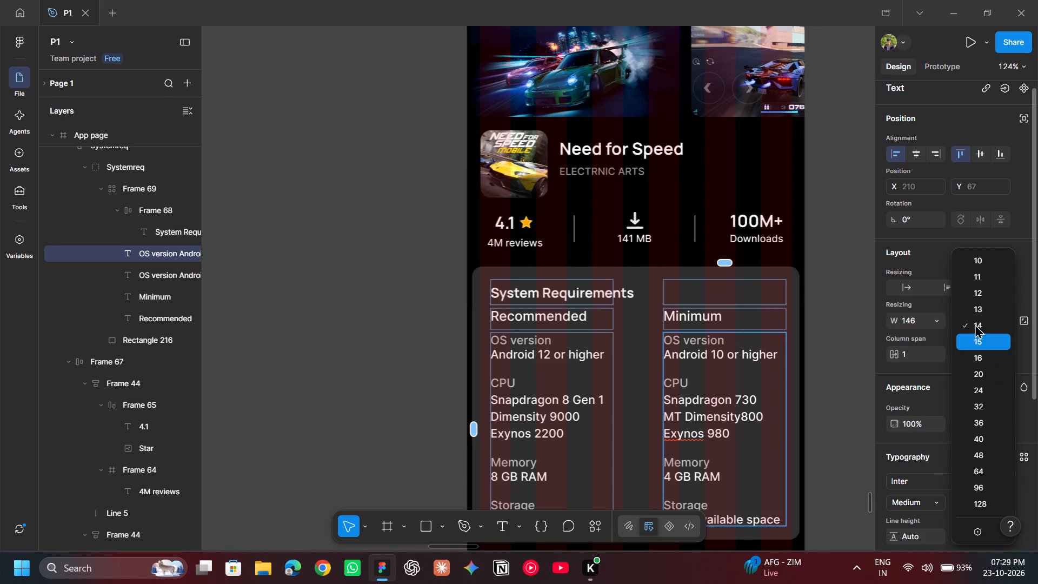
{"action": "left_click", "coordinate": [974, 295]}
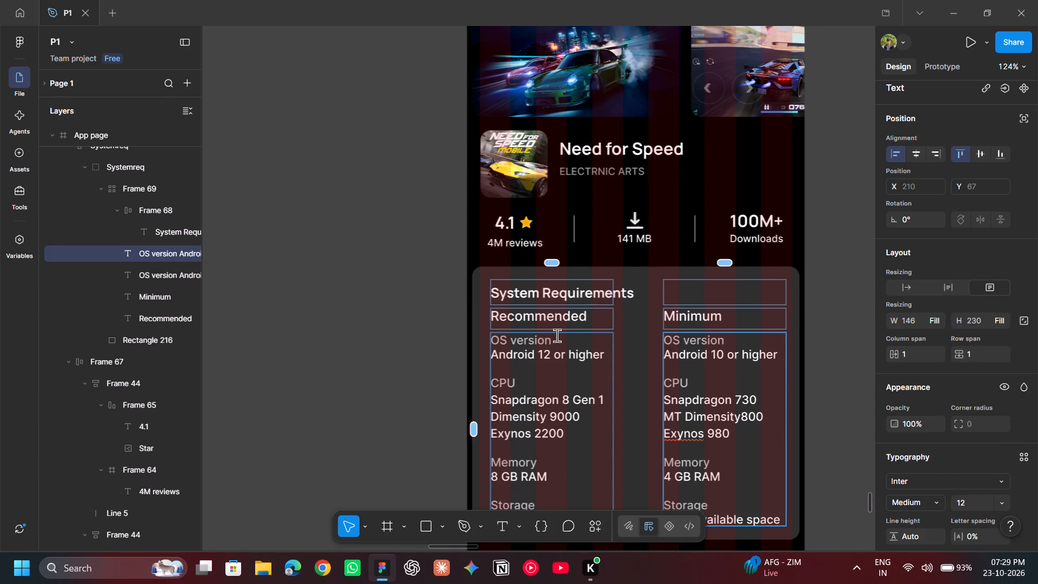
Set the font size of the OS version labels in the Recommended and Minimum columns to 12.
{"action": "left_click_drag", "start_coordinate": [557, 340], "coordinate": [488, 333]}
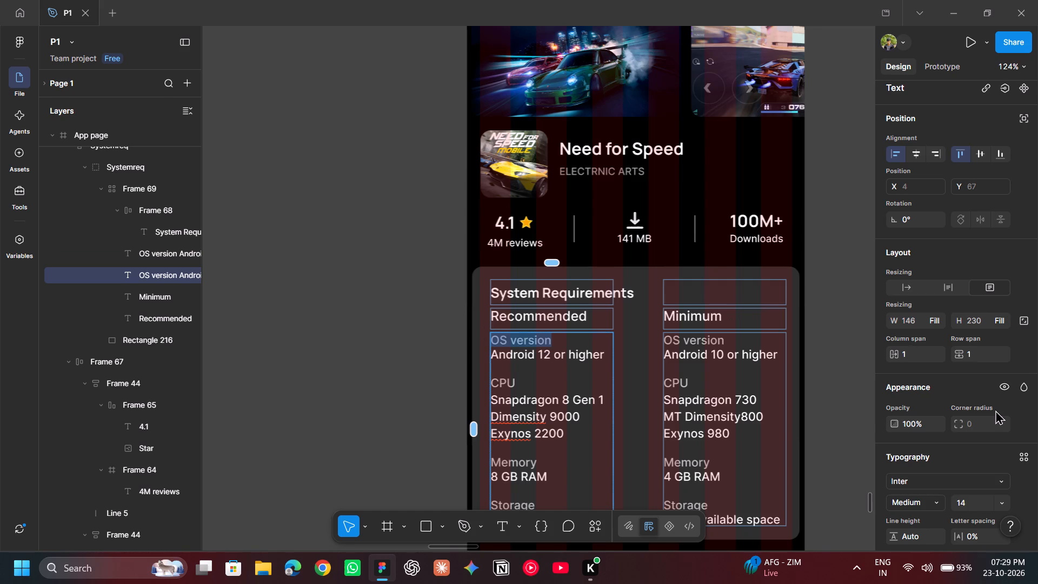
{"action": "left_click", "coordinate": [1002, 499]}
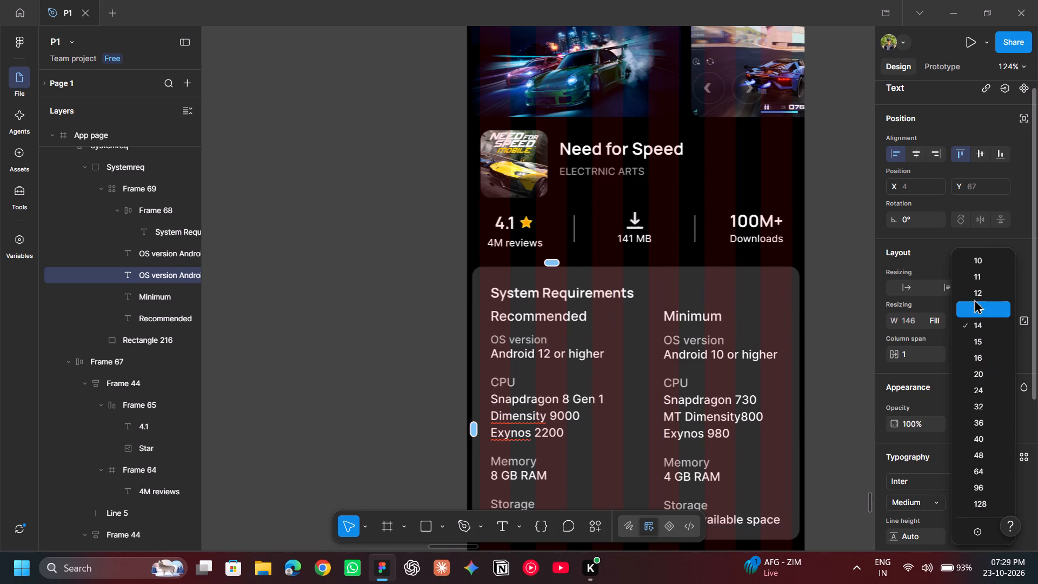
{"action": "left_click", "coordinate": [974, 297]}
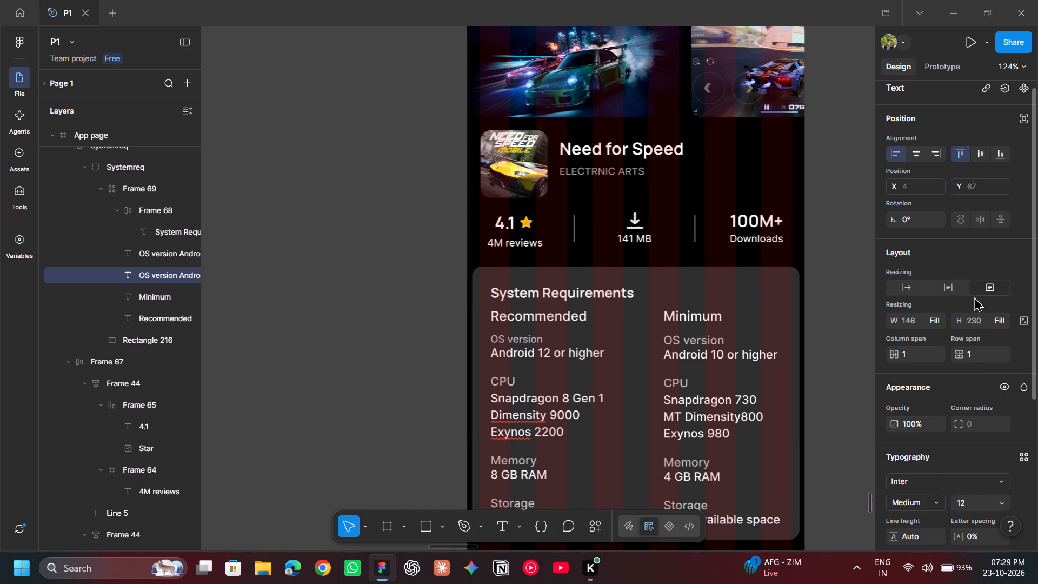
{"action": "left_click", "coordinate": [718, 340]}
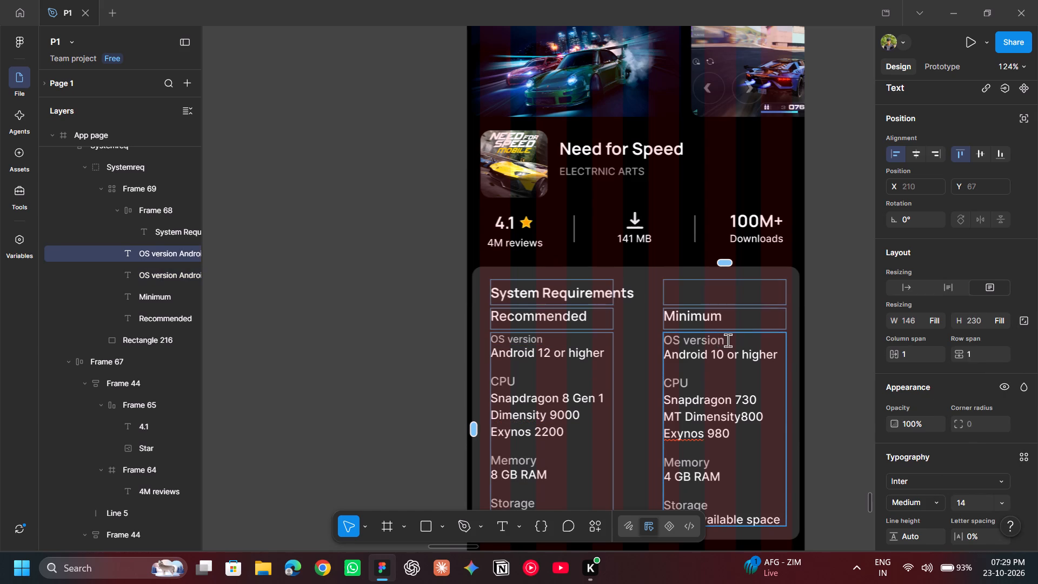
{"action": "left_click_drag", "start_coordinate": [728, 340], "coordinate": [661, 345]}
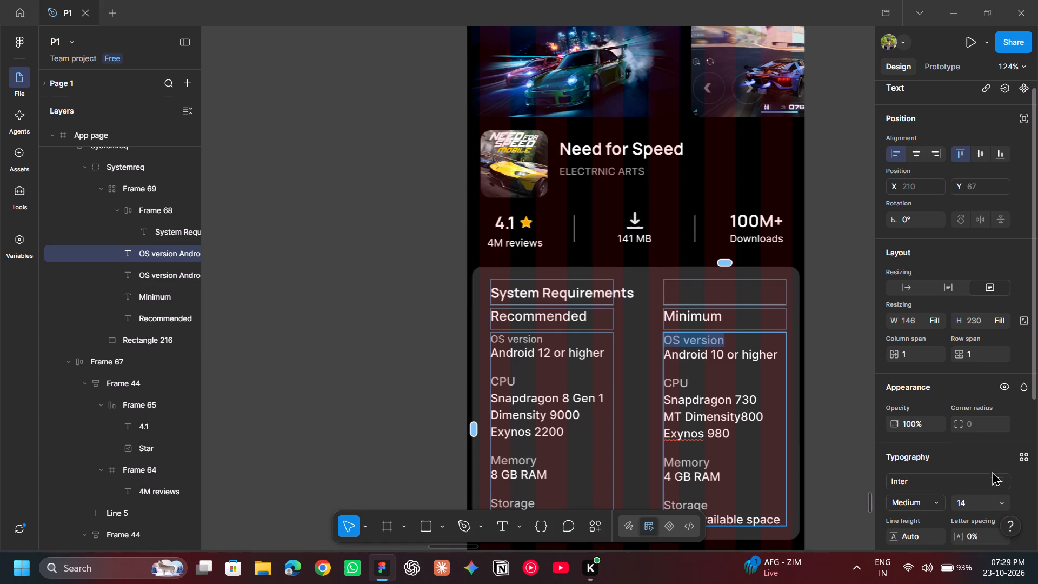
{"action": "left_click", "coordinate": [1003, 502]}
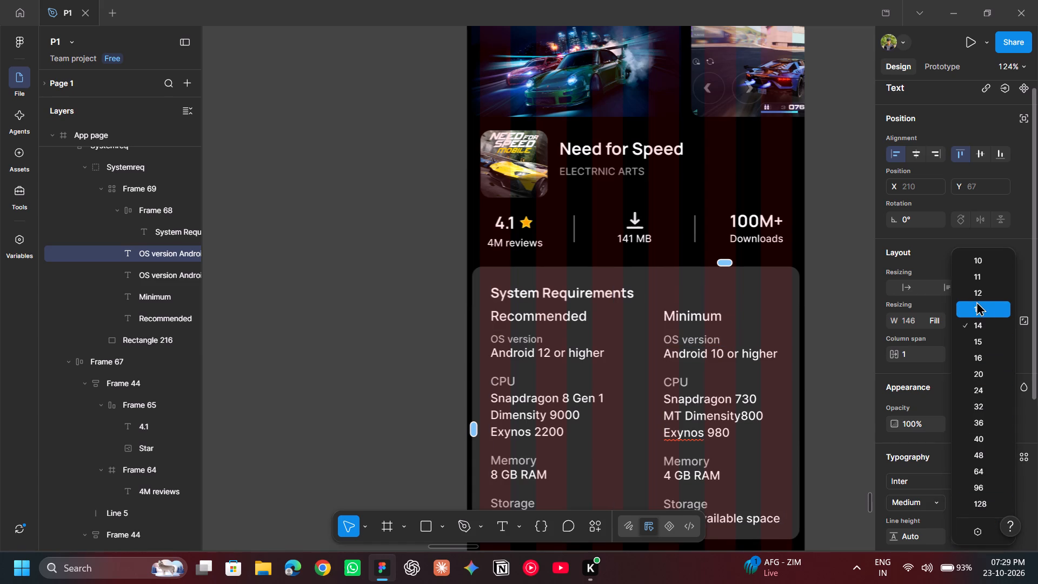
{"action": "left_click", "coordinate": [974, 296]}
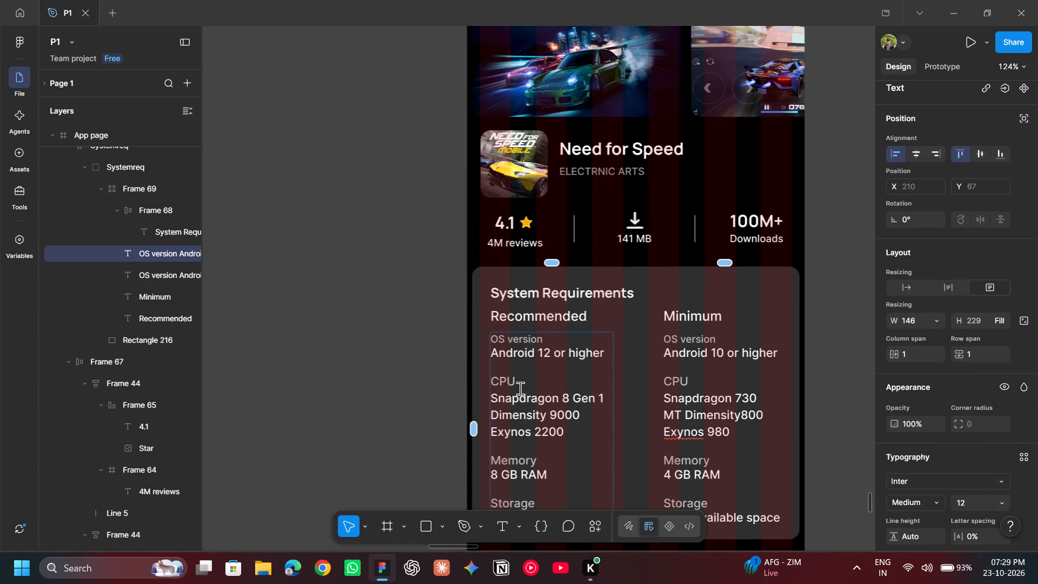
Set the font size of the CPU labels in the Recommended and Minimum columns to 12.
{"action": "left_click", "coordinate": [519, 387]}
{"action": "left_click_drag", "start_coordinate": [516, 380], "coordinate": [494, 381]}
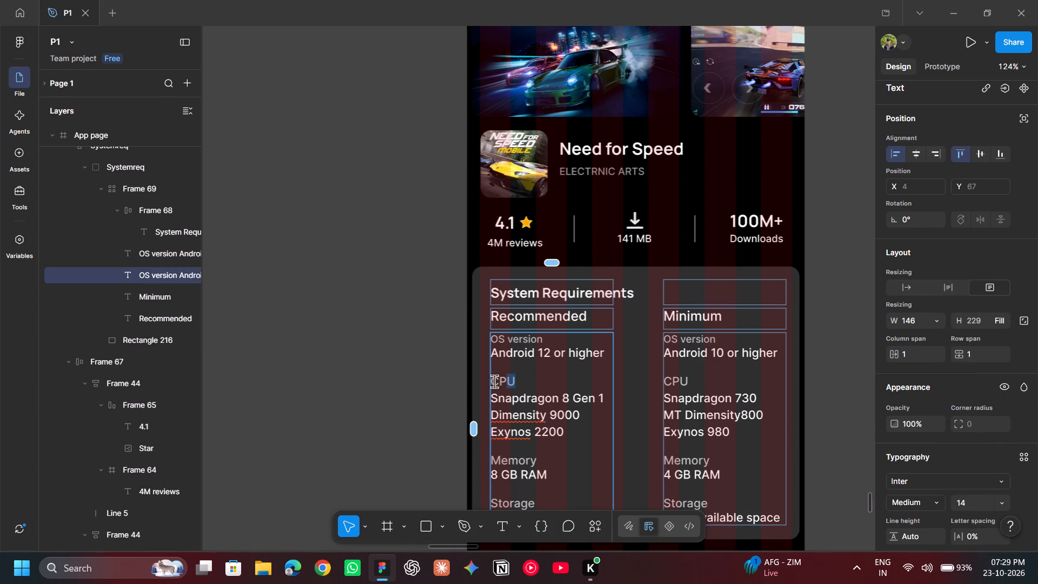
{"action": "left_click_drag", "start_coordinate": [494, 381], "coordinate": [488, 382]}
{"action": "left_click", "coordinate": [1002, 502]}
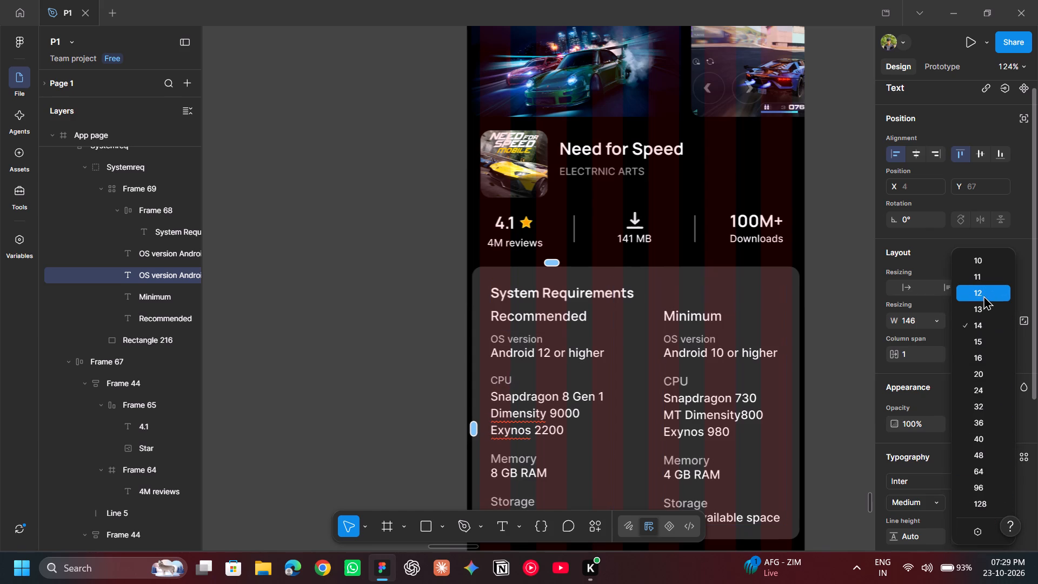
{"action": "left_click", "coordinate": [983, 295]}
{"action": "left_click", "coordinate": [689, 379]}
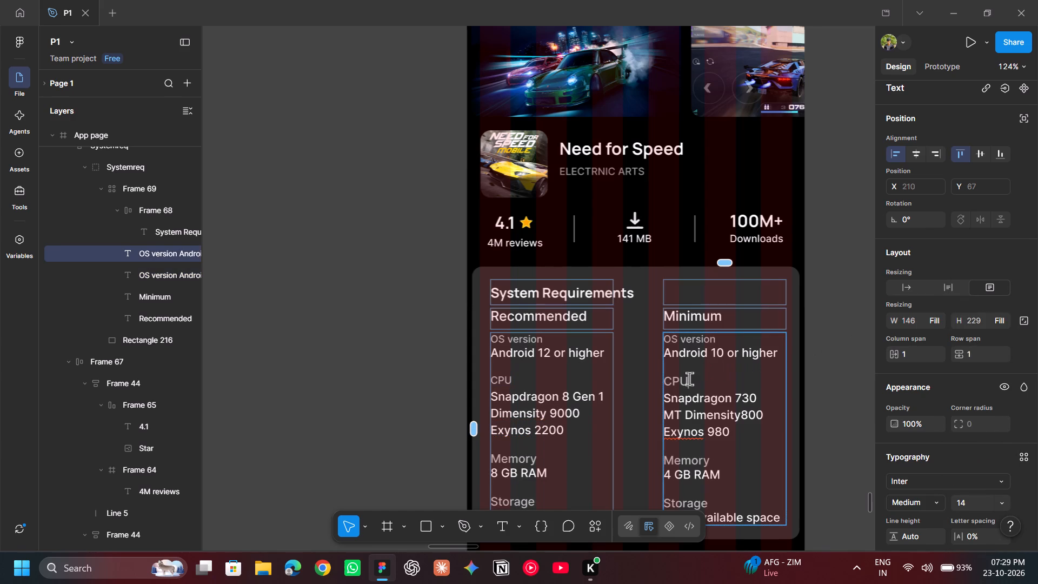
{"action": "left_click_drag", "start_coordinate": [689, 379], "coordinate": [656, 380]}
{"action": "left_click", "coordinate": [1002, 511]}
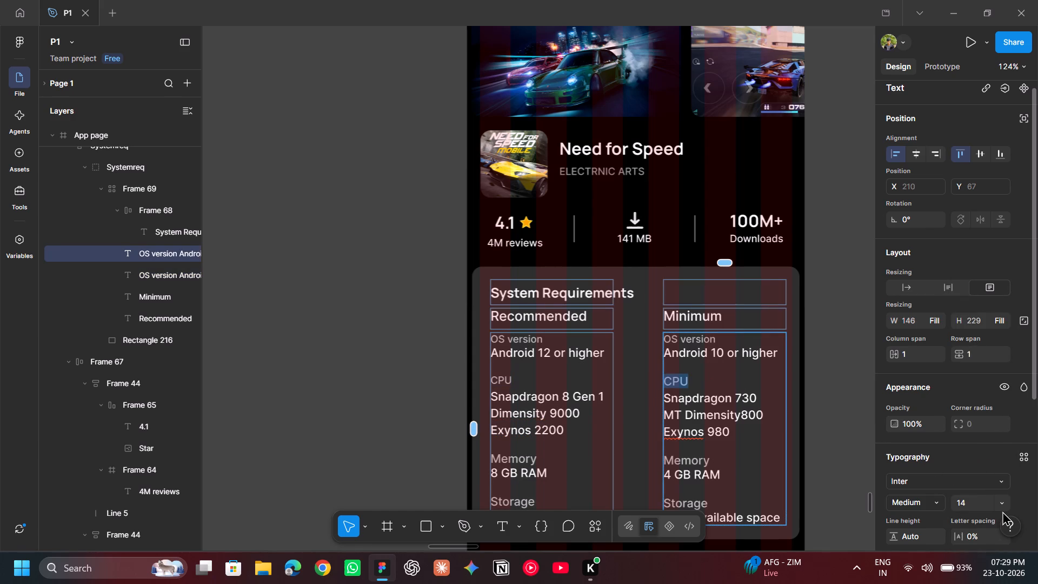
{"action": "left_click", "coordinate": [1002, 506]}
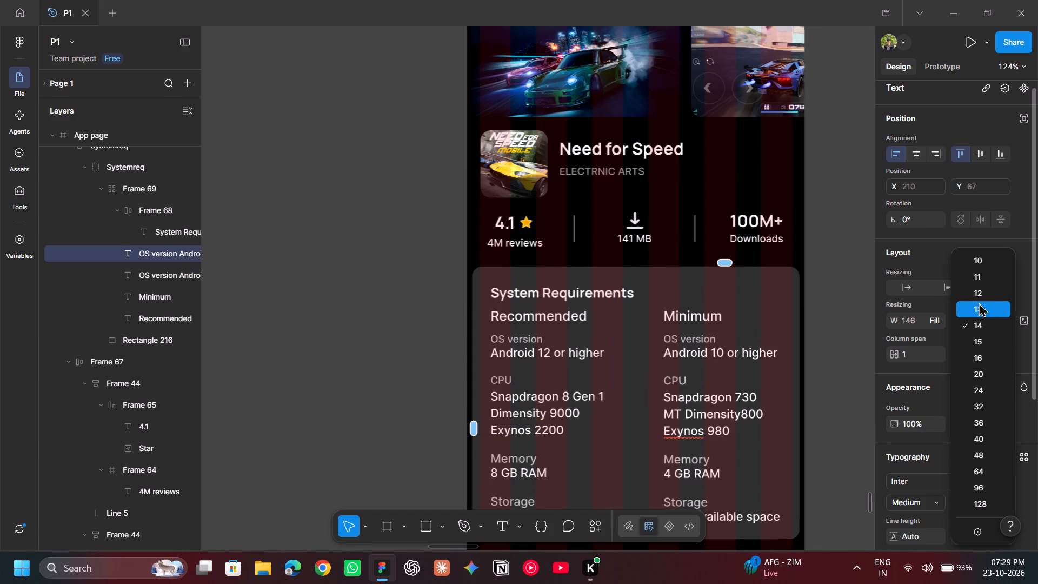
{"action": "left_click", "coordinate": [976, 297]}
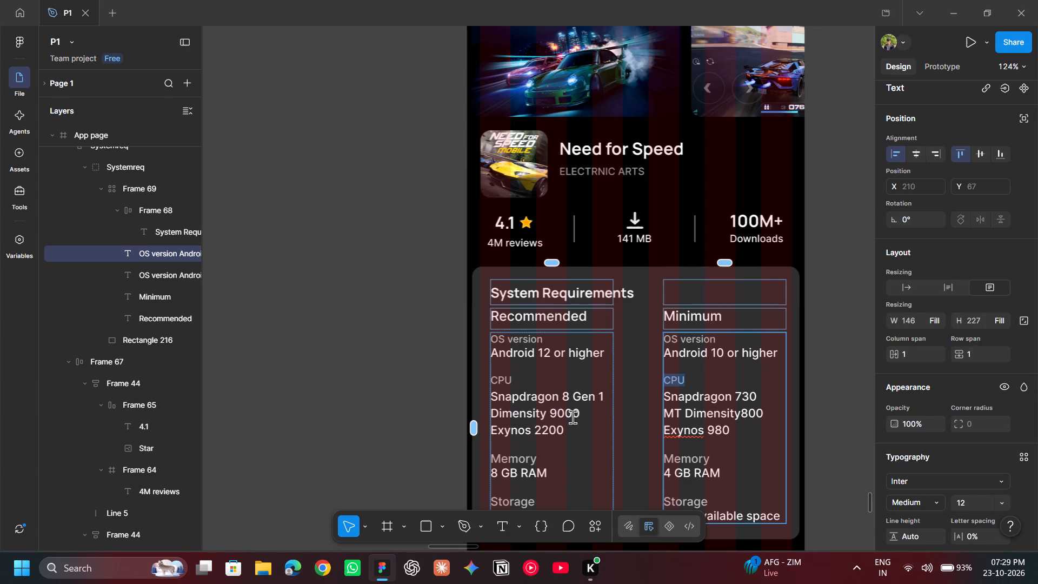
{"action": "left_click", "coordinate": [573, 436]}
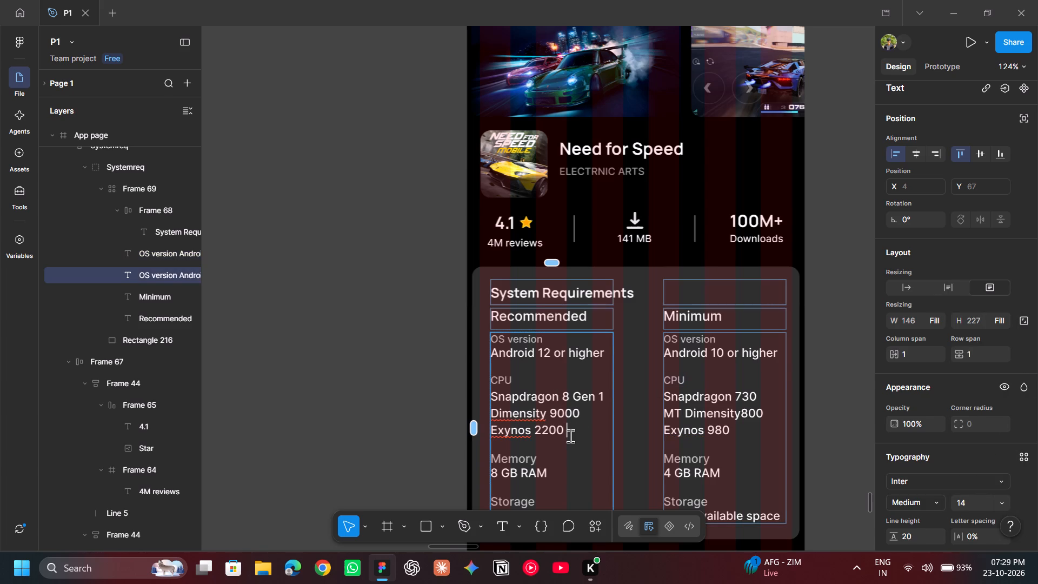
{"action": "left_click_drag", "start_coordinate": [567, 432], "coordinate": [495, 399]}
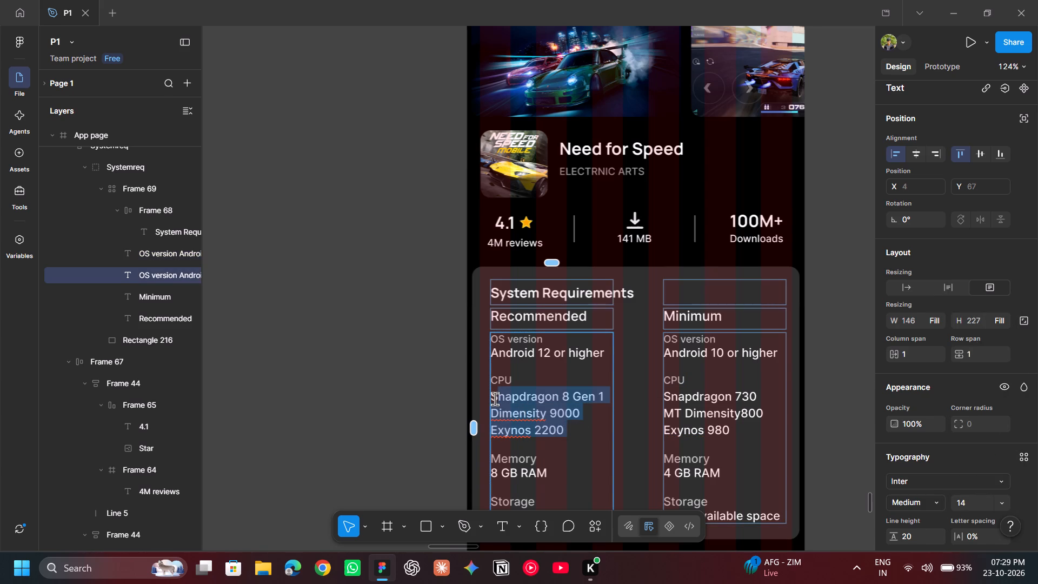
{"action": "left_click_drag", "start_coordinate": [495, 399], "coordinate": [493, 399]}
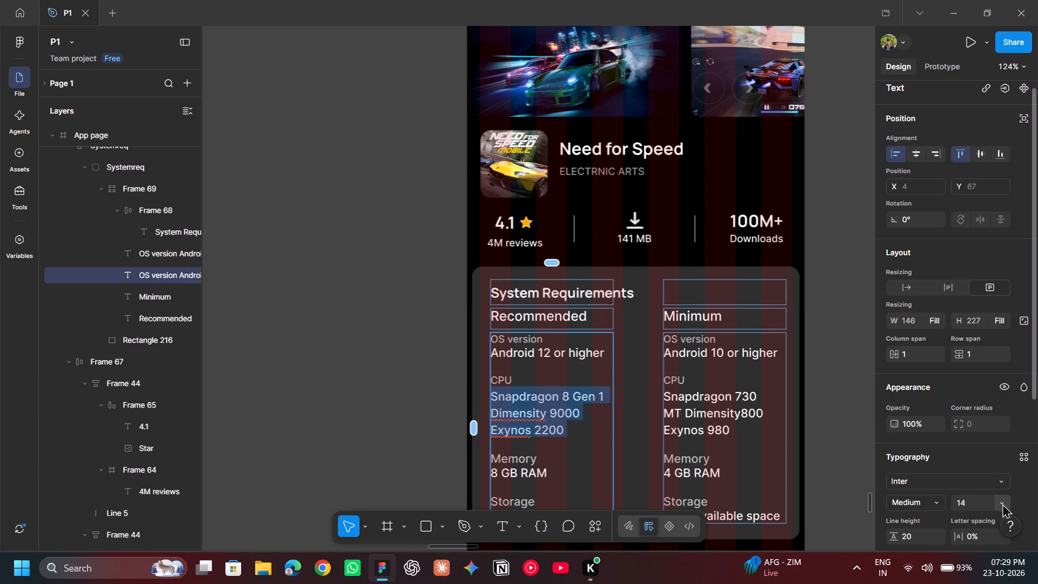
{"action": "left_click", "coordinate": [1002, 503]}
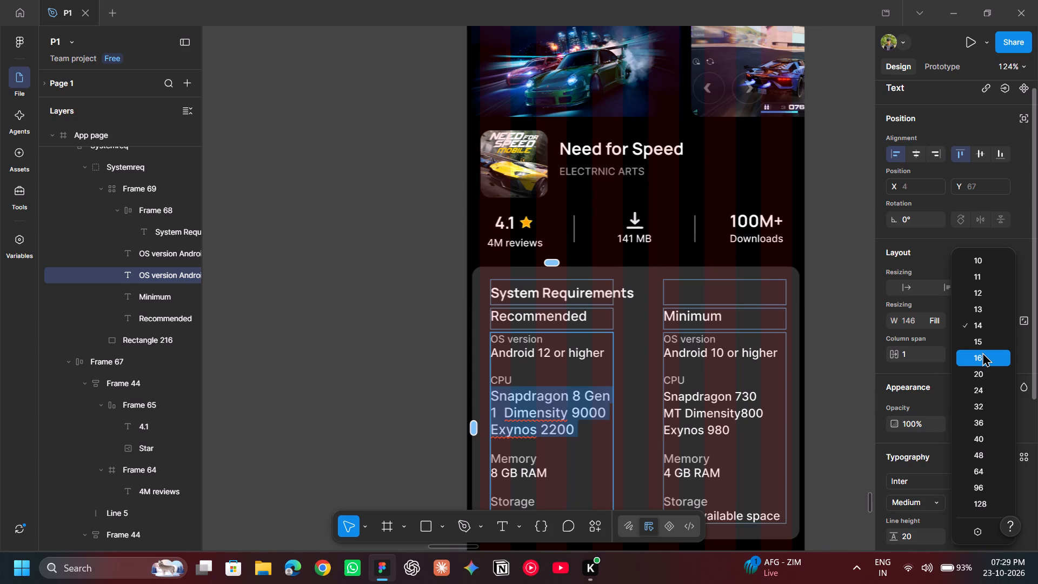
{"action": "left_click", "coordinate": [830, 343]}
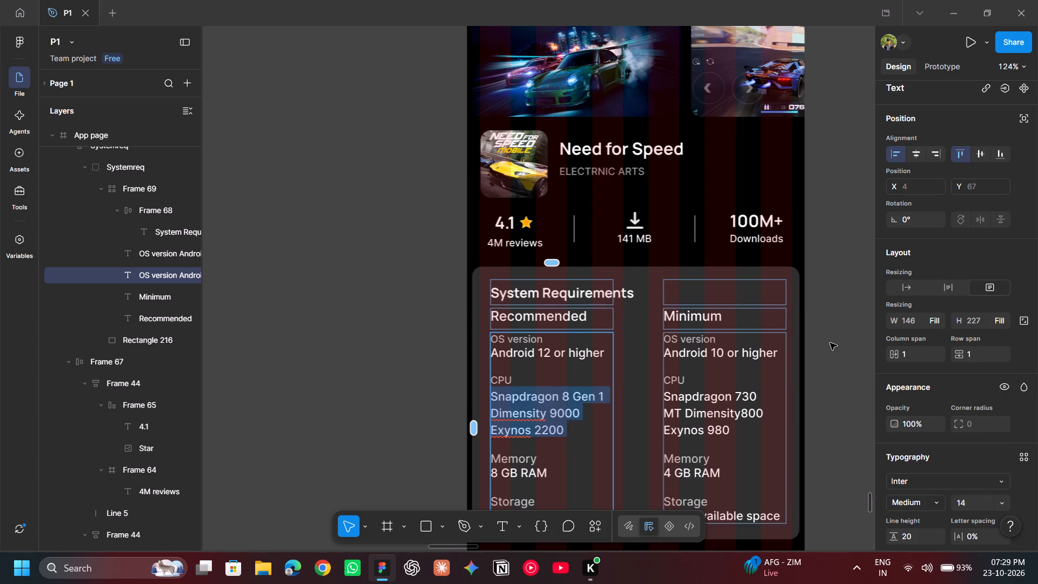
Examine the typography of the Recommended column's specification text, the System Requirements heading and the Recommended subheading.
{"action": "left_click", "coordinate": [613, 351]}
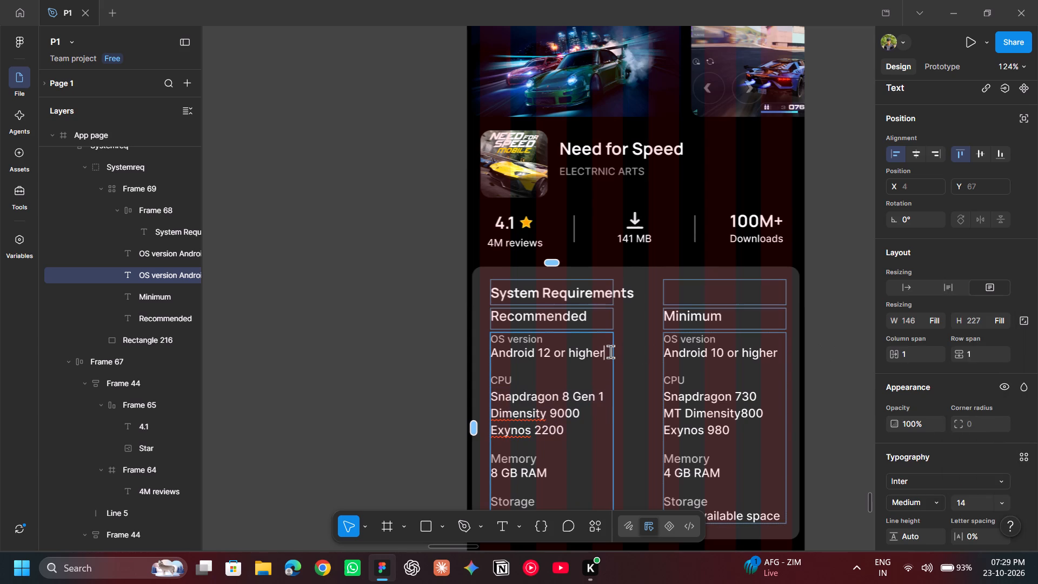
{"action": "left_click_drag", "start_coordinate": [610, 351], "coordinate": [570, 354]}
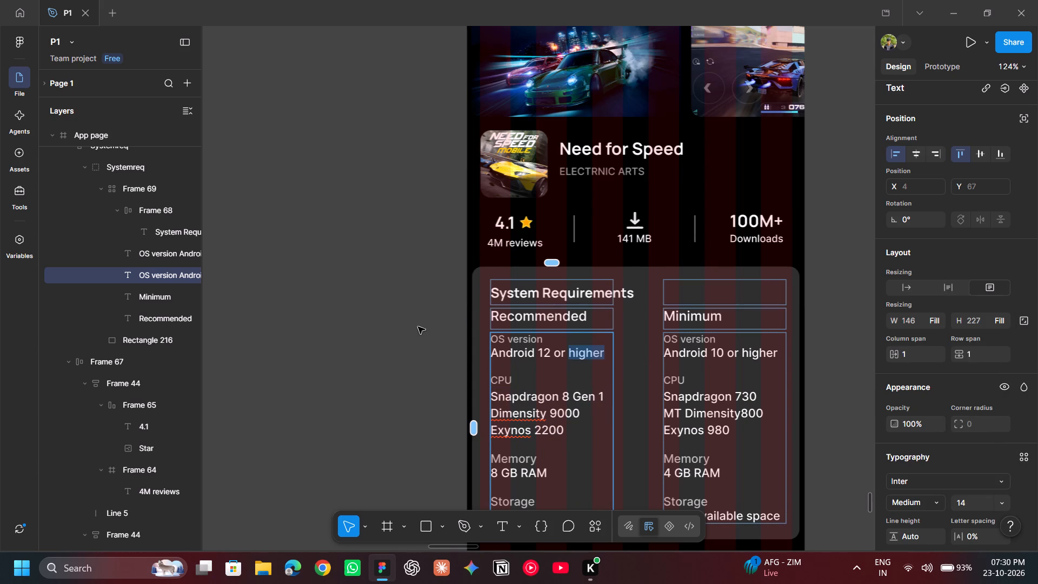
{"action": "double_click", "coordinate": [418, 327]}
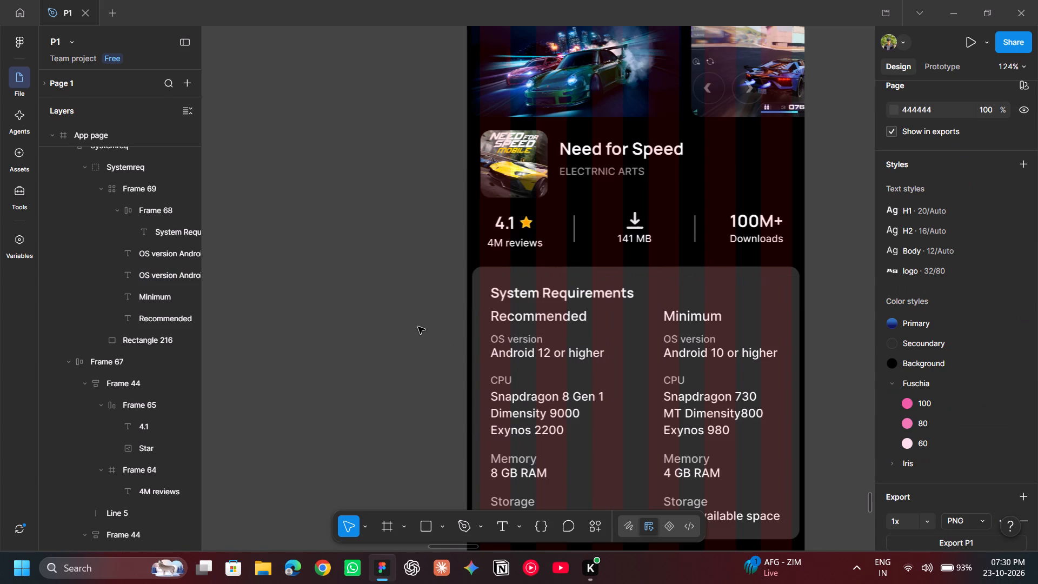
{"action": "double_click", "coordinate": [624, 291]}
{"action": "double_click", "coordinate": [638, 293]}
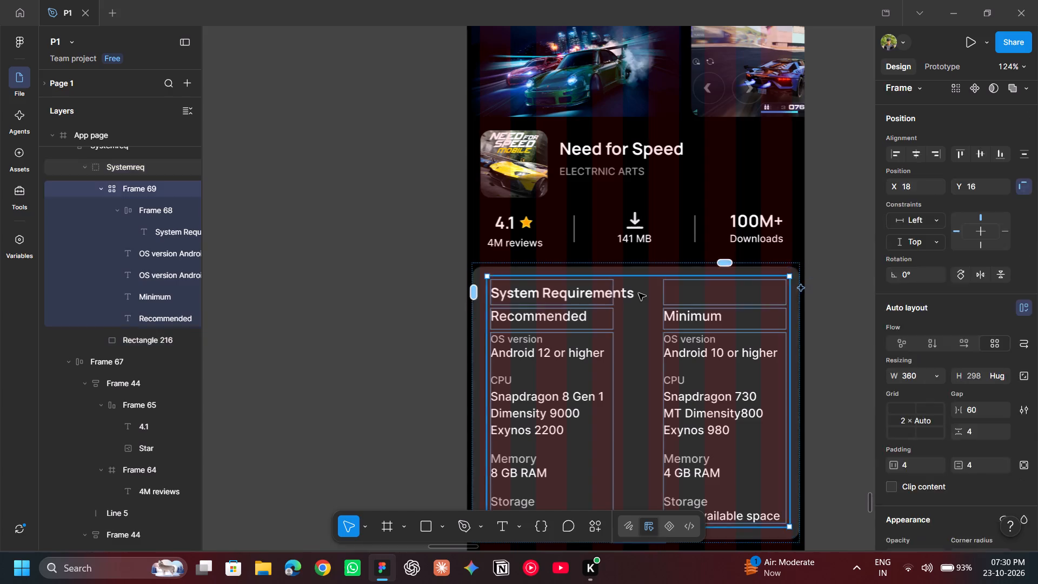
{"action": "double_click", "coordinate": [629, 293]}
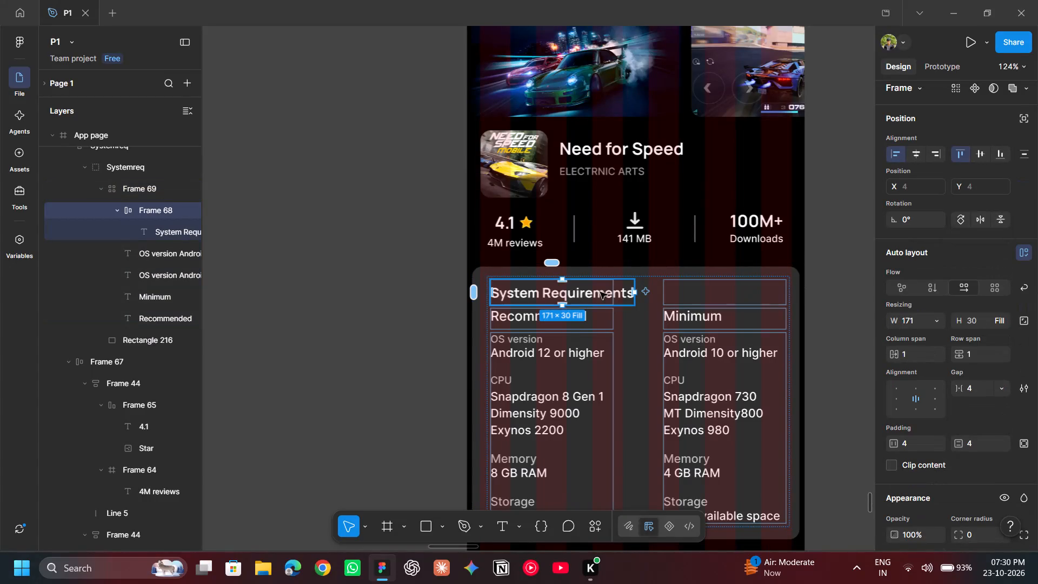
{"action": "double_click", "coordinate": [583, 291]}
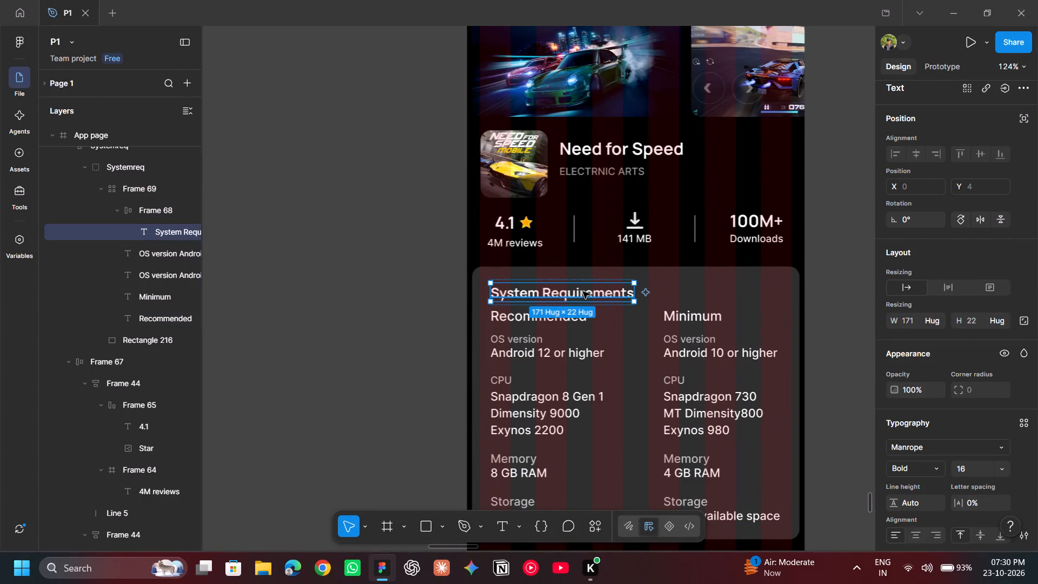
{"action": "left_click", "coordinate": [523, 340]}
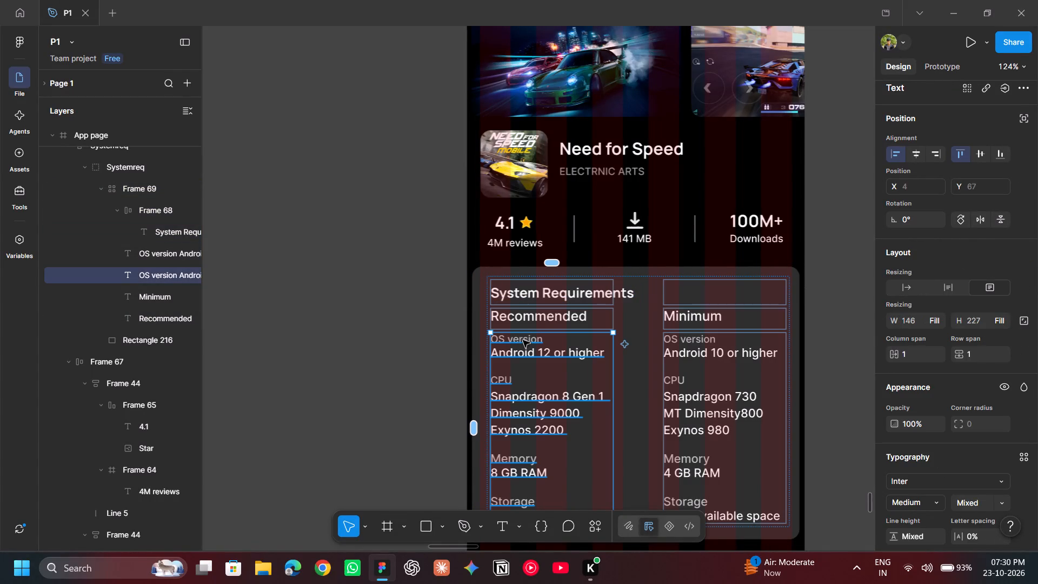
{"action": "left_click", "coordinate": [594, 317]}
{"action": "double_click", "coordinate": [570, 316]}
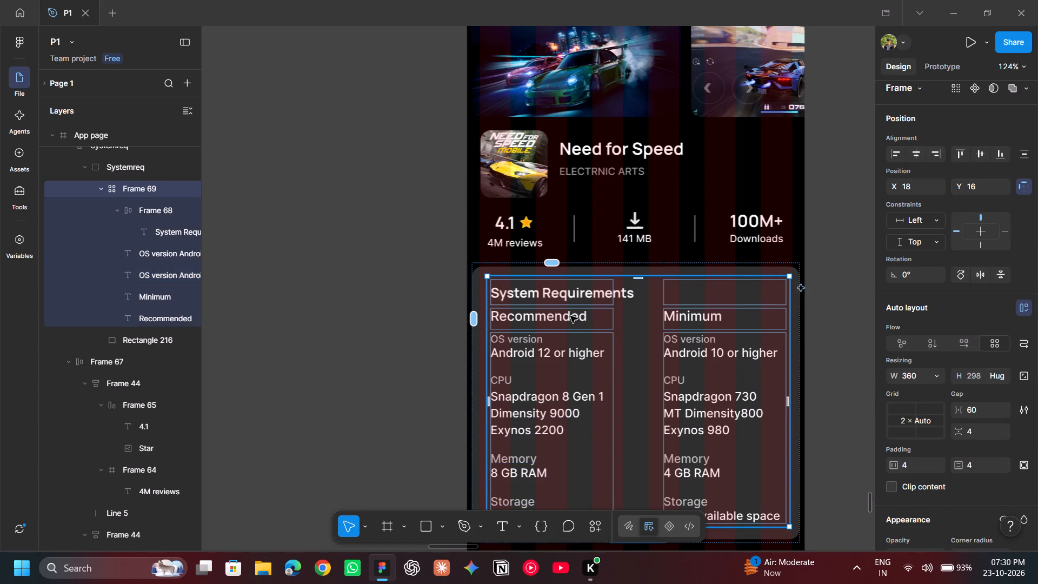
{"action": "double_click", "coordinate": [570, 316]}
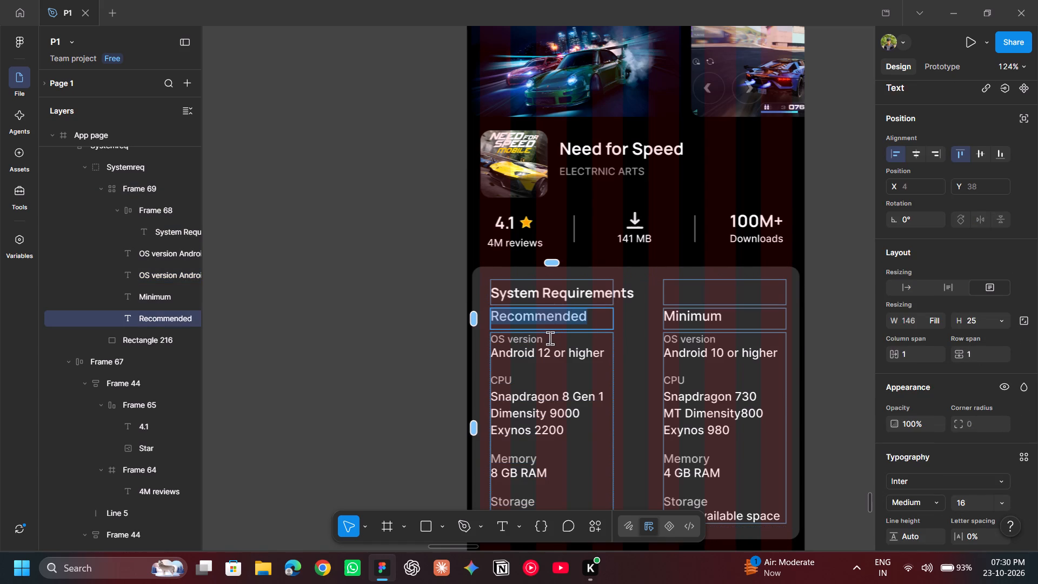
Set the font size of the entire specification text in the Recommended column, from OS version to Storage, to 16.
{"action": "left_click", "coordinate": [550, 338]}
{"action": "left_click_drag", "start_coordinate": [550, 338], "coordinate": [487, 367]}
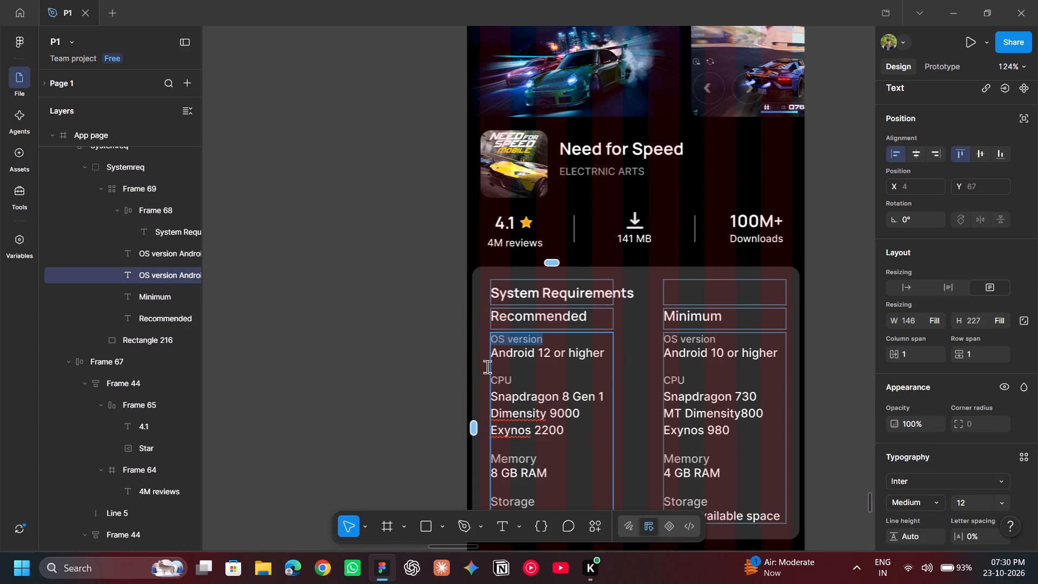
{"action": "left_click_drag", "start_coordinate": [487, 367], "coordinate": [516, 334]}
{"action": "left_click_drag", "start_coordinate": [516, 334], "coordinate": [491, 341]}
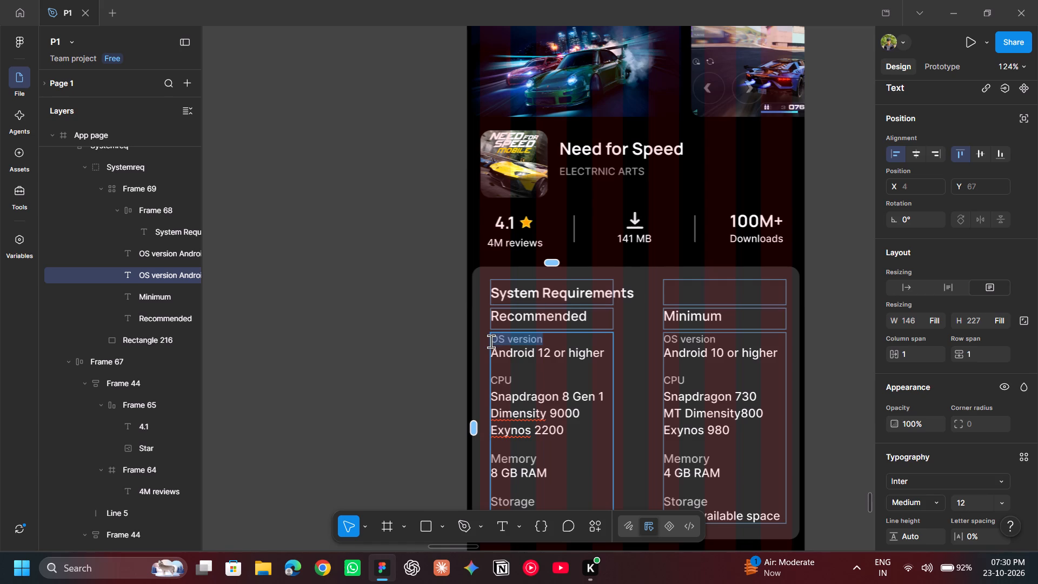
{"action": "left_click", "coordinate": [491, 341]}
{"action": "left_click_drag", "start_coordinate": [491, 341], "coordinate": [578, 437]}
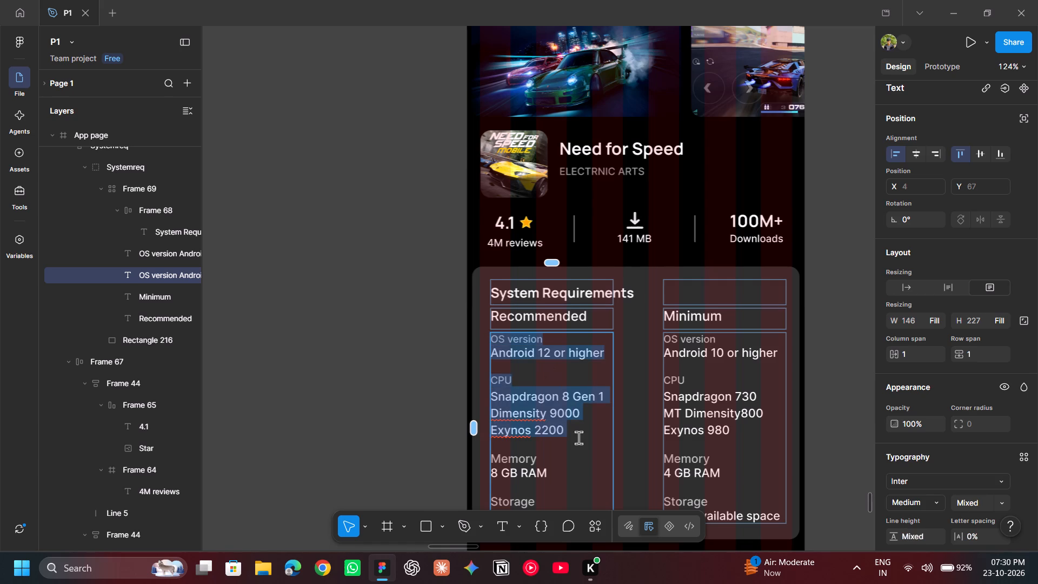
{"action": "left_click_drag", "start_coordinate": [578, 437], "coordinate": [615, 351]}
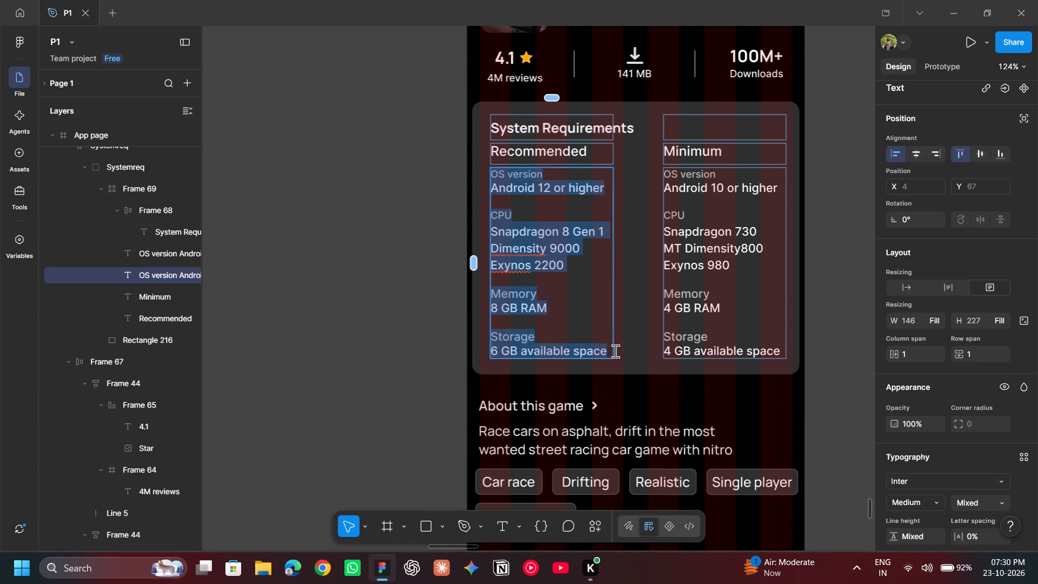
{"action": "scroll", "coordinate": [940, 465], "scroll_direction": "down", "scroll_amount": 1}
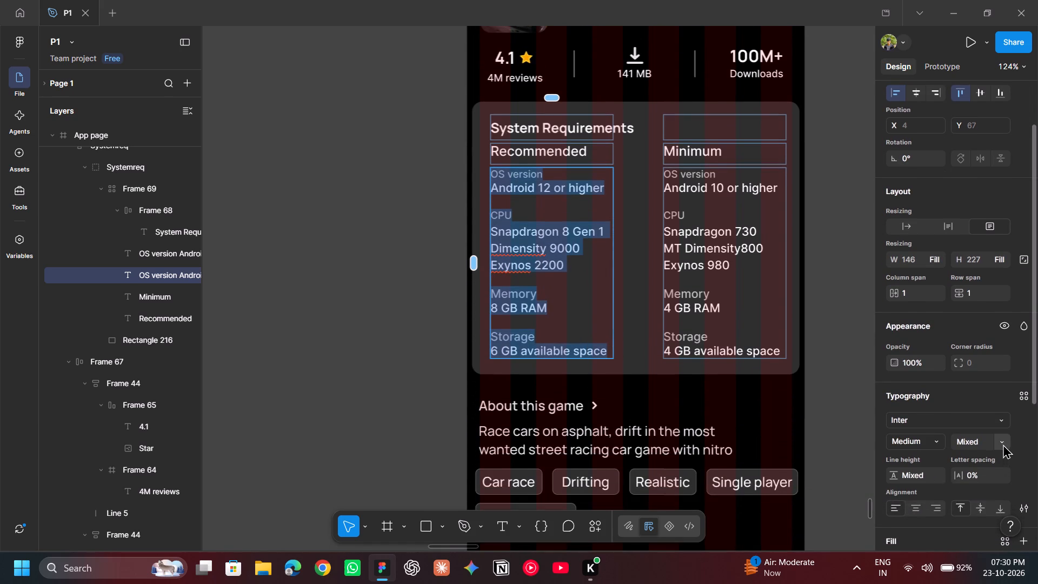
{"action": "left_click", "coordinate": [1003, 444]}
{"action": "left_click", "coordinate": [991, 364]}
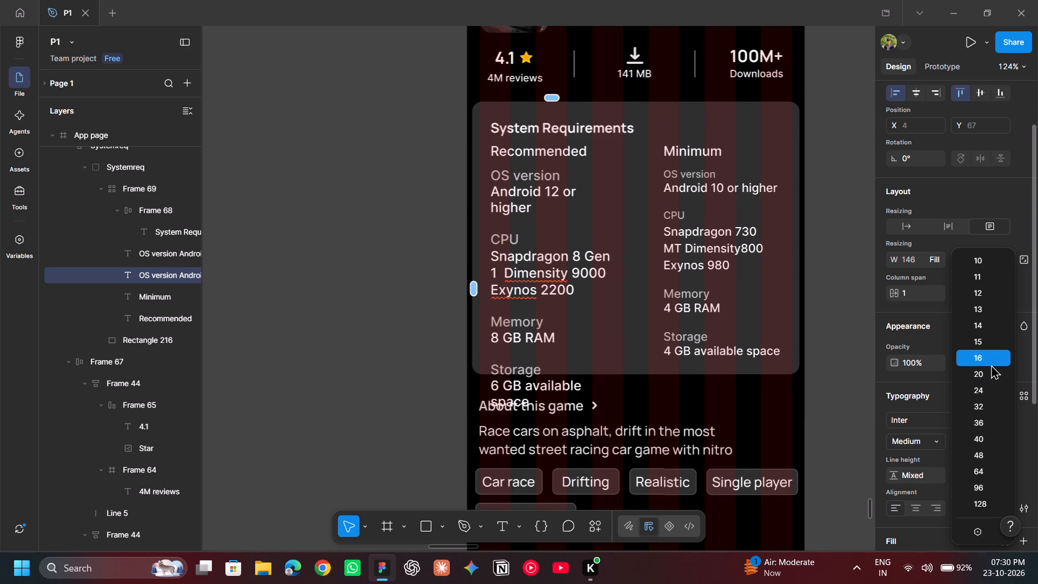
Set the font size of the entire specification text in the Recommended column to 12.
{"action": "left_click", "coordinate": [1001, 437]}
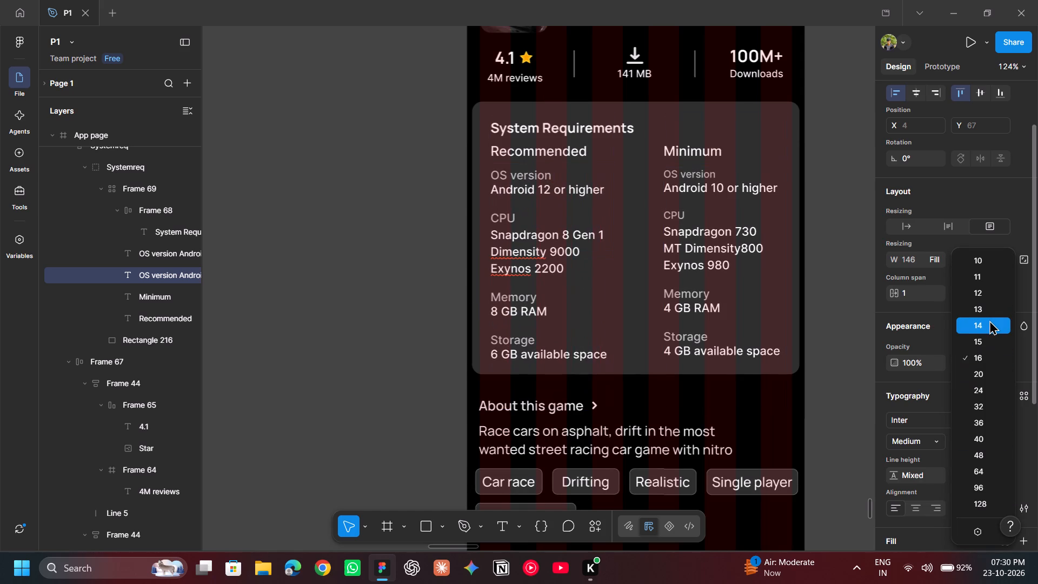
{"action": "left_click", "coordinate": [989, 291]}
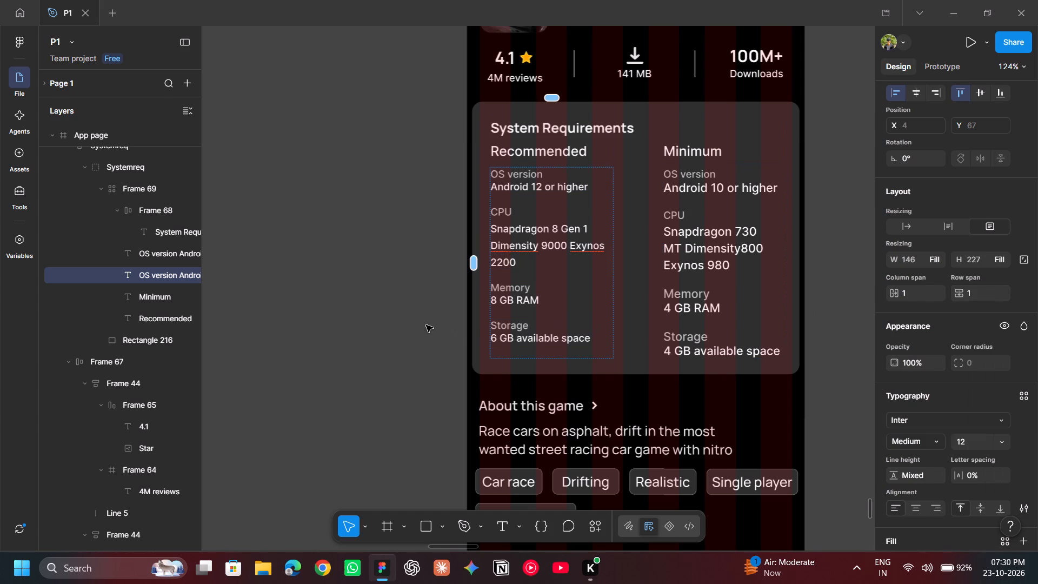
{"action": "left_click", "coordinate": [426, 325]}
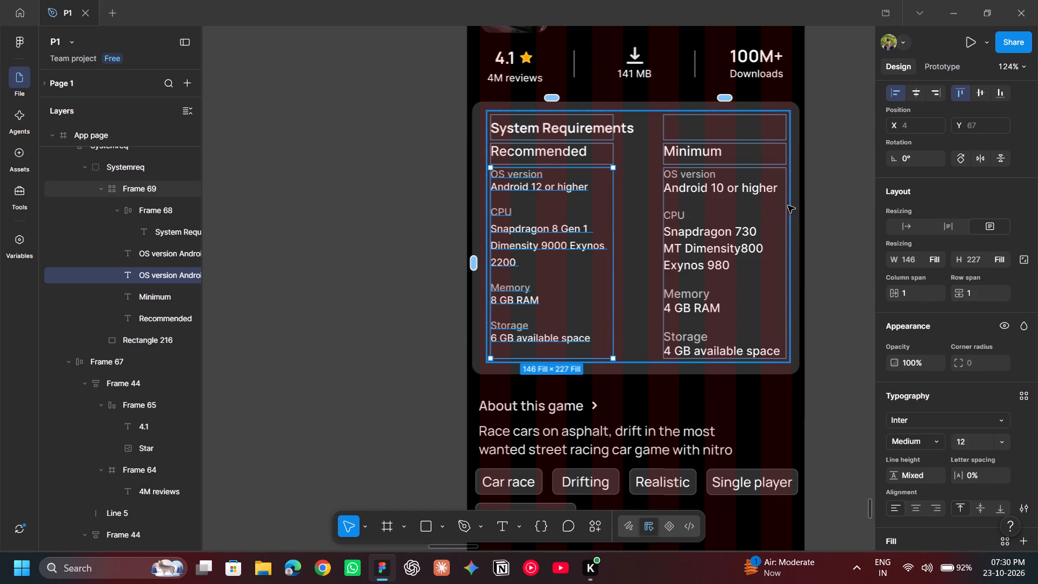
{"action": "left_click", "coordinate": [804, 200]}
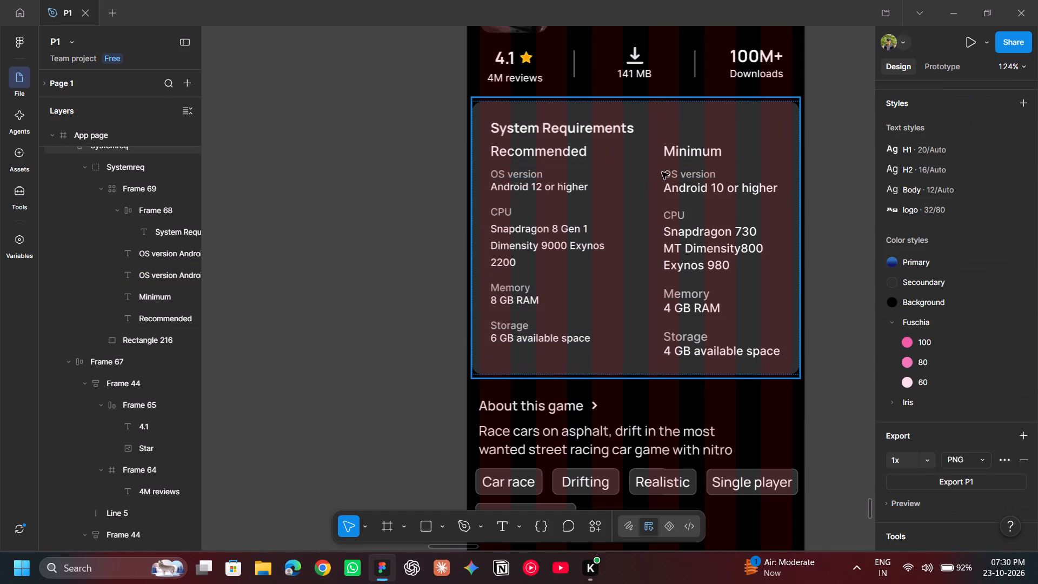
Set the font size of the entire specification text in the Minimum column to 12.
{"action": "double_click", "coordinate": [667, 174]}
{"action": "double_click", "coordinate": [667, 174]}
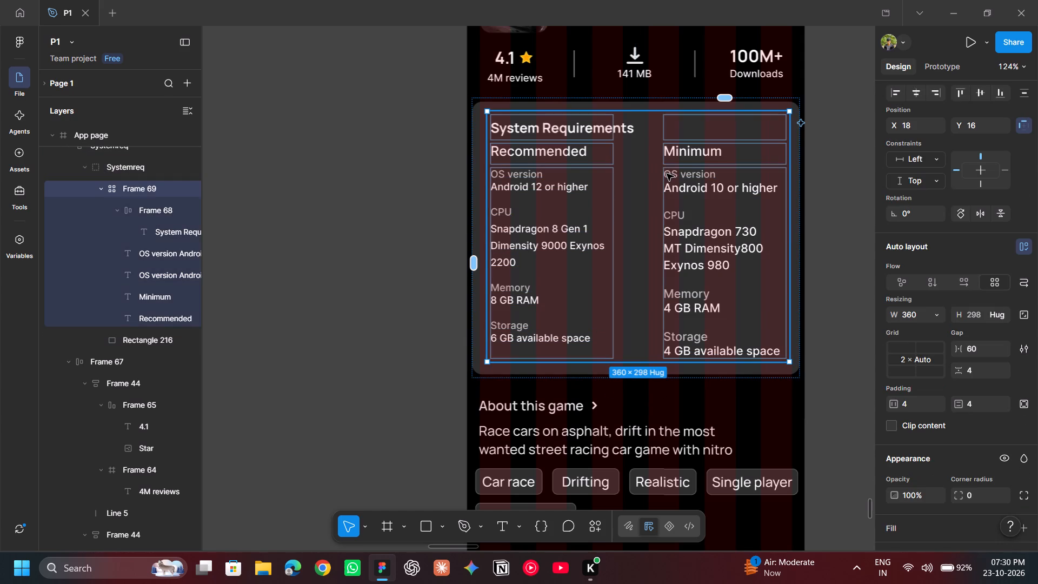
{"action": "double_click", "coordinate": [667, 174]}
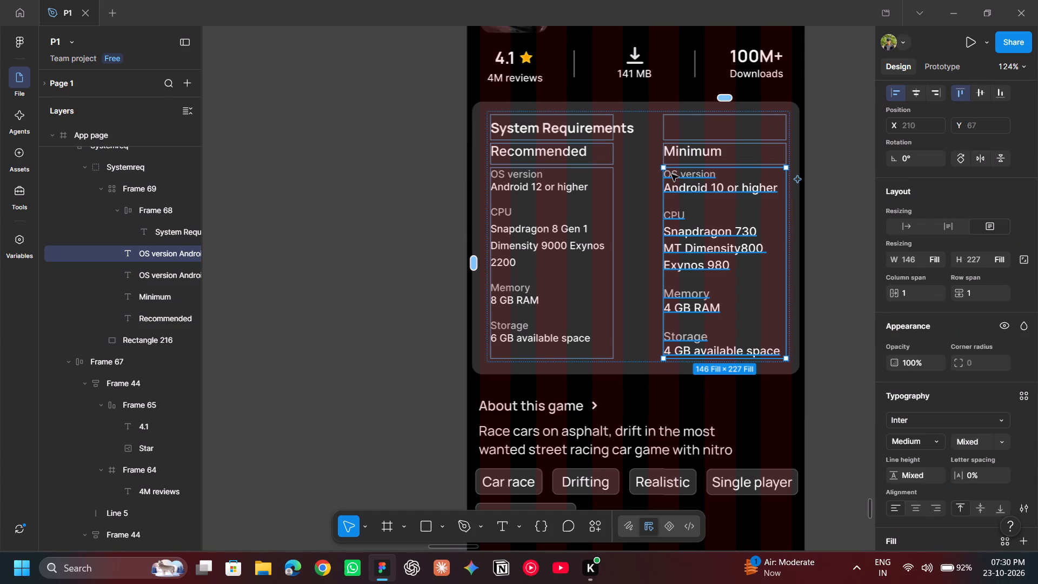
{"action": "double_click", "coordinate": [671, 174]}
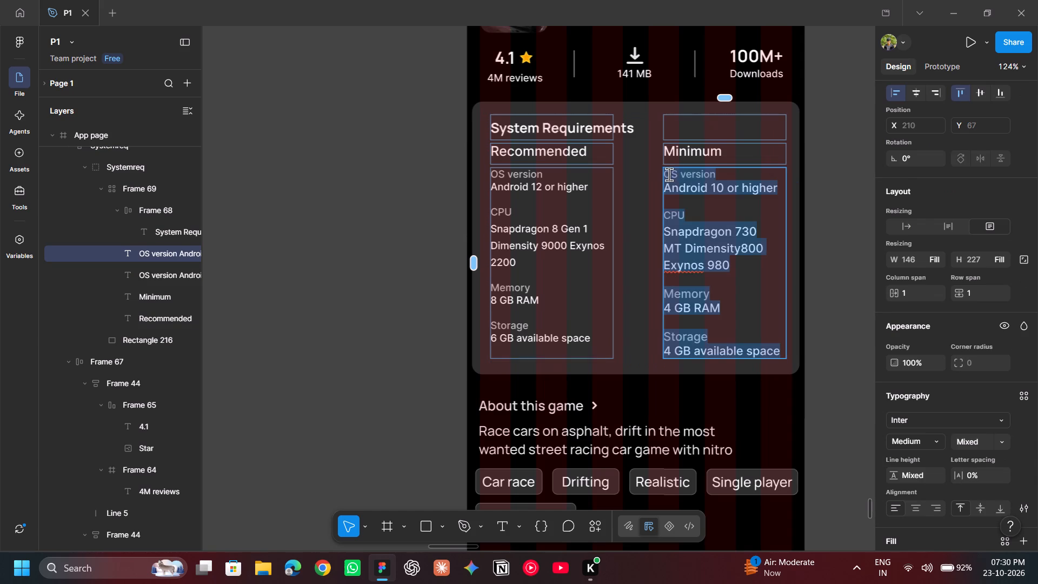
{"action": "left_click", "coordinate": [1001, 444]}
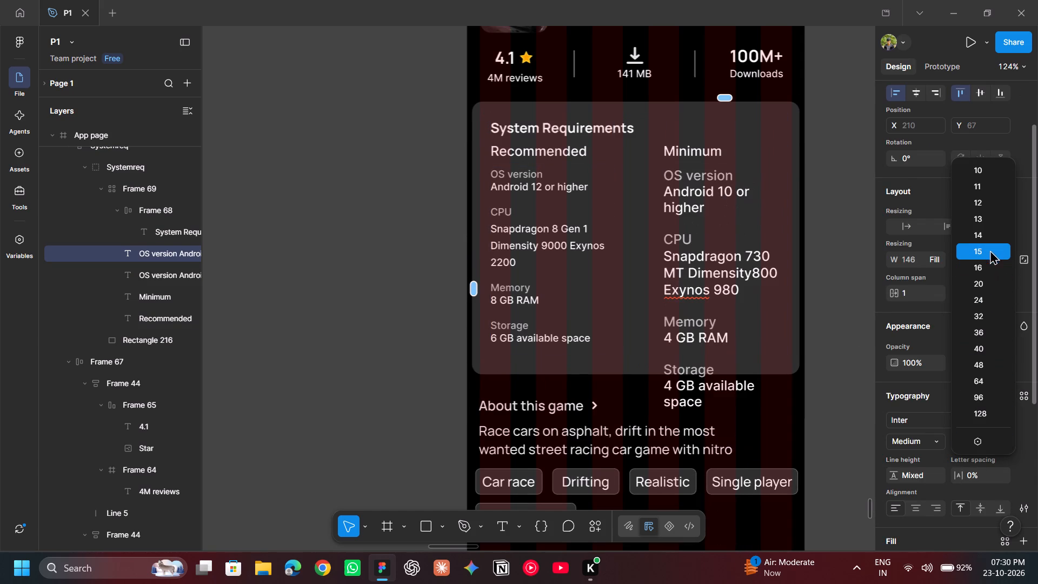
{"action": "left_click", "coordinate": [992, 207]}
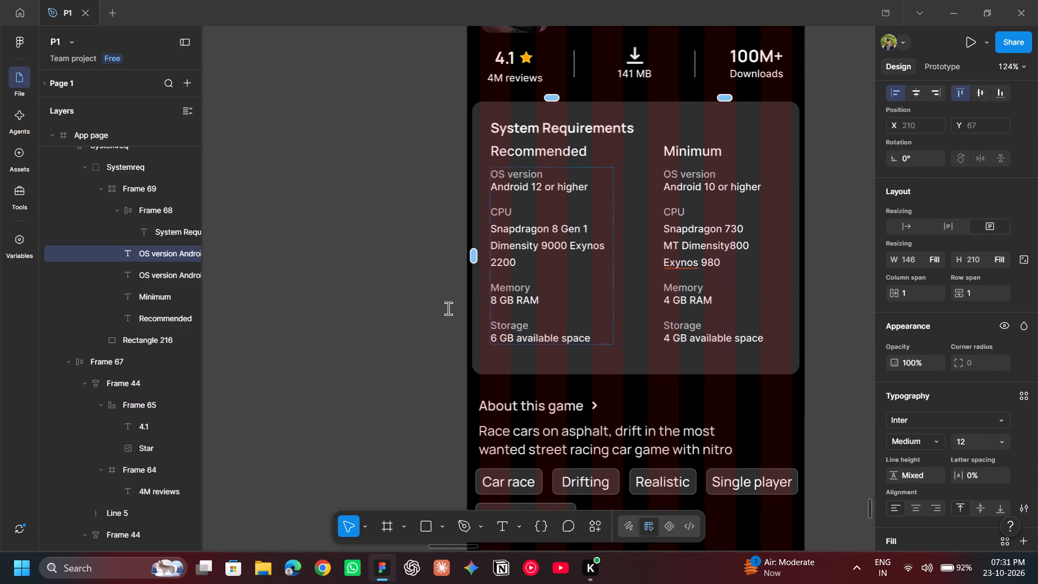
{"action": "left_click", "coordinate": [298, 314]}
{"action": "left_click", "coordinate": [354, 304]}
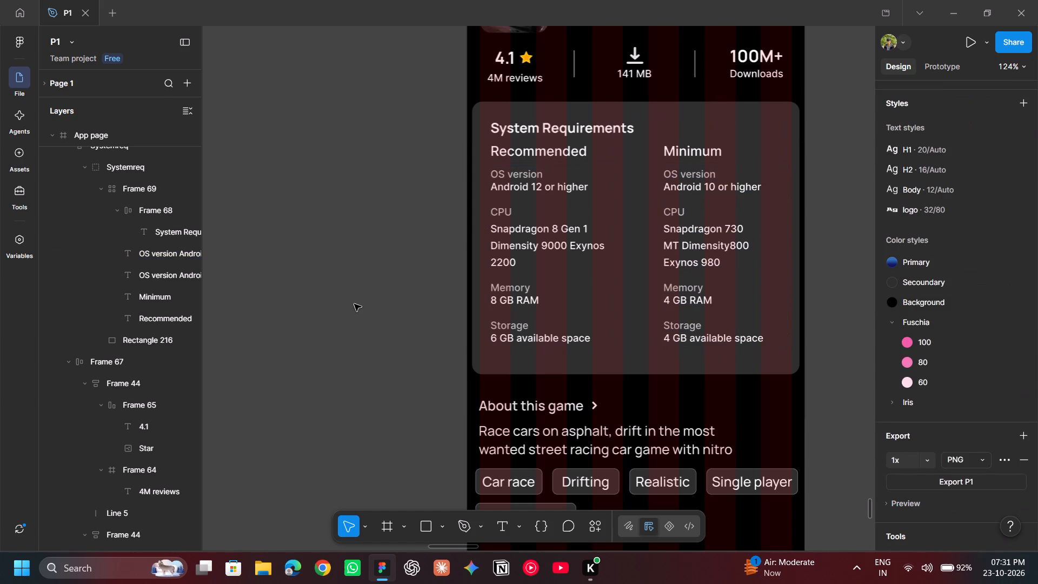
Check the typography settings of the Recommended subheading in the System Requirements card.
{"action": "double_click", "coordinate": [563, 151]}
{"action": "double_click", "coordinate": [581, 153]}
{"action": "double_click", "coordinate": [581, 153]}
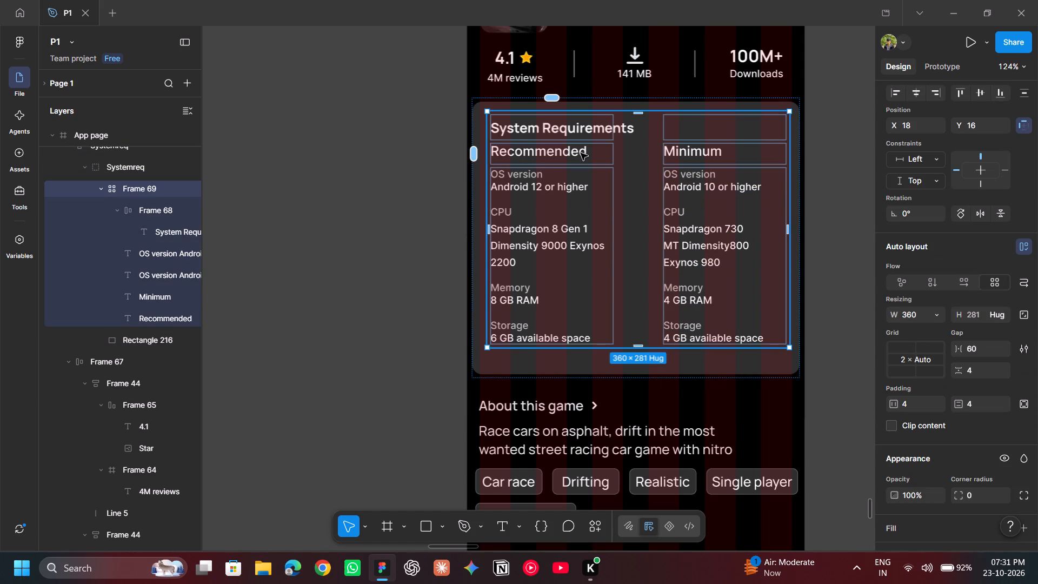
{"action": "double_click", "coordinate": [581, 153]}
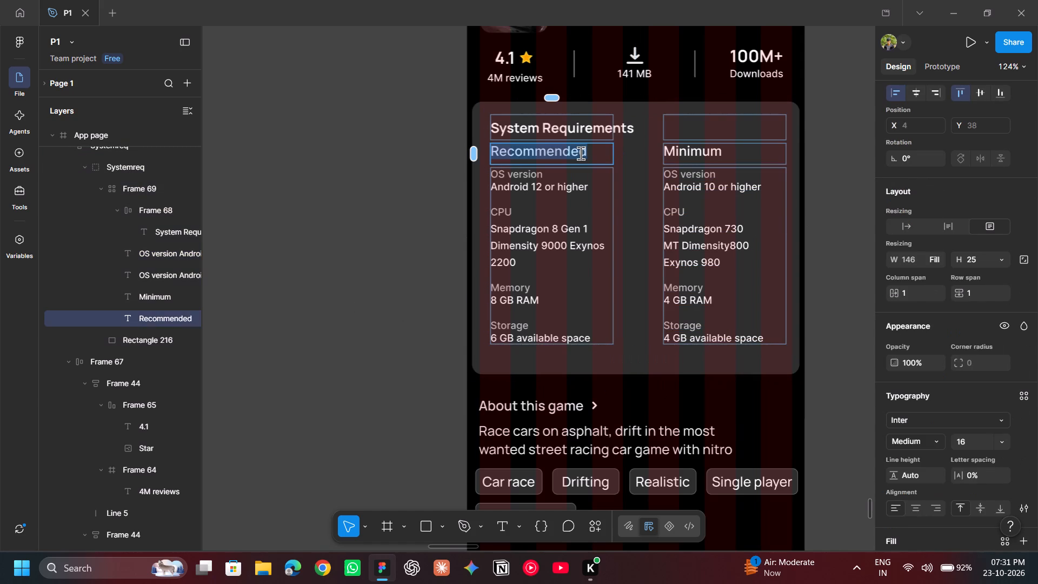
{"action": "left_click", "coordinate": [386, 128]}
{"action": "left_click", "coordinate": [386, 128]}
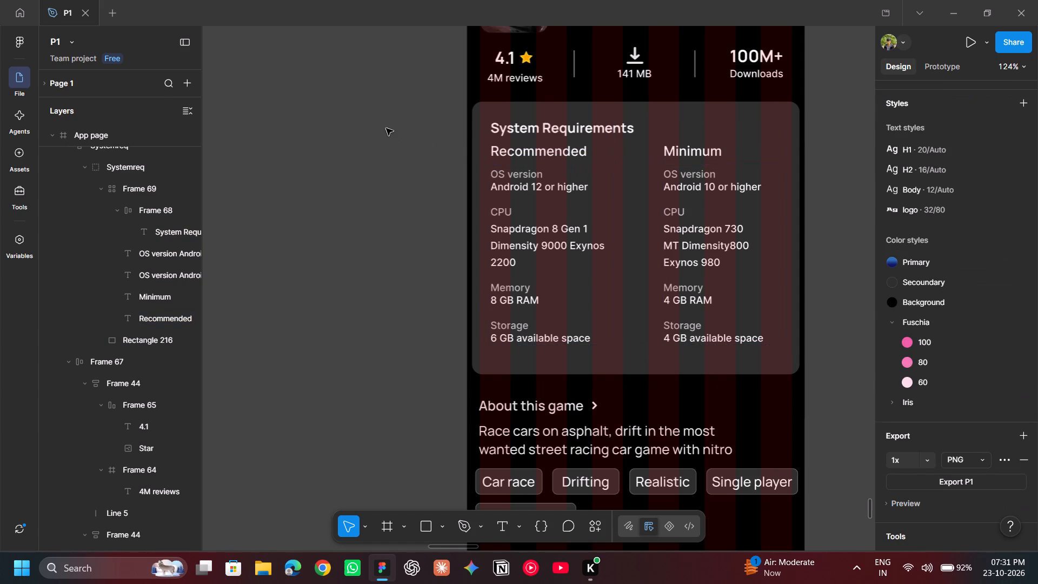
Preview the App page as a prototype and view how the System Requirements card reads on the phone.
{"action": "scroll", "coordinate": [386, 128], "scroll_direction": "up", "scroll_amount": 3}
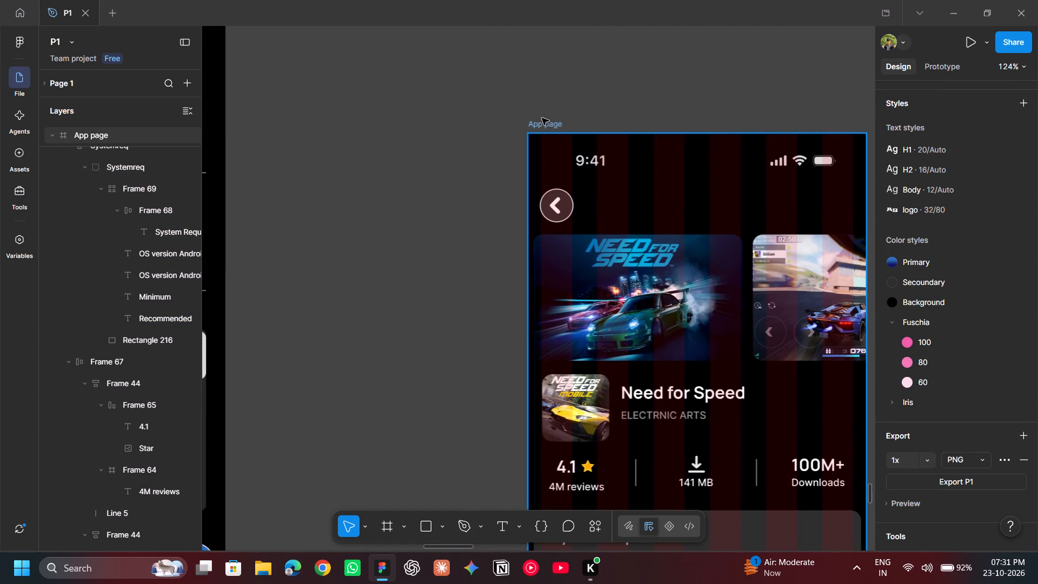
{"action": "left_click", "coordinate": [543, 118]}
{"action": "key", "text": "shift+space"}
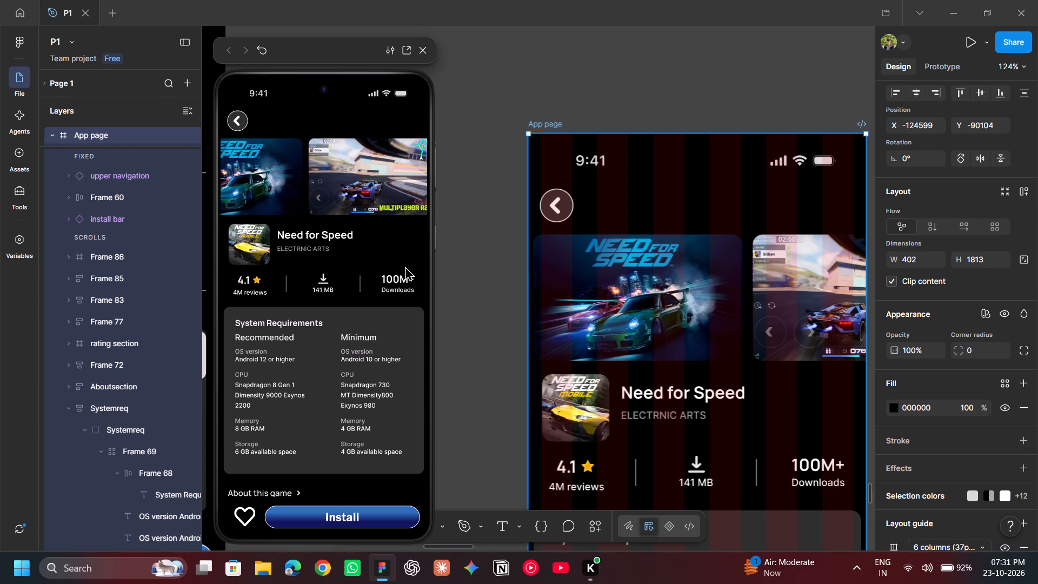
{"action": "scroll", "coordinate": [405, 266], "scroll_direction": "right", "scroll_amount": 2}
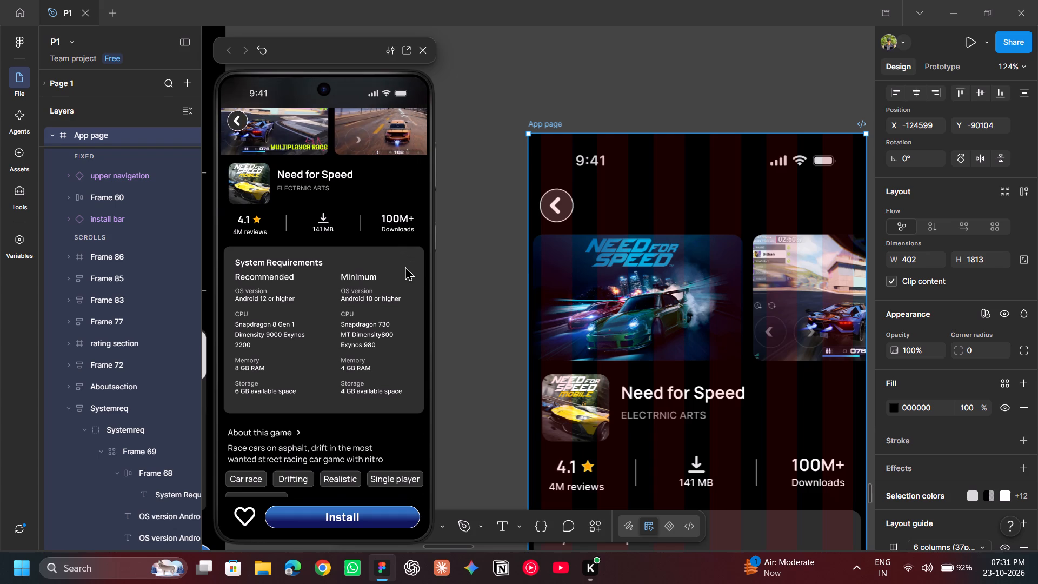
{"action": "left_click", "coordinate": [522, 72]}
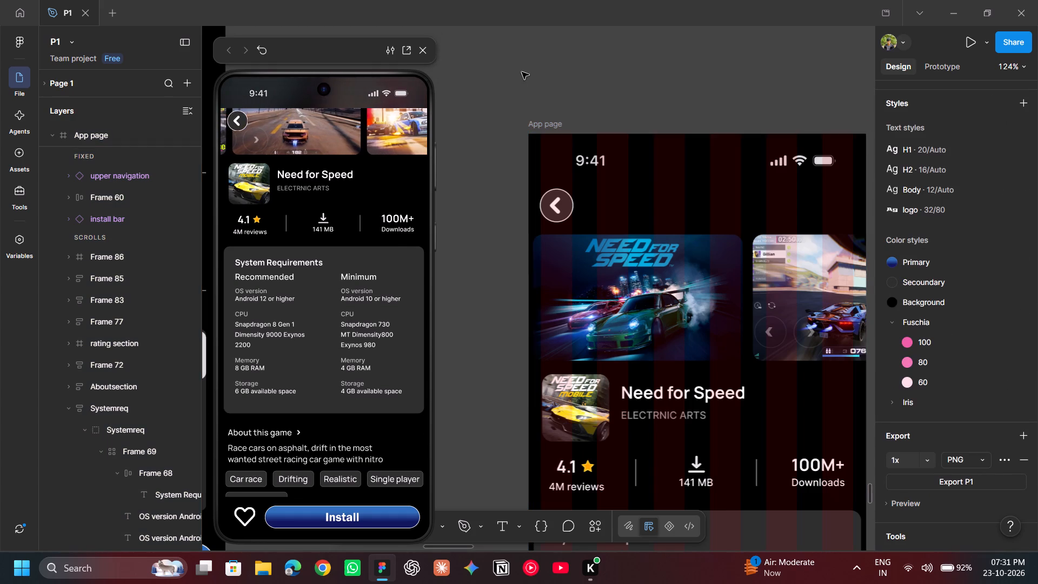
Set the font size of the Recommended column's entire specification text to 14.
{"action": "scroll", "coordinate": [590, 138], "scroll_direction": "down", "scroll_amount": 4}
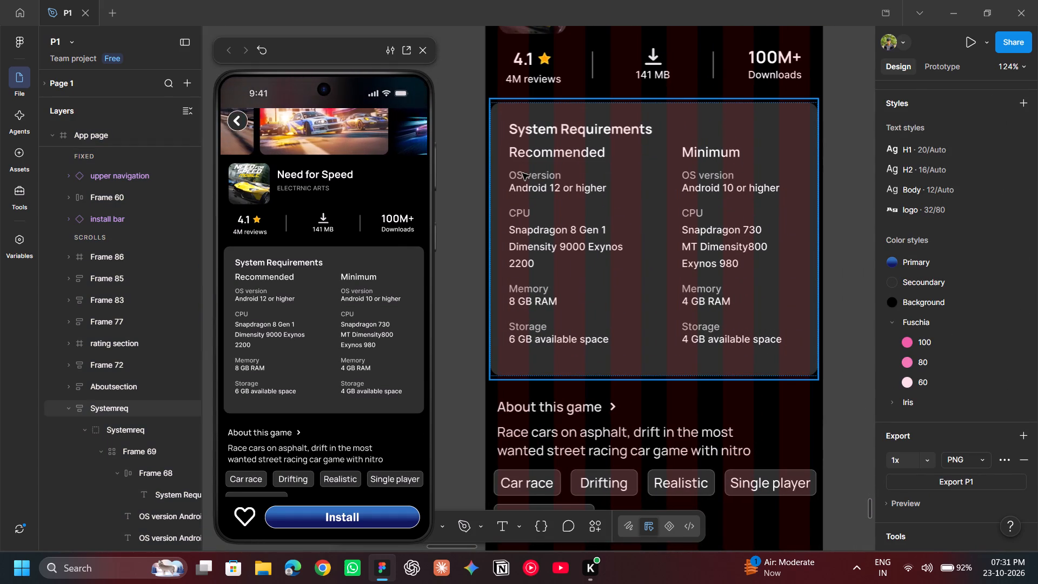
{"action": "triple_click", "coordinate": [522, 173]}
{"action": "left_click", "coordinate": [522, 173]}
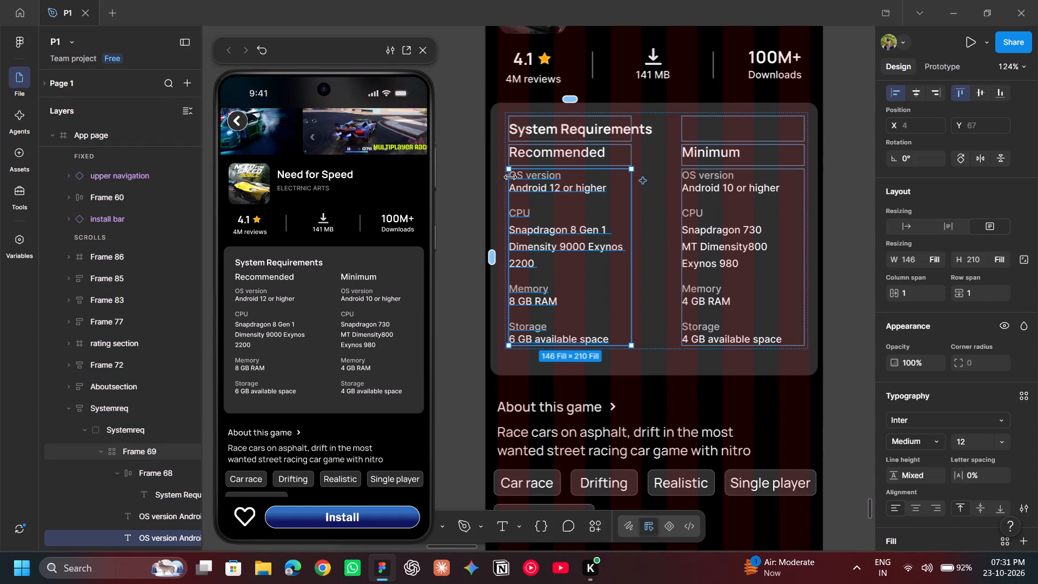
{"action": "double_click", "coordinate": [516, 174]}
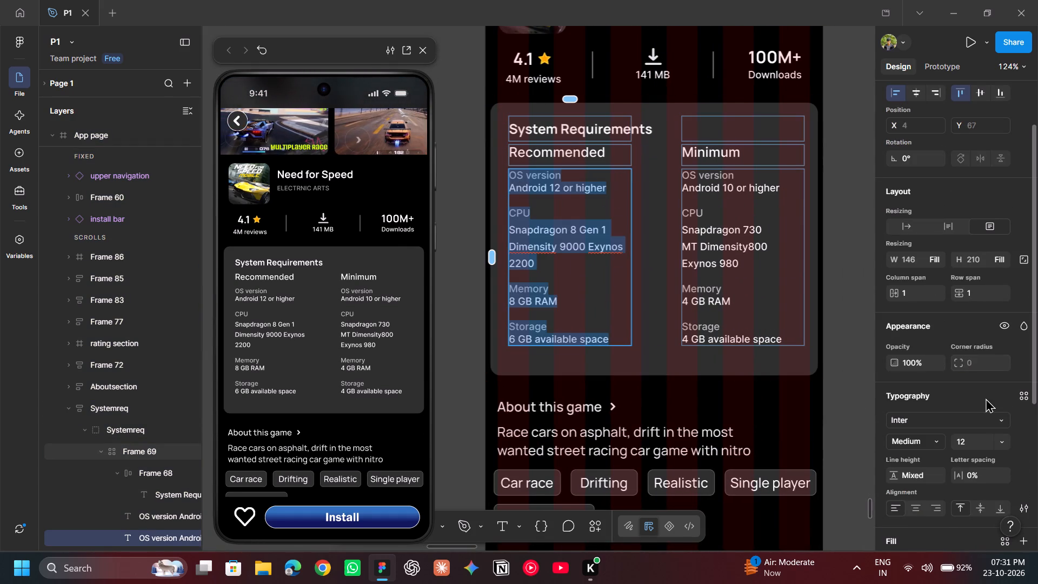
{"action": "left_click", "coordinate": [1002, 443]}
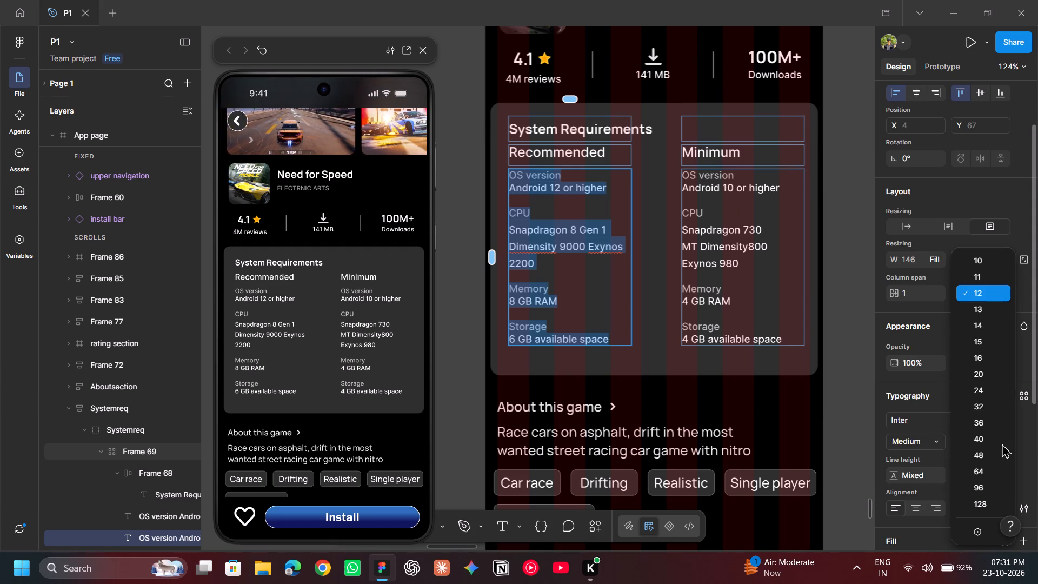
{"action": "left_click", "coordinate": [984, 328]}
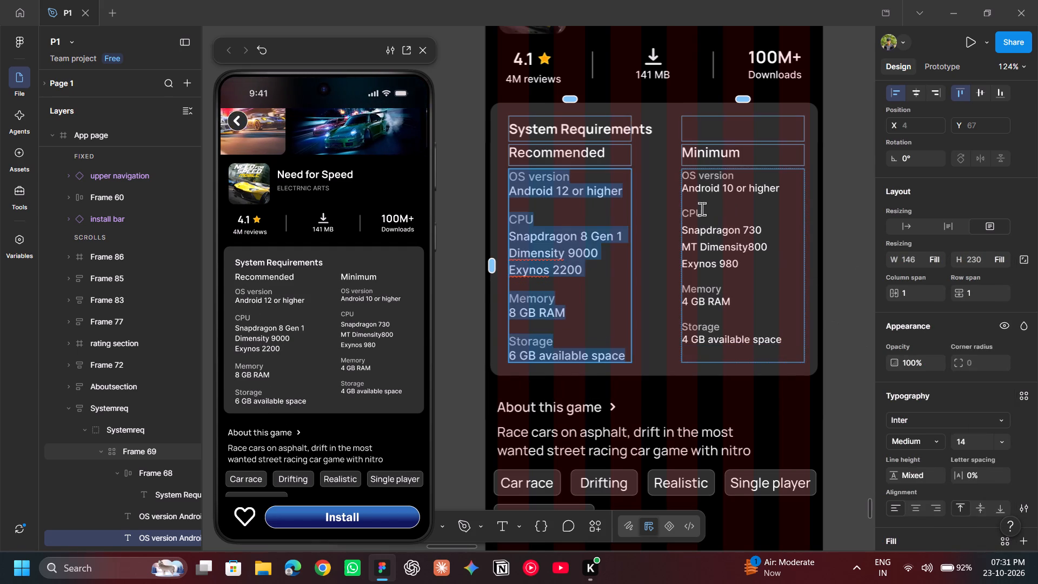
Set the font size of the Minimum column's specification text, from OS version to Storage, to 14.
{"action": "double_click", "coordinate": [702, 209]}
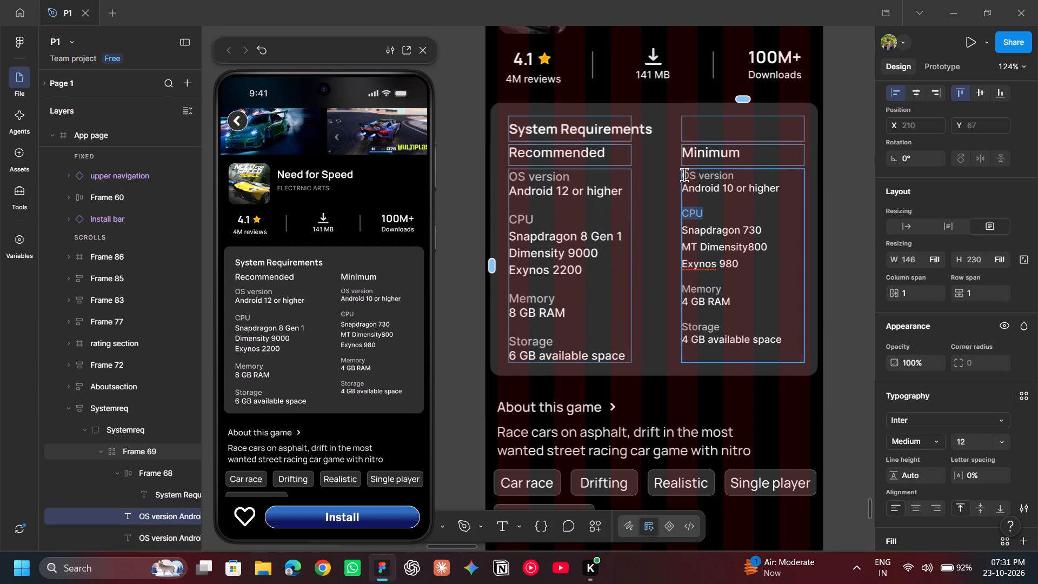
{"action": "double_click", "coordinate": [684, 175]}
{"action": "left_click_drag", "start_coordinate": [684, 175], "coordinate": [772, 334]}
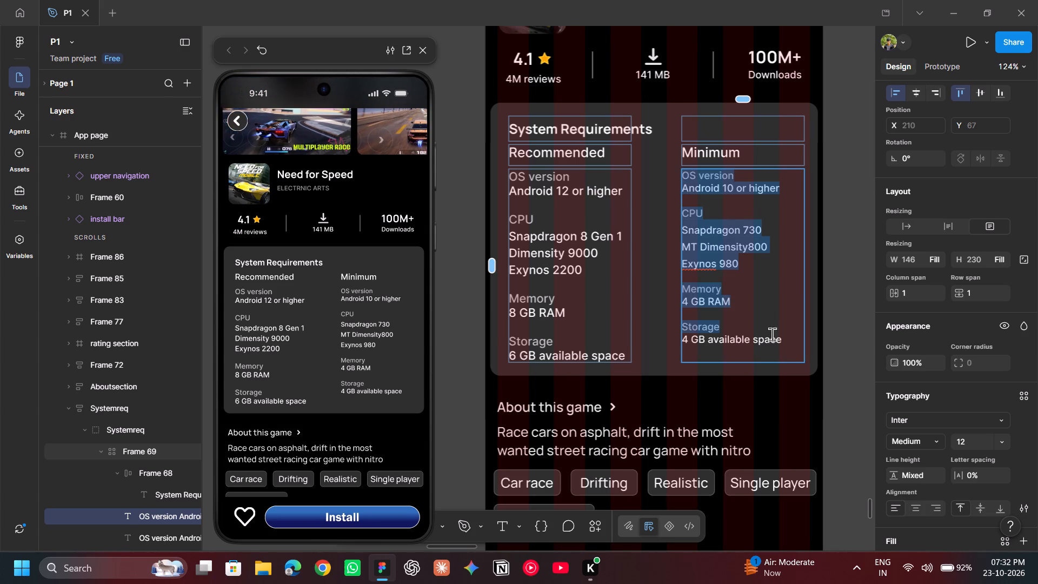
{"action": "left_click_drag", "start_coordinate": [772, 334], "coordinate": [782, 353]}
{"action": "left_click", "coordinate": [997, 446]}
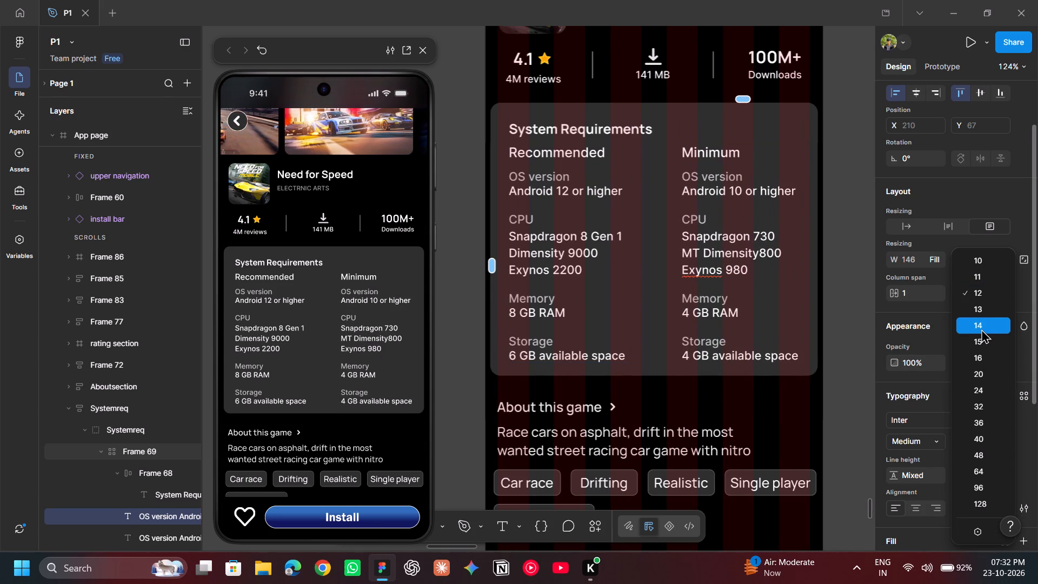
{"action": "left_click", "coordinate": [981, 329]}
{"action": "left_click", "coordinate": [843, 280]}
{"action": "left_click", "coordinate": [843, 280]}
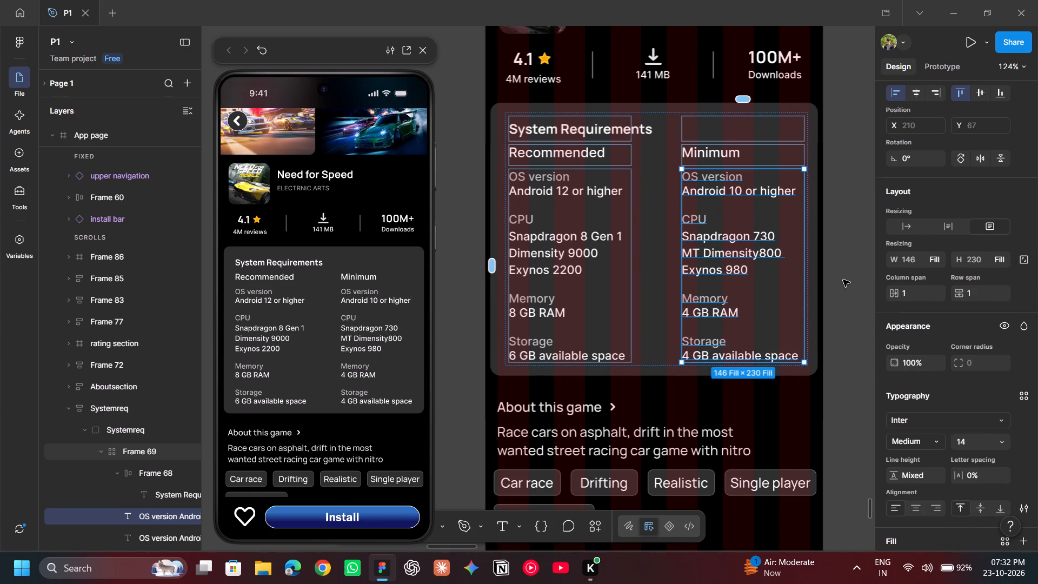
Check the typography settings of the Minimum subheading in the System Requirements card.
{"action": "double_click", "coordinate": [732, 157]}
{"action": "double_click", "coordinate": [732, 157]}
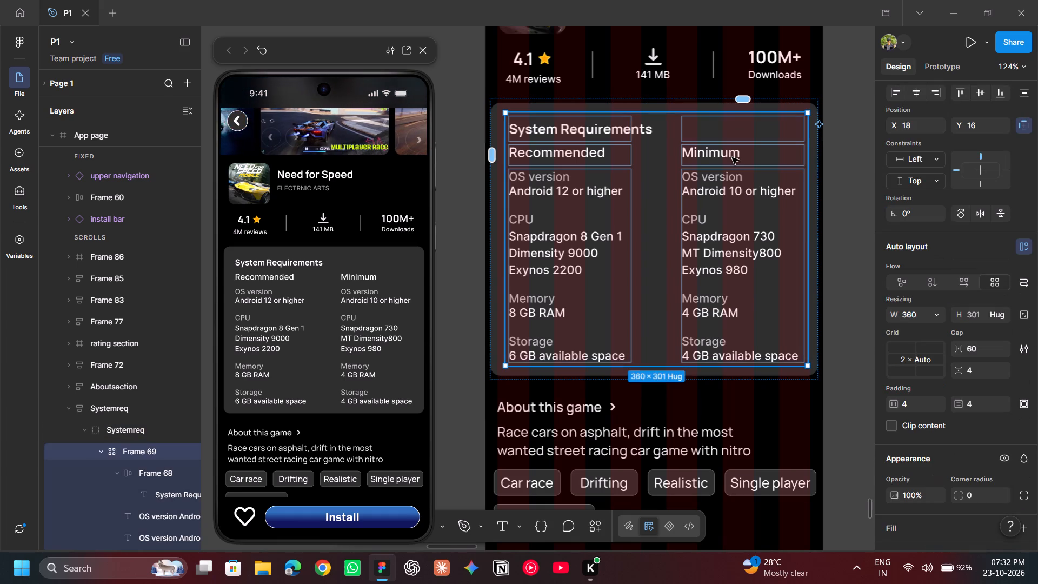
{"action": "double_click", "coordinate": [739, 156]}
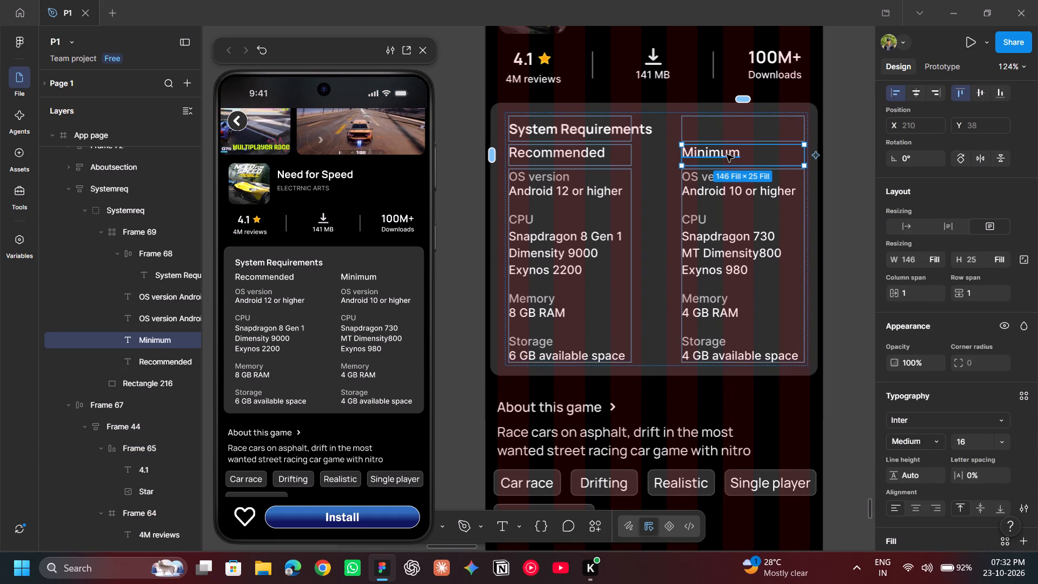
{"action": "left_click", "coordinate": [838, 168]}
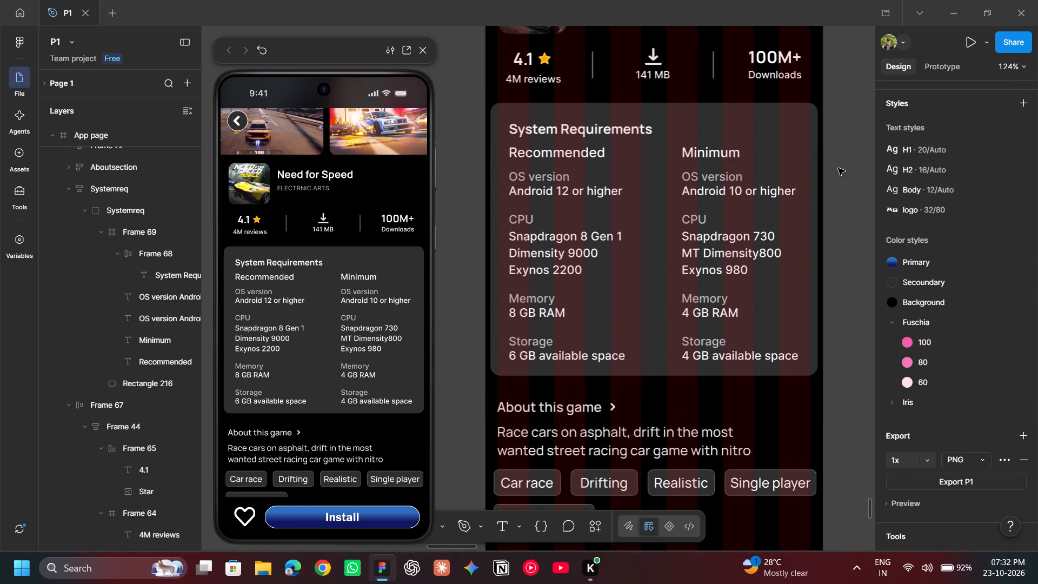
Check the typography settings of the About this game heading and the description text beneath it.
{"action": "scroll", "coordinate": [838, 168], "scroll_direction": "down", "scroll_amount": 2}
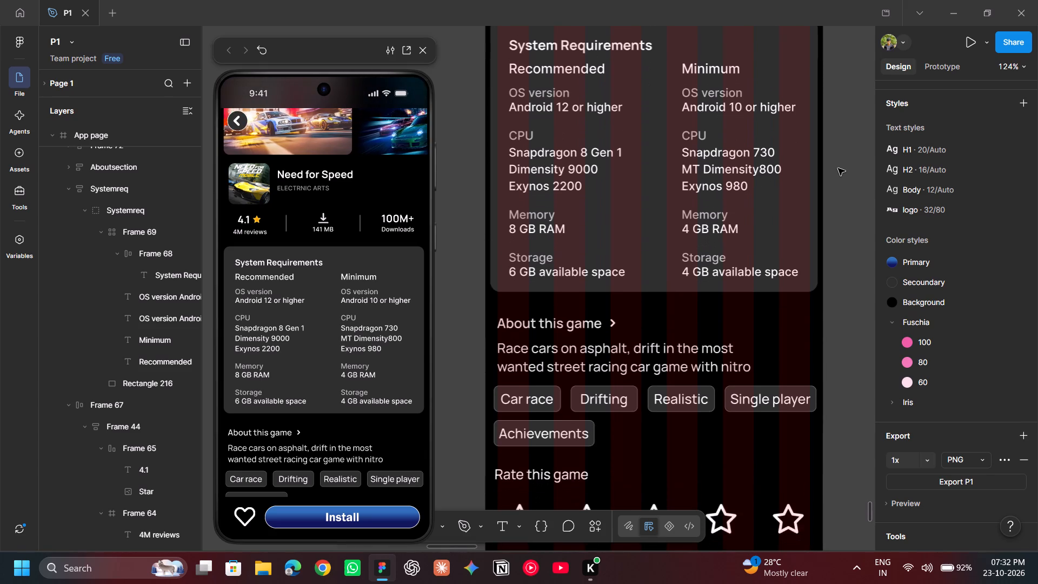
{"action": "scroll", "coordinate": [838, 168], "scroll_direction": "down", "scroll_amount": 1}
{"action": "double_click", "coordinate": [568, 262]}
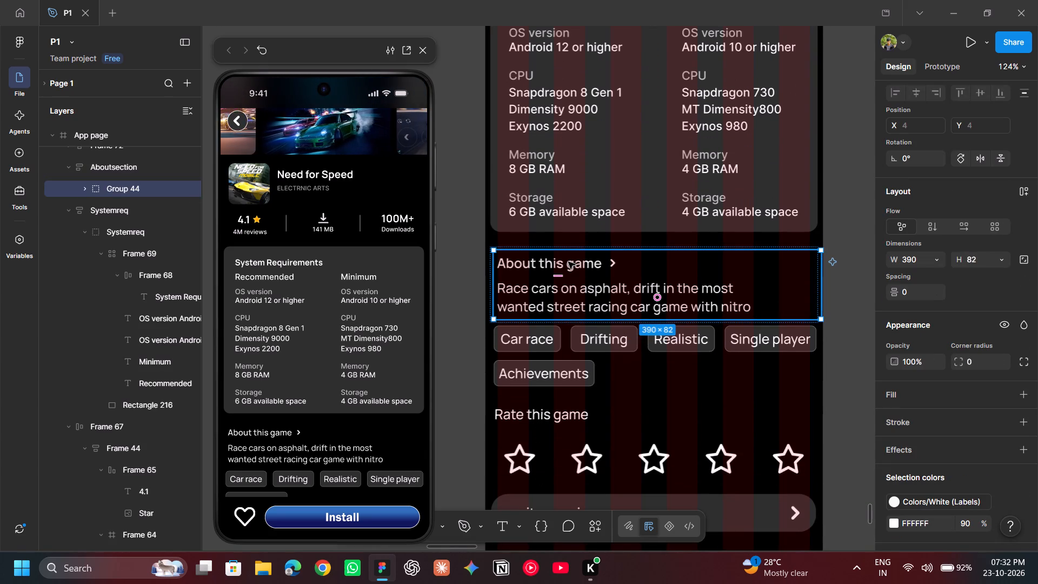
{"action": "double_click", "coordinate": [575, 262]}
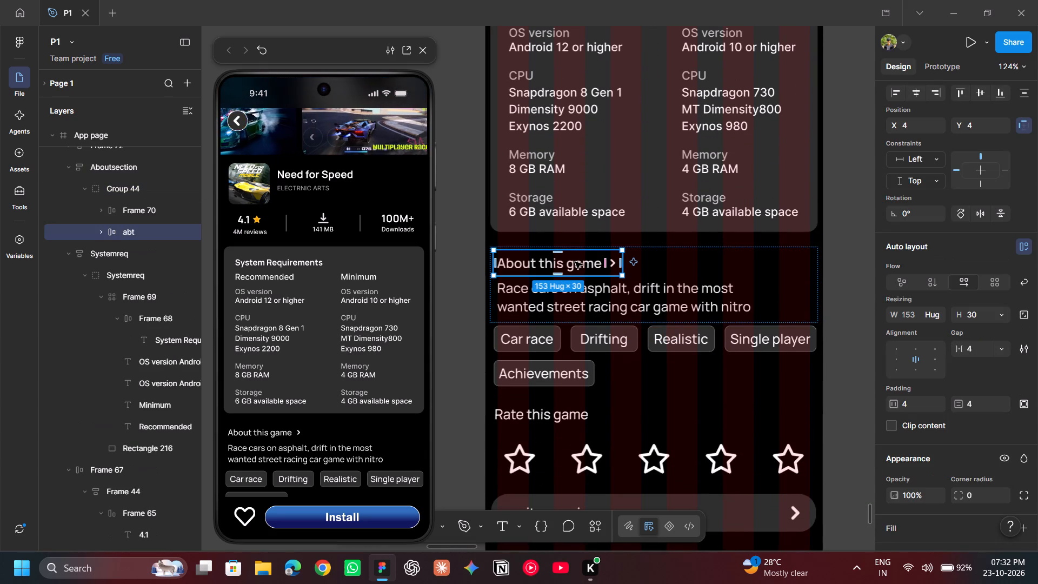
{"action": "double_click", "coordinate": [575, 262]}
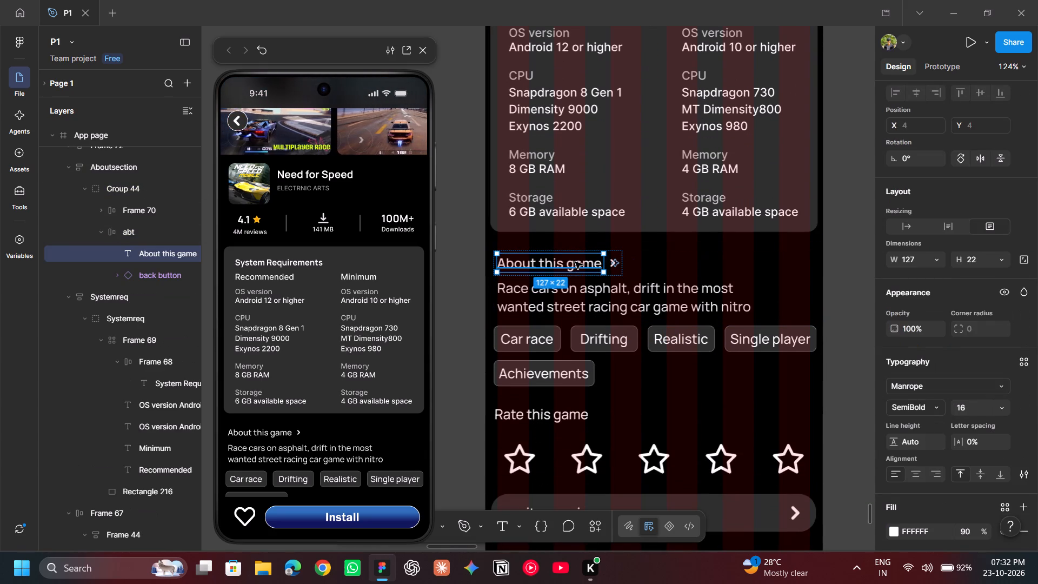
{"action": "double_click", "coordinate": [668, 303]}
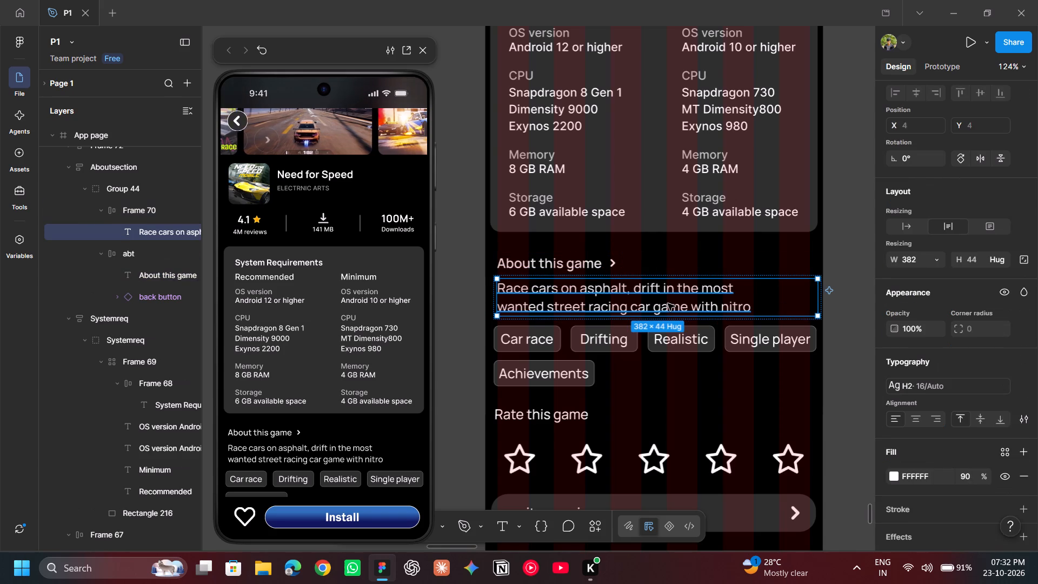
Check the typography settings of the Car race chip label and the Rate this game heading.
{"action": "scroll", "coordinate": [668, 303], "scroll_direction": "down", "scroll_amount": 1}
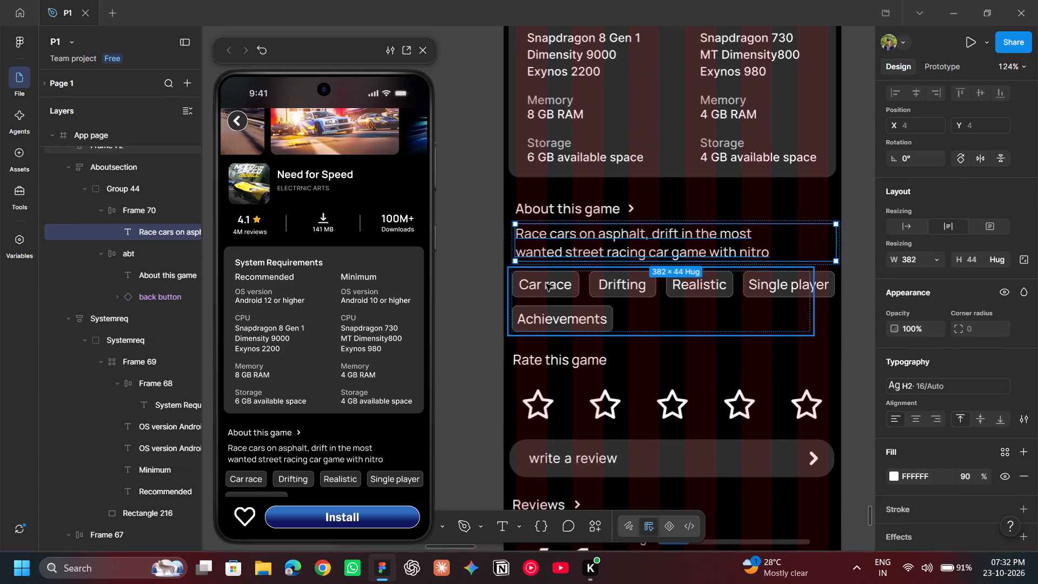
{"action": "double_click", "coordinate": [546, 284]}
{"action": "double_click", "coordinate": [546, 284]}
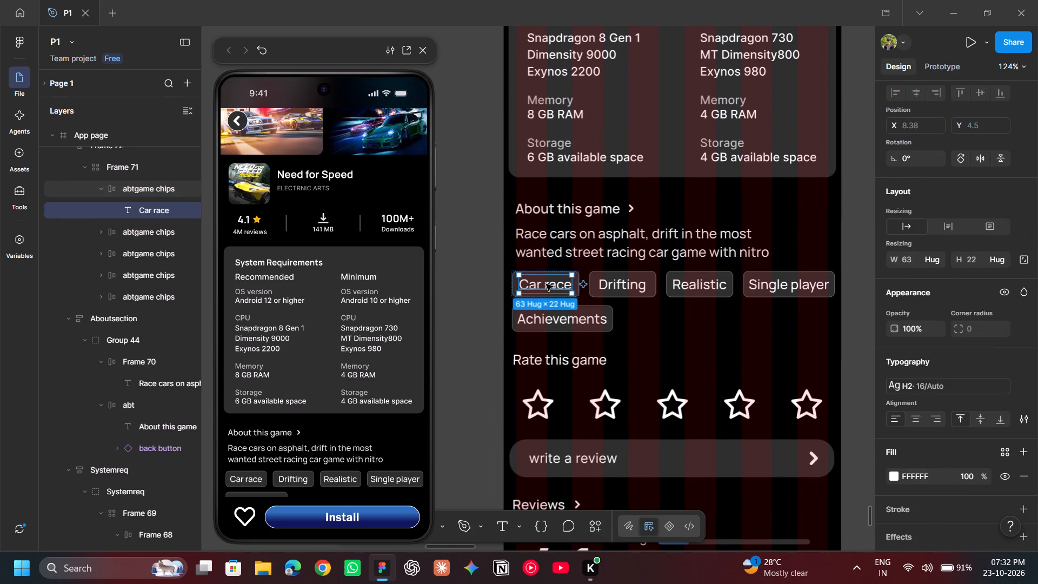
{"action": "scroll", "coordinate": [546, 284], "scroll_direction": "down", "scroll_amount": 1}
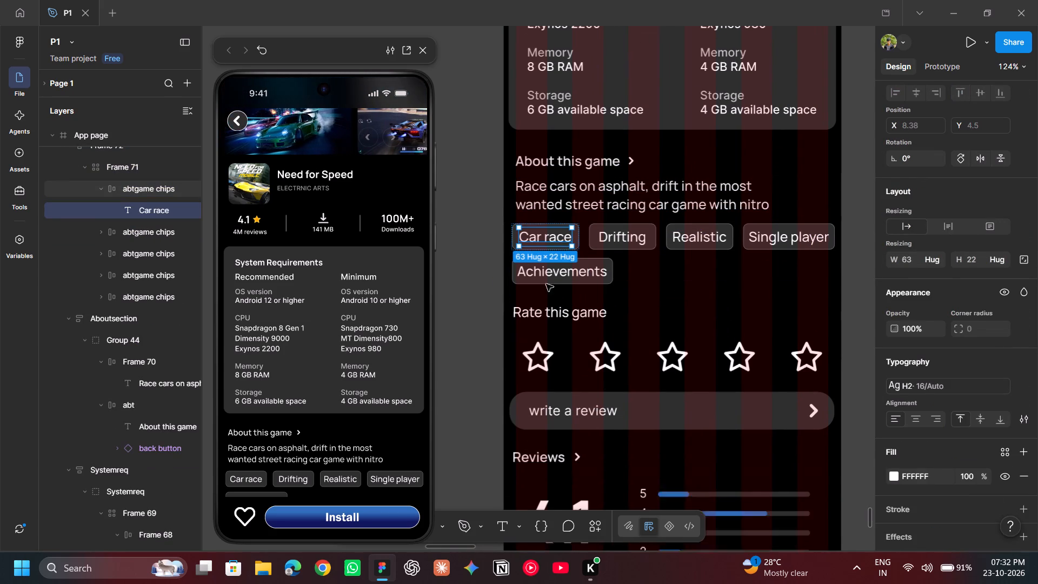
{"action": "double_click", "coordinate": [572, 287]}
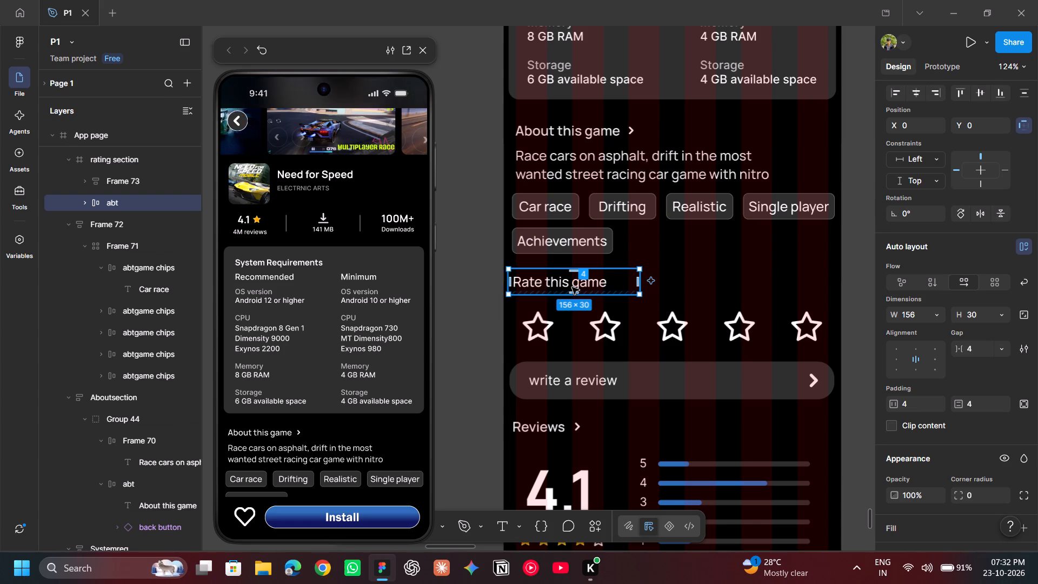
{"action": "double_click", "coordinate": [572, 287]}
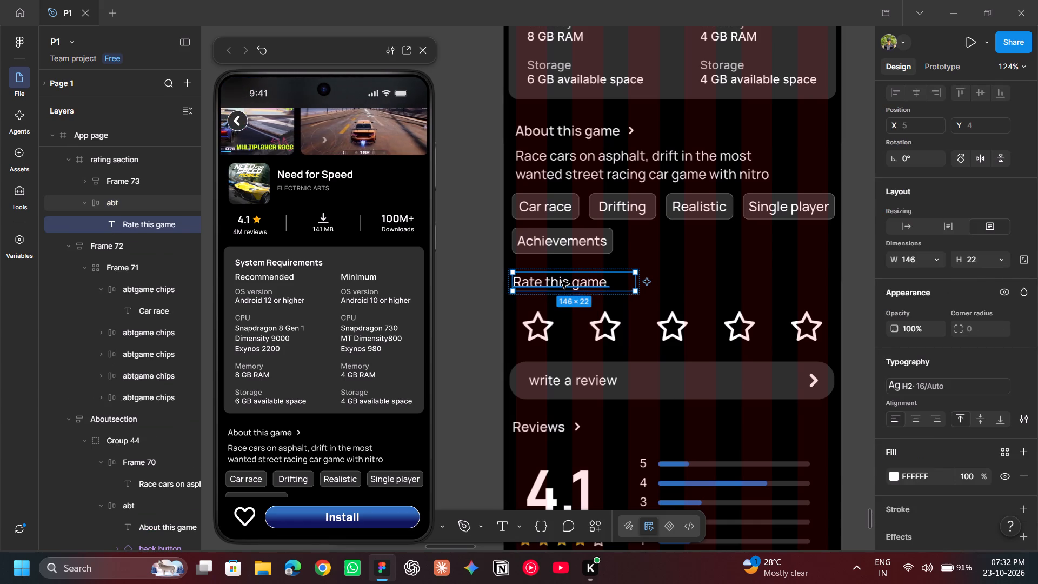
Check the typography settings of the write a review label and the Reviews heading.
{"action": "scroll", "coordinate": [562, 281], "scroll_direction": "down", "scroll_amount": 1}
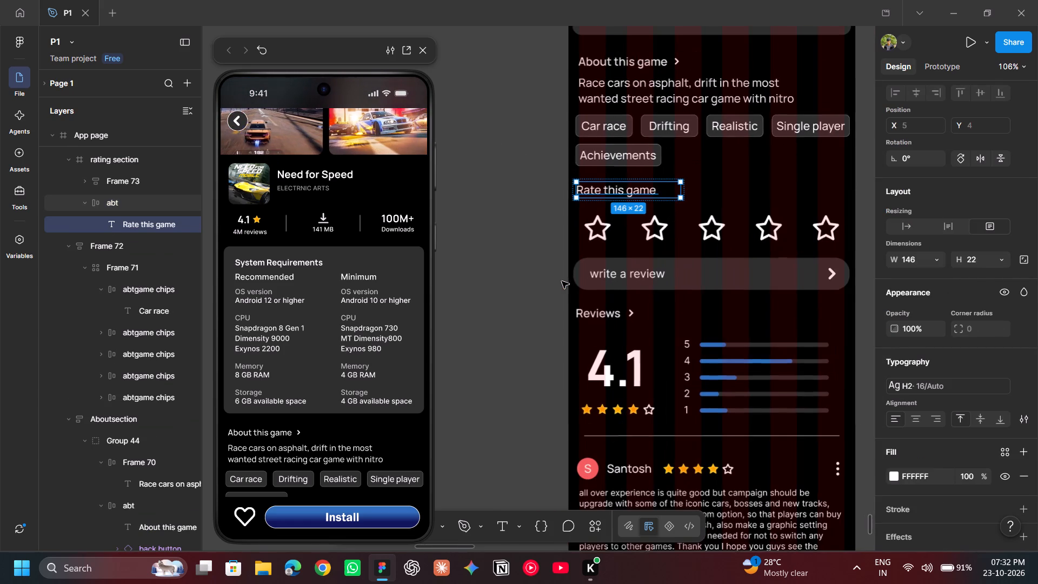
{"action": "left_click", "coordinate": [544, 278]}
{"action": "double_click", "coordinate": [622, 274]}
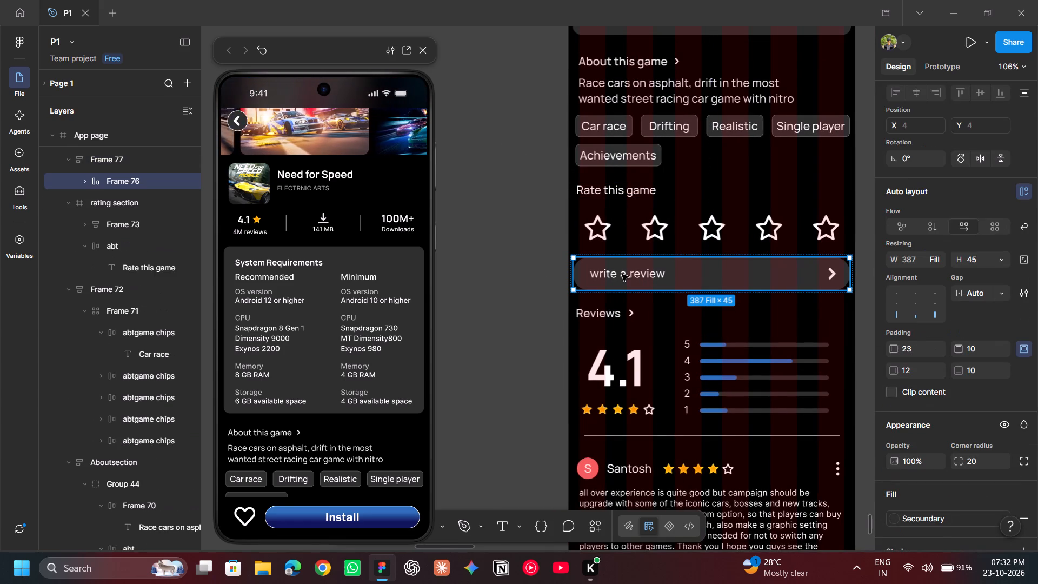
{"action": "double_click", "coordinate": [622, 274]}
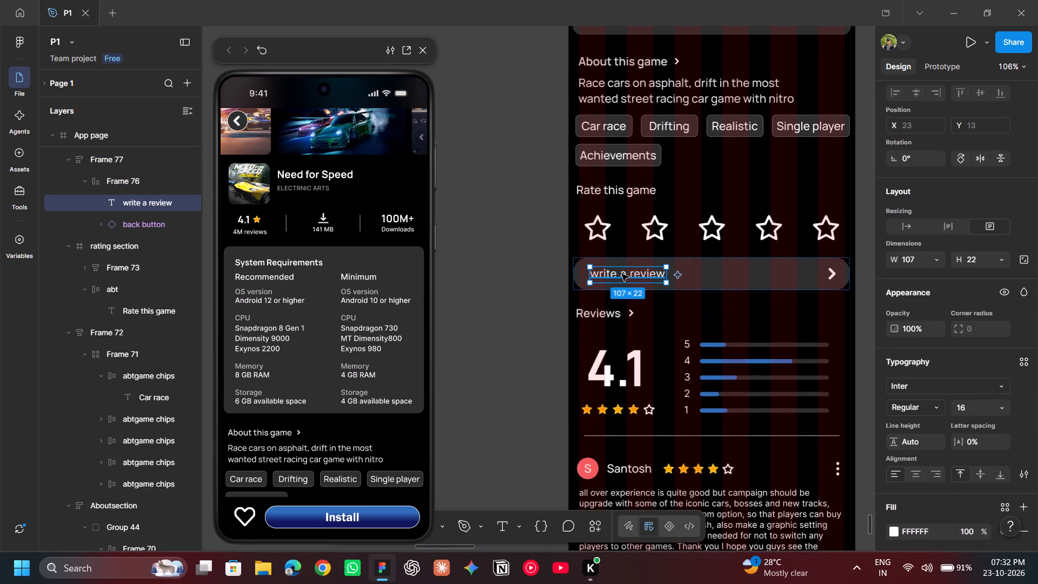
{"action": "left_click", "coordinate": [538, 278]}
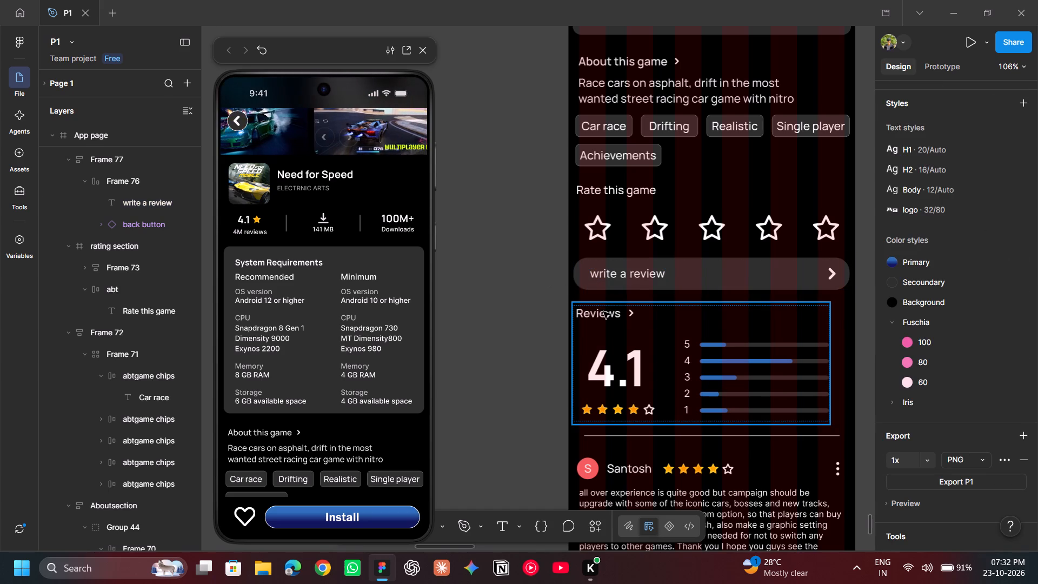
{"action": "double_click", "coordinate": [603, 311]}
{"action": "double_click", "coordinate": [602, 314]}
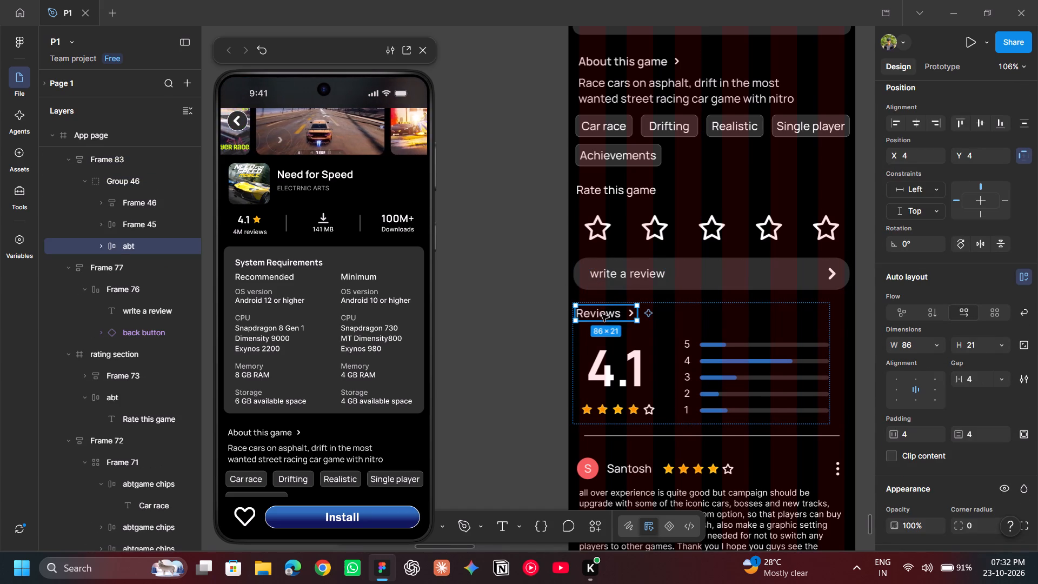
{"action": "double_click", "coordinate": [602, 314]}
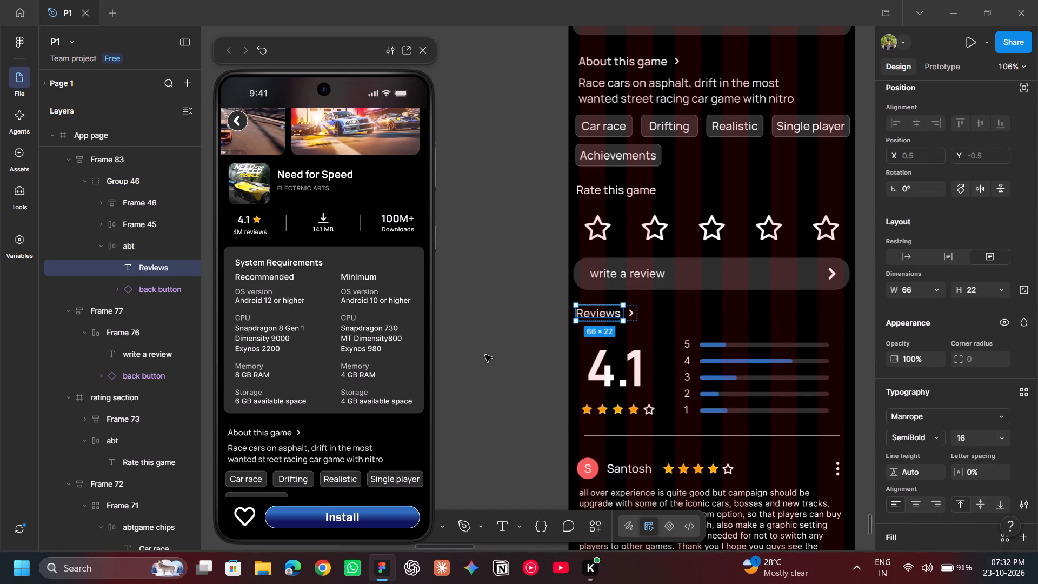
{"action": "left_click", "coordinate": [505, 353]}
Check the typography settings of the Recommended column's specification text in the System Requirements card.
{"action": "scroll", "coordinate": [505, 353], "scroll_direction": "up", "scroll_amount": 1}
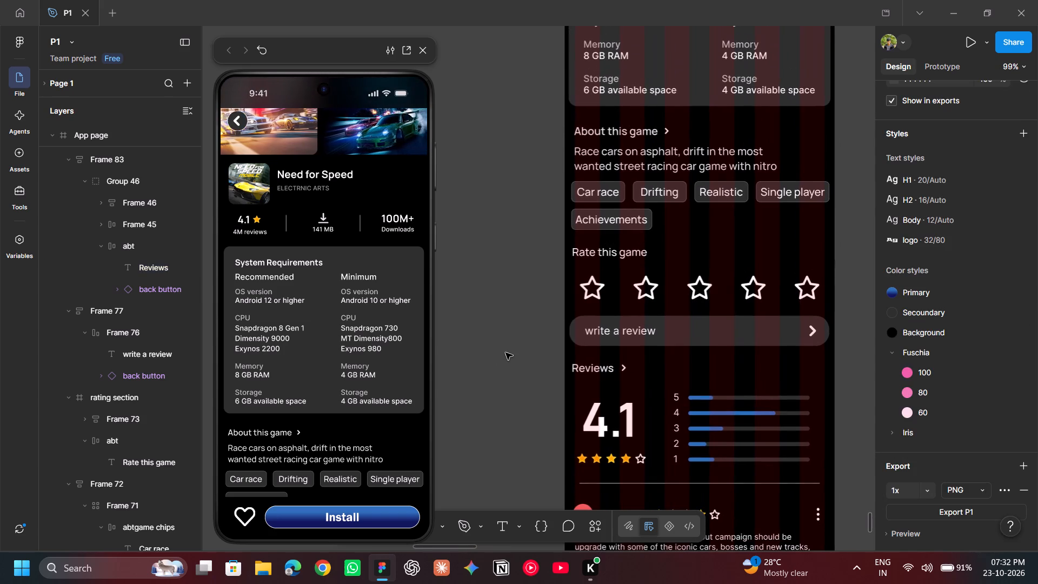
{"action": "scroll", "coordinate": [794, 239], "scroll_direction": "up", "scroll_amount": 1}
{"action": "double_click", "coordinate": [634, 207]}
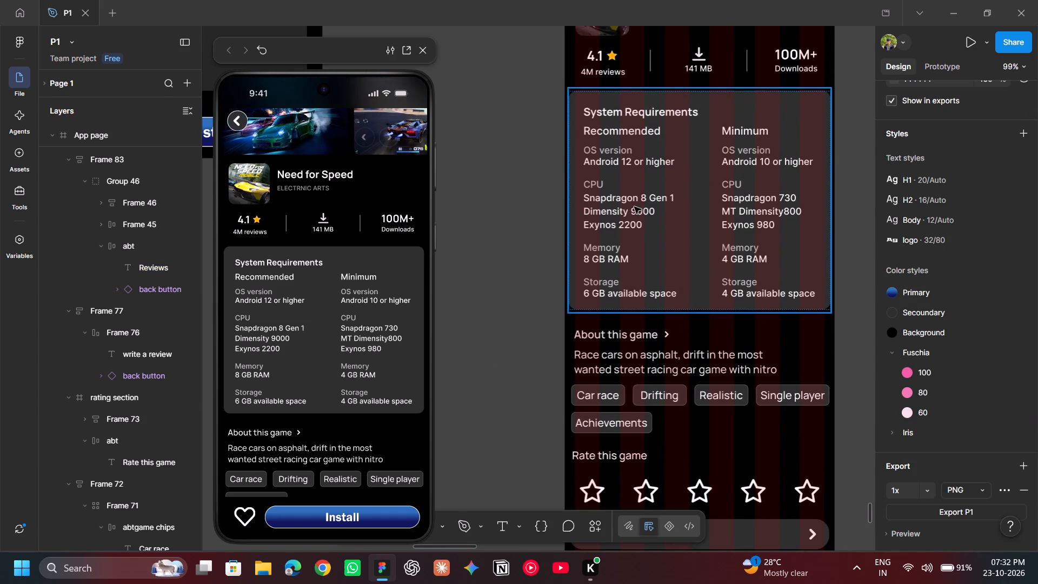
{"action": "triple_click", "coordinate": [634, 207]}
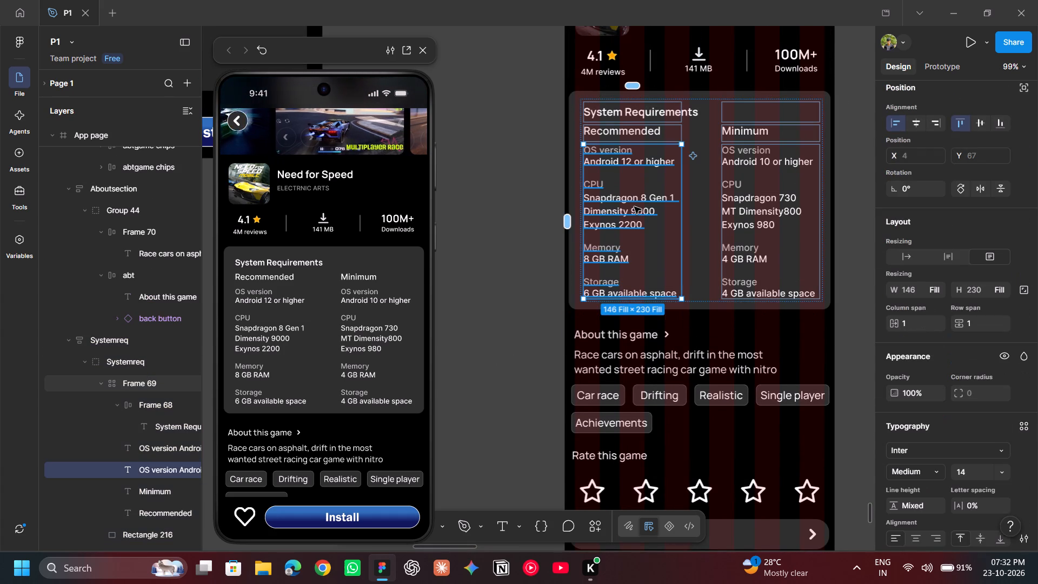
{"action": "double_click", "coordinate": [634, 207]}
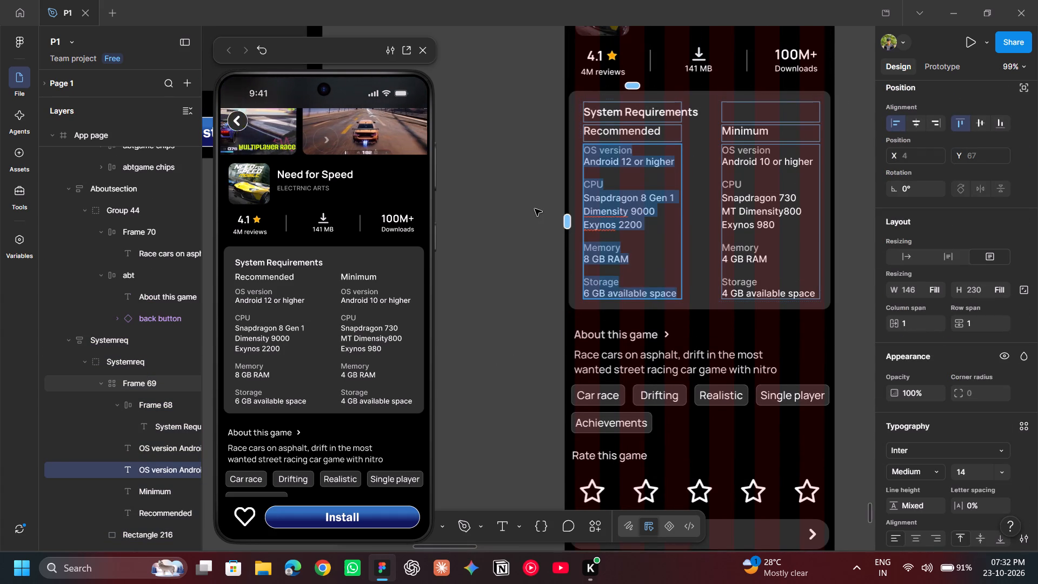
{"action": "left_click", "coordinate": [535, 209]}
{"action": "double_click", "coordinate": [535, 209]}
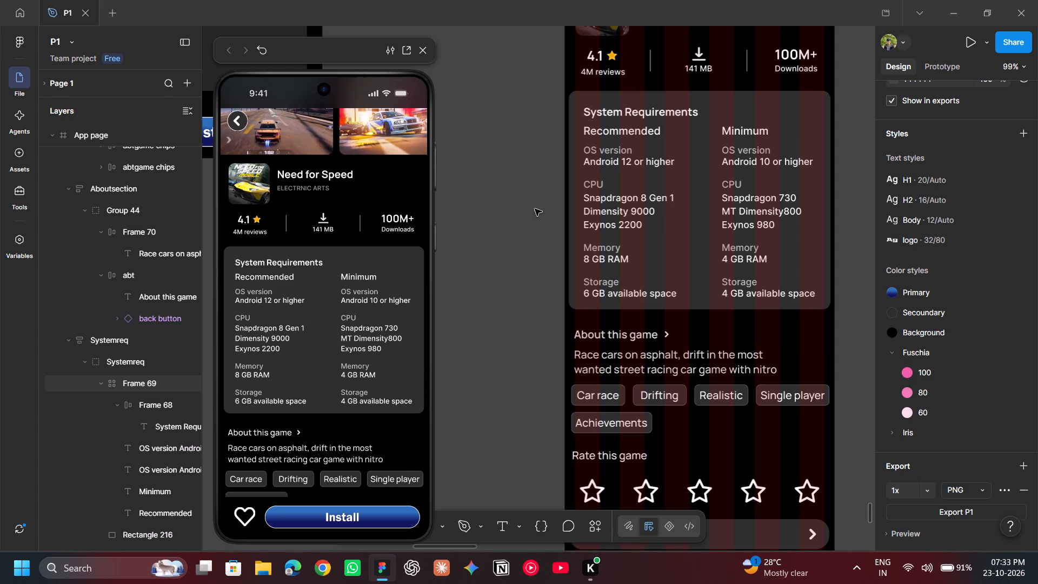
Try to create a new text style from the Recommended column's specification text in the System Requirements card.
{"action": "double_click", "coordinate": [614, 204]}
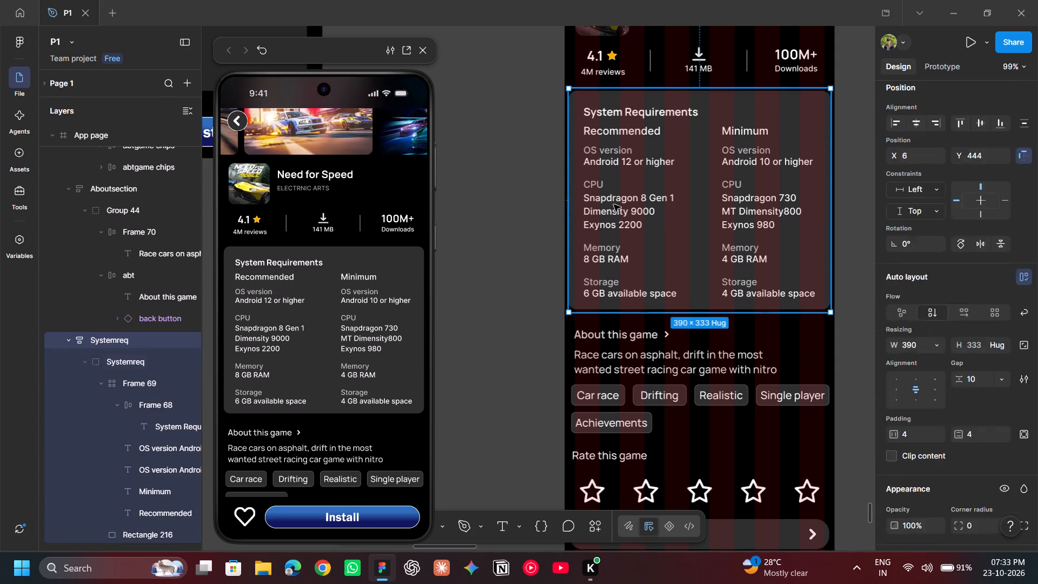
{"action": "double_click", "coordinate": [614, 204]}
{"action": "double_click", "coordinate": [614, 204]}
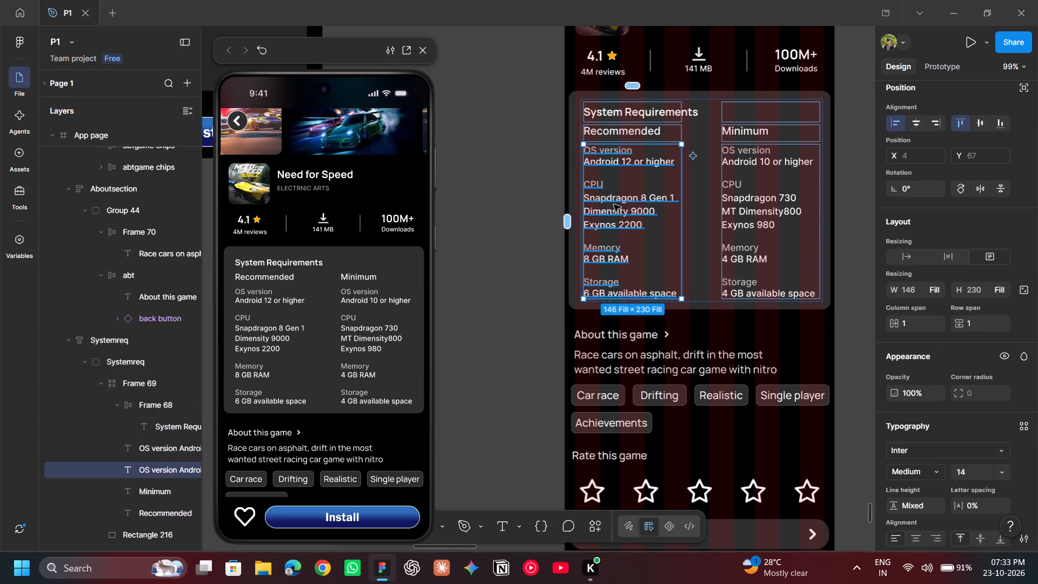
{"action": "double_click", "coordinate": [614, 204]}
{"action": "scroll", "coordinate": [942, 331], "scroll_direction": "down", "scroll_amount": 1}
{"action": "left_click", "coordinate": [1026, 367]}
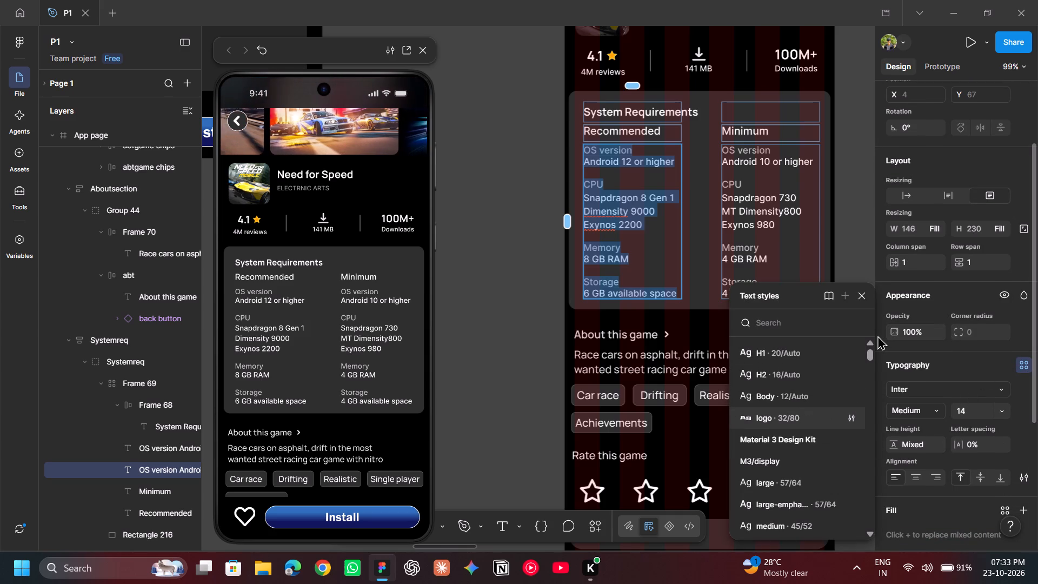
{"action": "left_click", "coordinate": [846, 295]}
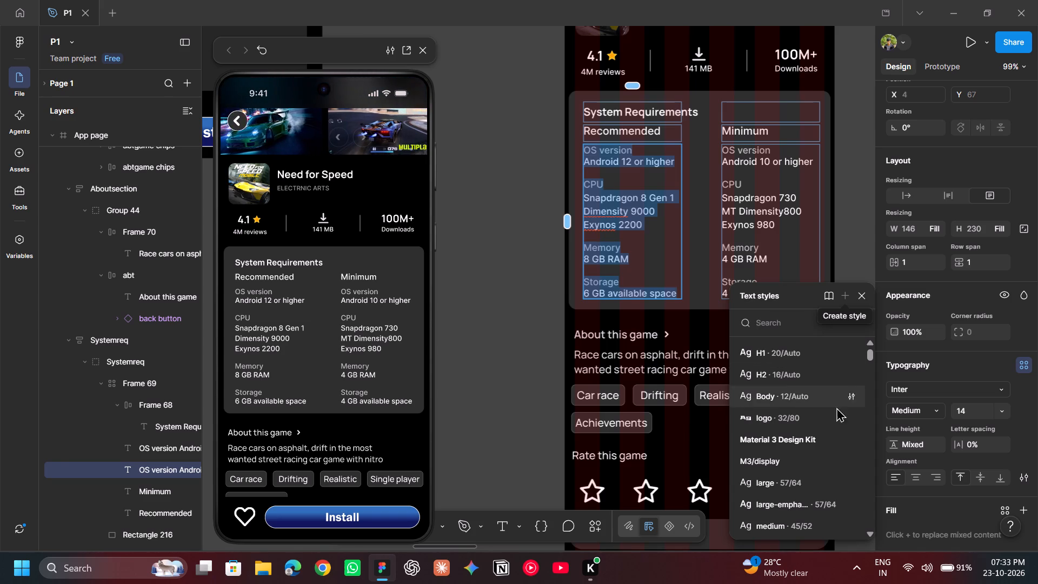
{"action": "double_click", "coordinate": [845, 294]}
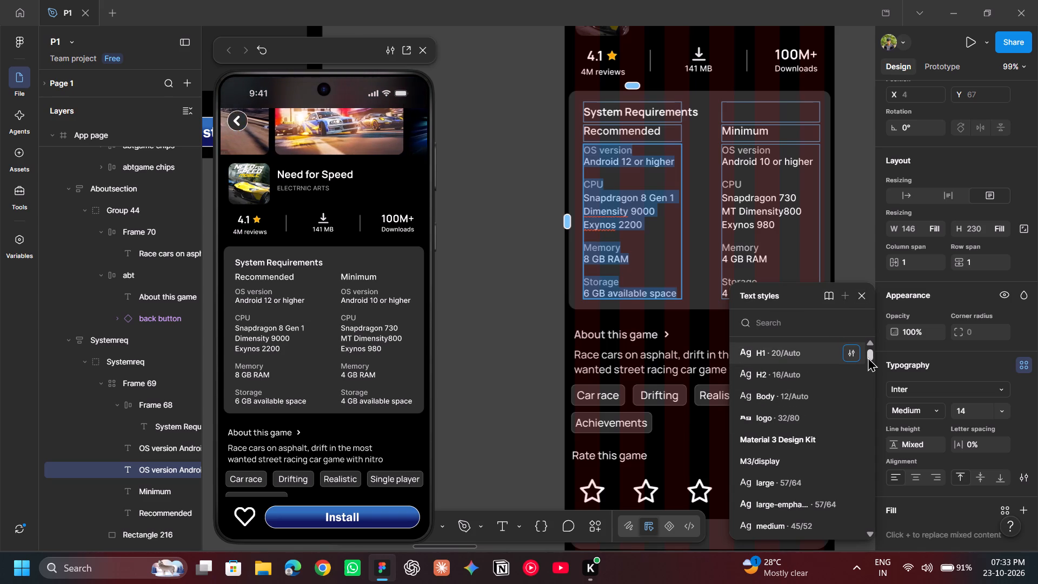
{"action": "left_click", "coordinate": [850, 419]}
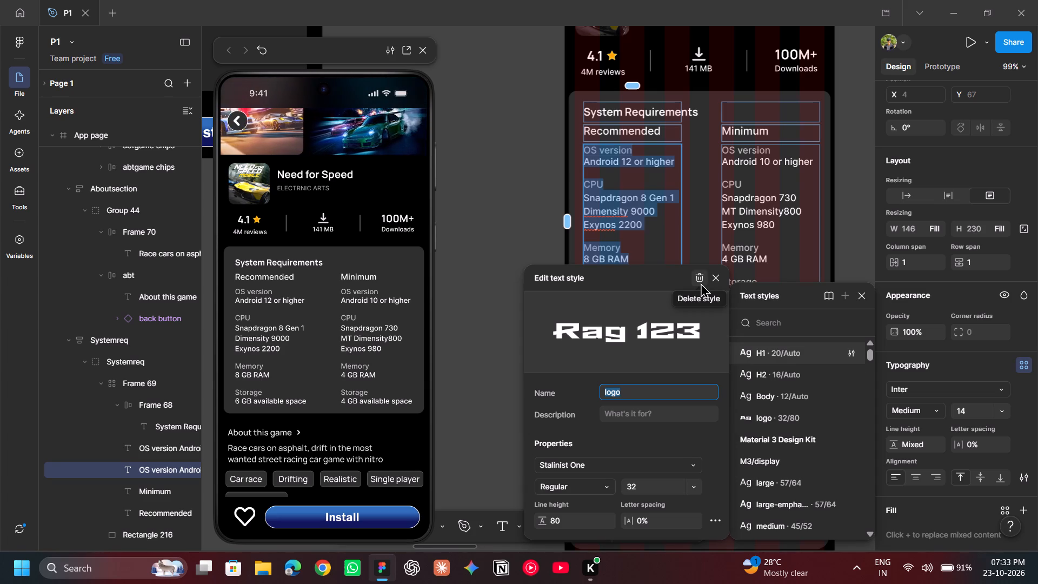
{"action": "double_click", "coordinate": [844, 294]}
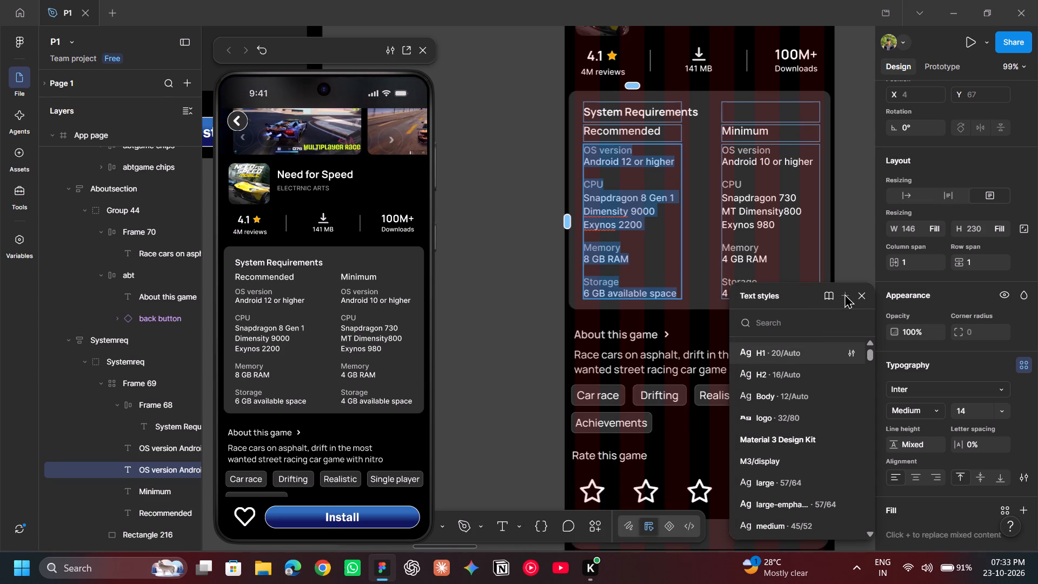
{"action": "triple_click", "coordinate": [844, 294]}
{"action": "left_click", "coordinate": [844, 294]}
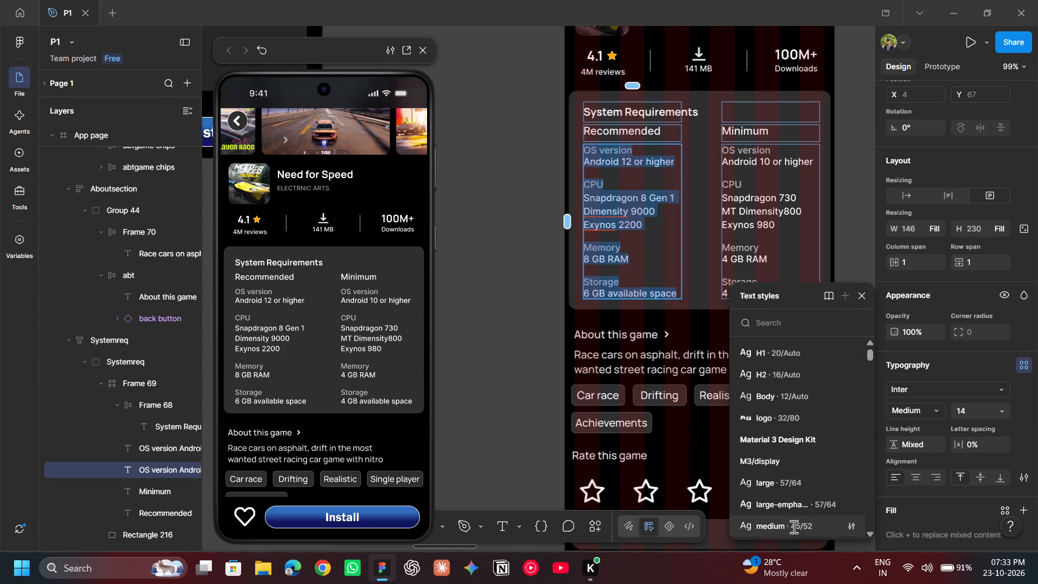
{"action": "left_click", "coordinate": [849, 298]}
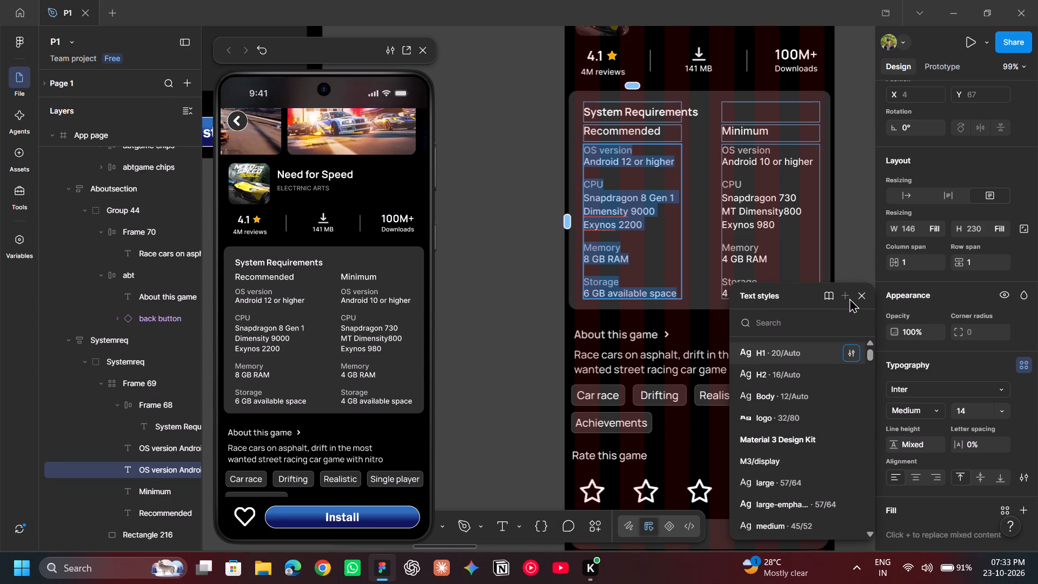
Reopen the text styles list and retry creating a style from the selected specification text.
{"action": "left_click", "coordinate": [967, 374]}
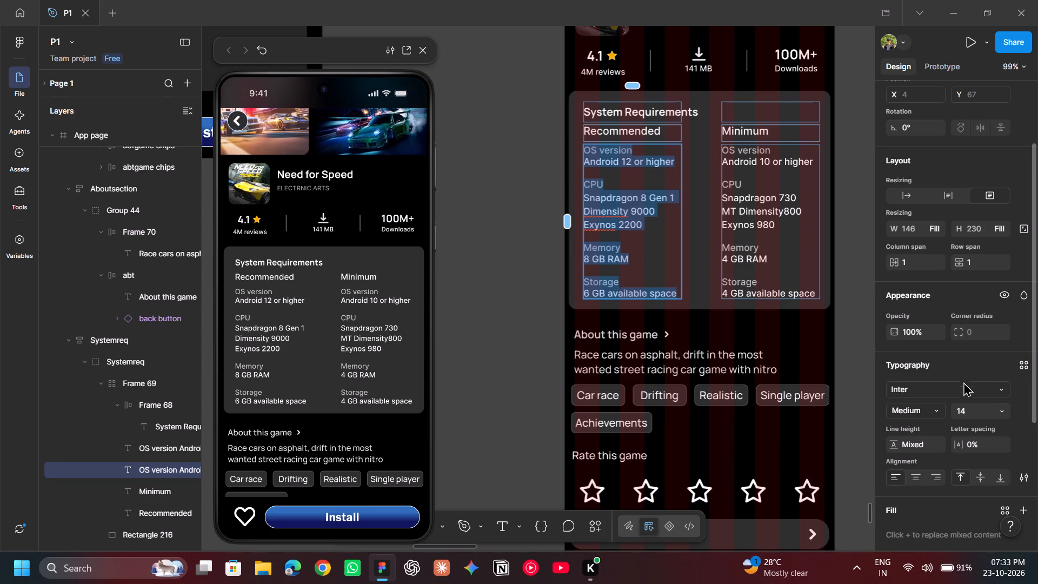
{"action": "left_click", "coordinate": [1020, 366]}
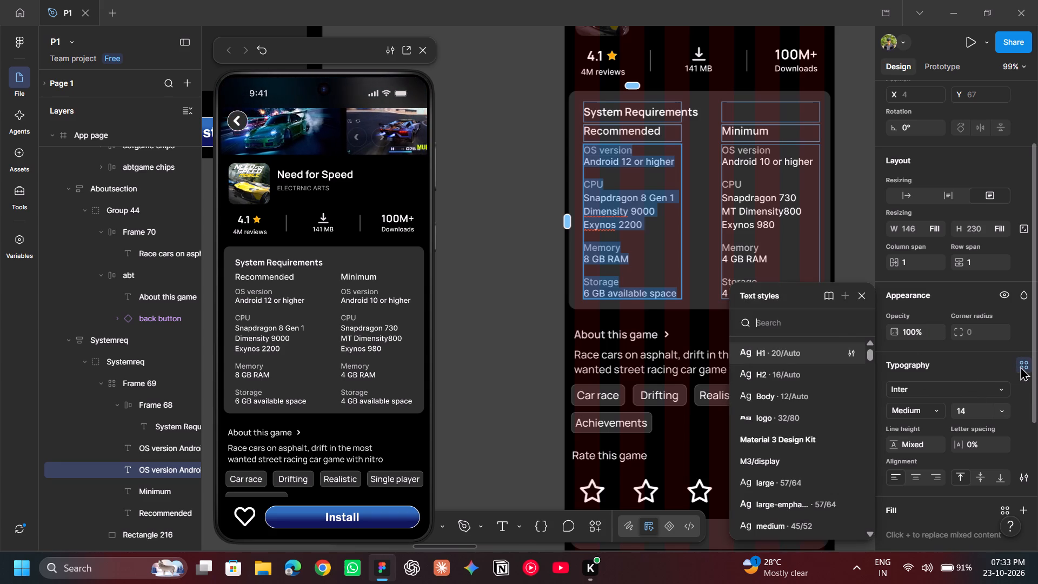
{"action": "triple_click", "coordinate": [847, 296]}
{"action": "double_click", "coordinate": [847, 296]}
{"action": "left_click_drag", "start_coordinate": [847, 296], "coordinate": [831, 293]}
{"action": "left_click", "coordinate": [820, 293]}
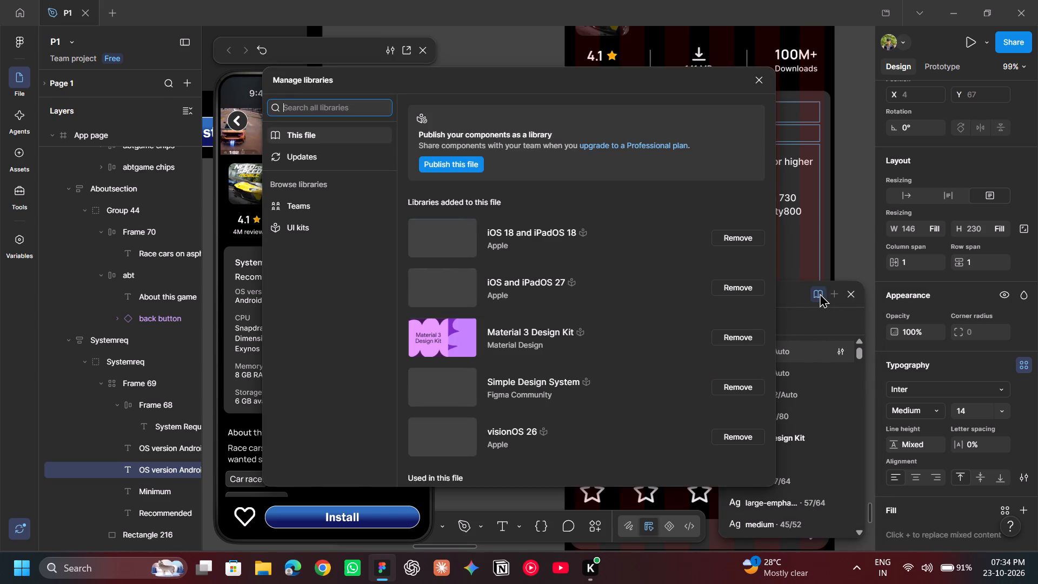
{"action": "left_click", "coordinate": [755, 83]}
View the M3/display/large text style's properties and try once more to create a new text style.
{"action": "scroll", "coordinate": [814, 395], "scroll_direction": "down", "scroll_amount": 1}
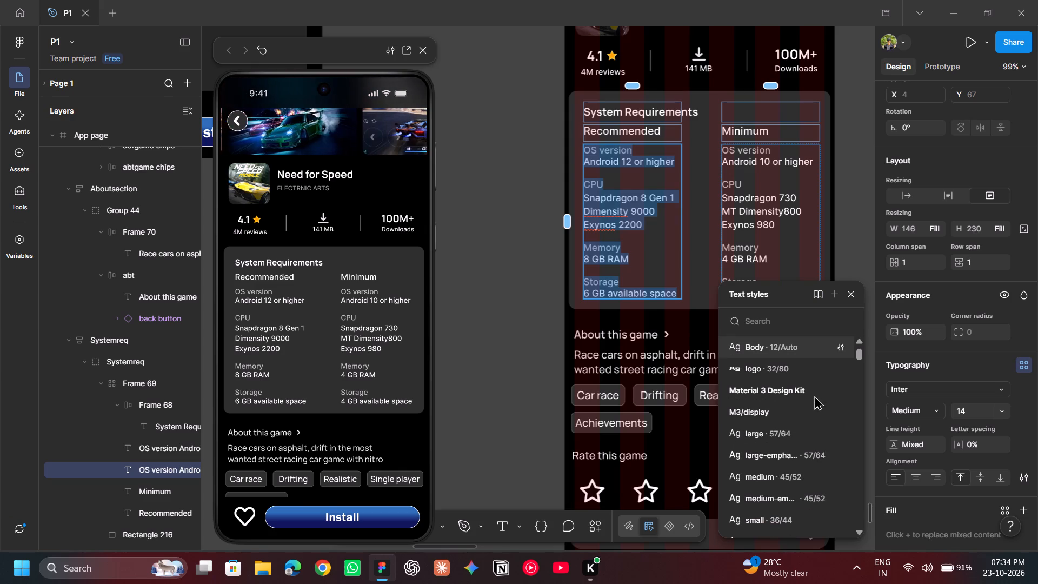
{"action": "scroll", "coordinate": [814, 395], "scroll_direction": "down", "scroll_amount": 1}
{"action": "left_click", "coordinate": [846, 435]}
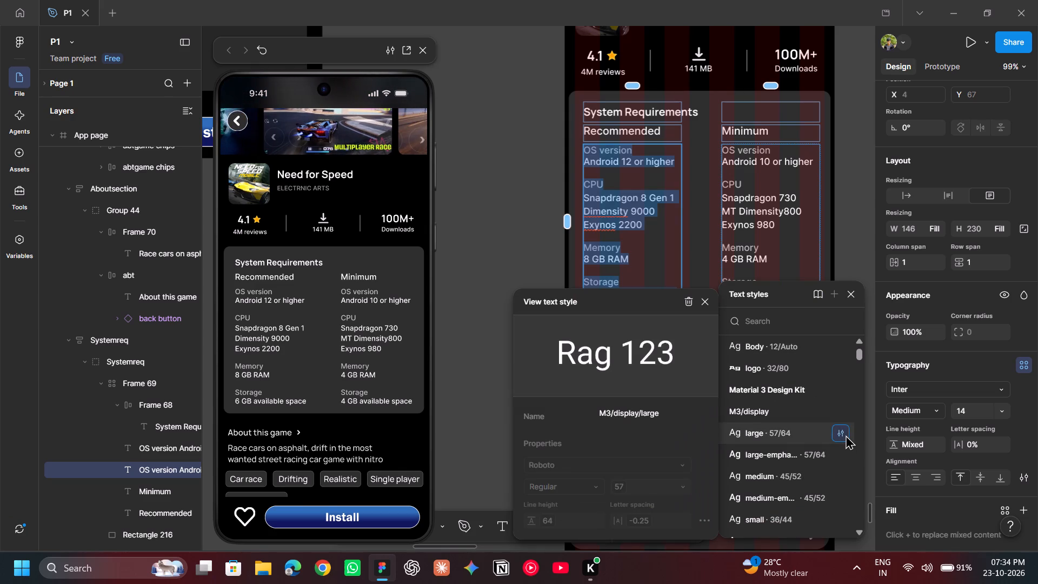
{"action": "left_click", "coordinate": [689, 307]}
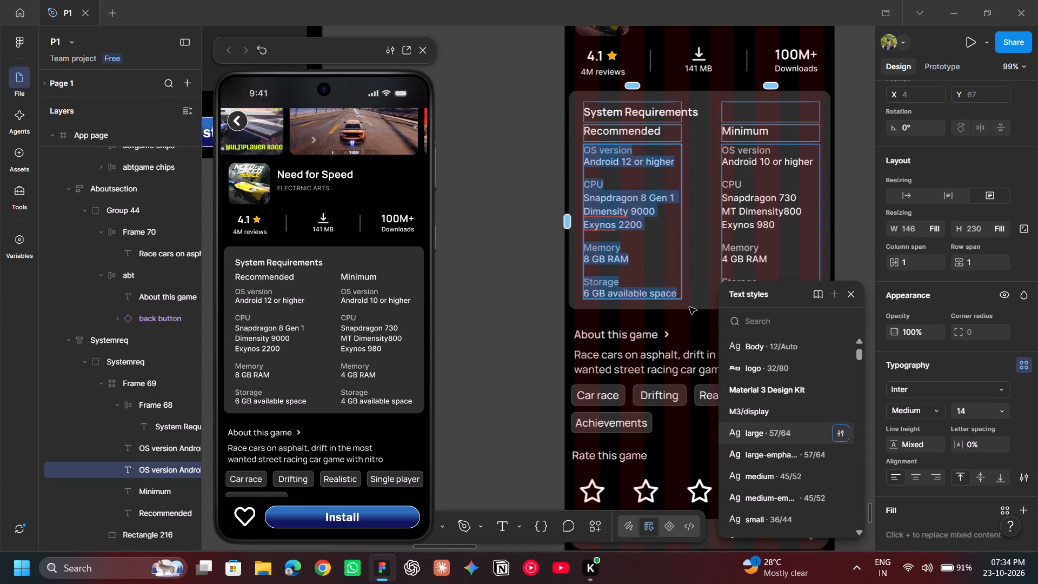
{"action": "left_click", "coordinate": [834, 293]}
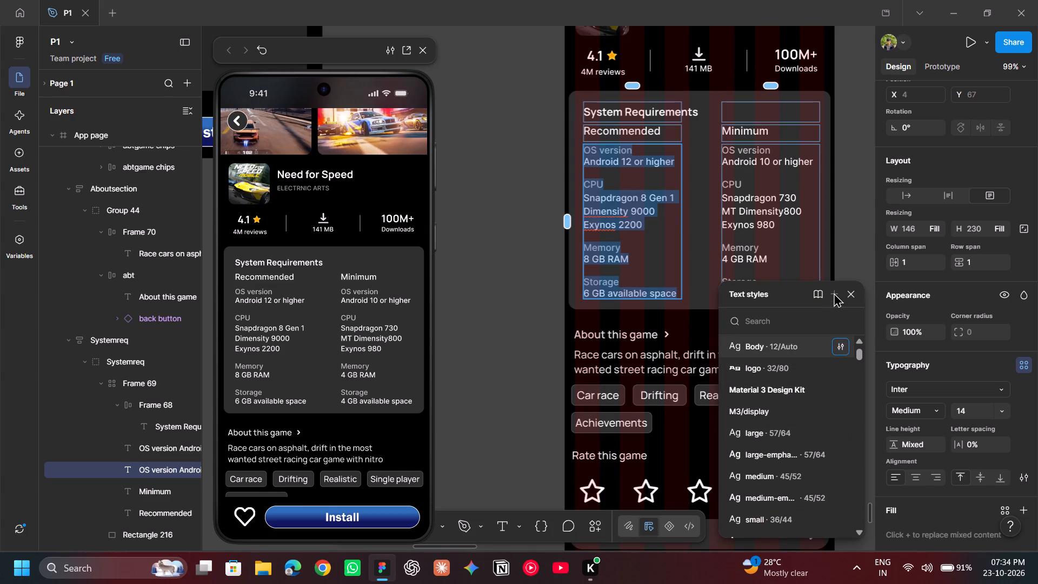
{"action": "scroll", "coordinate": [811, 379], "scroll_direction": "up", "scroll_amount": 2}
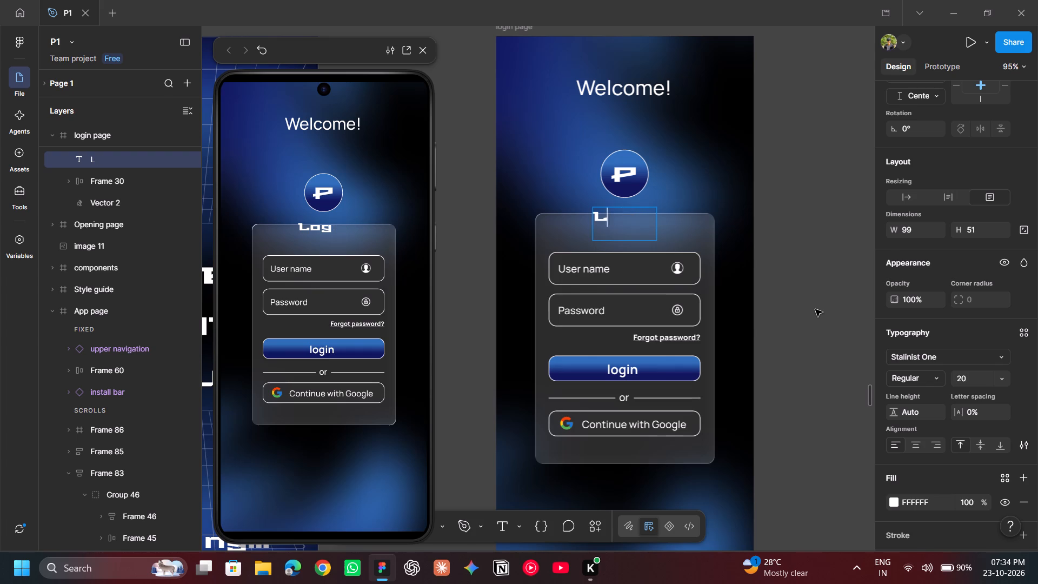
{"action": "key", "text": "BackSpace"}
{"action": "left_click", "coordinate": [840, 291]}
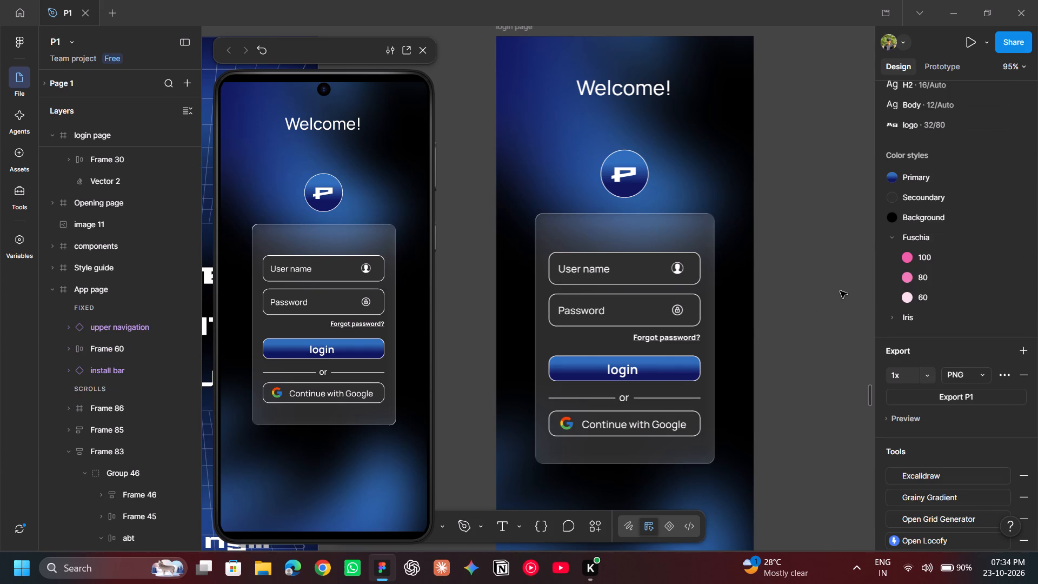
Start a new text object above the login page frame and apply the logo text style to it.
{"action": "scroll", "coordinate": [840, 291], "scroll_direction": "left", "scroll_amount": 2}
{"action": "scroll", "coordinate": [840, 291], "scroll_direction": "right", "scroll_amount": 1}
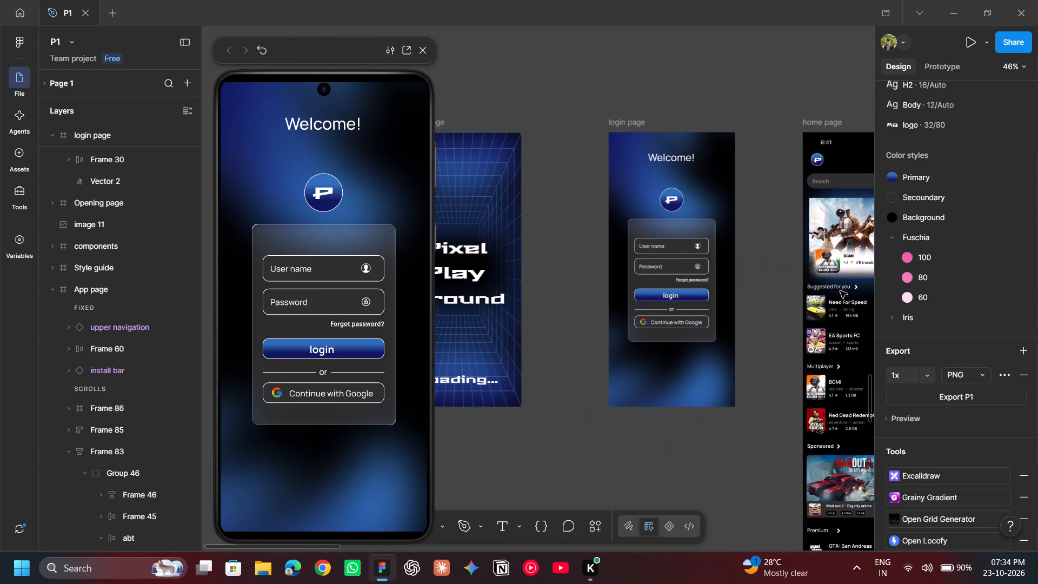
{"action": "key", "text": "t"}
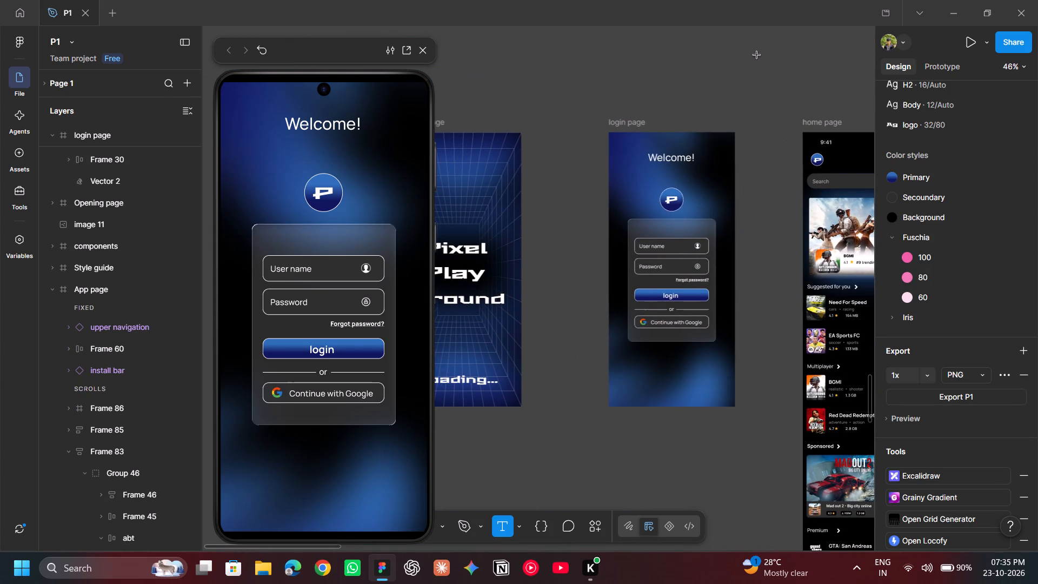
{"action": "left_click", "coordinate": [710, 67]}
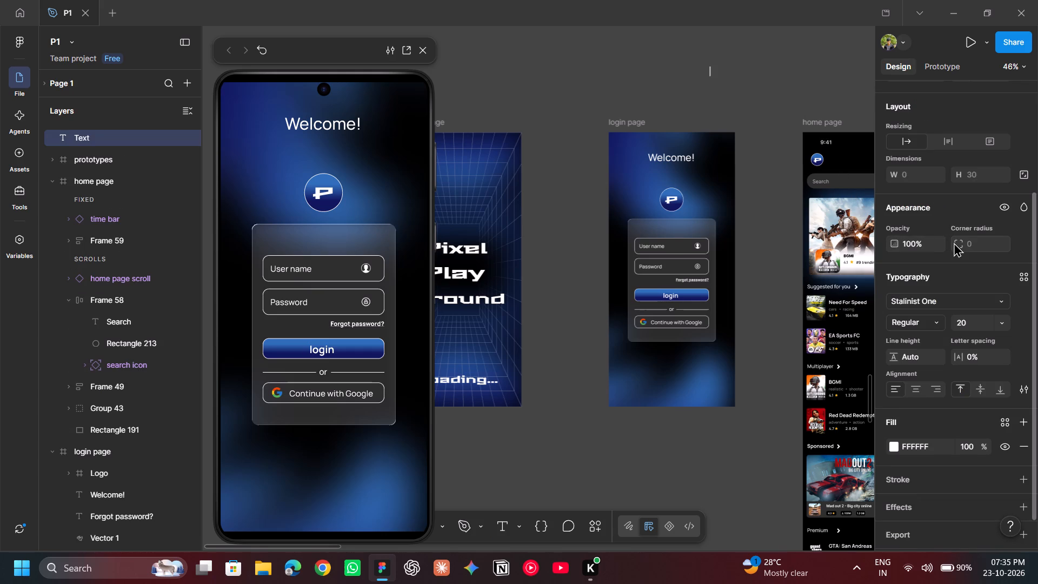
{"action": "left_click", "coordinate": [1023, 277]}
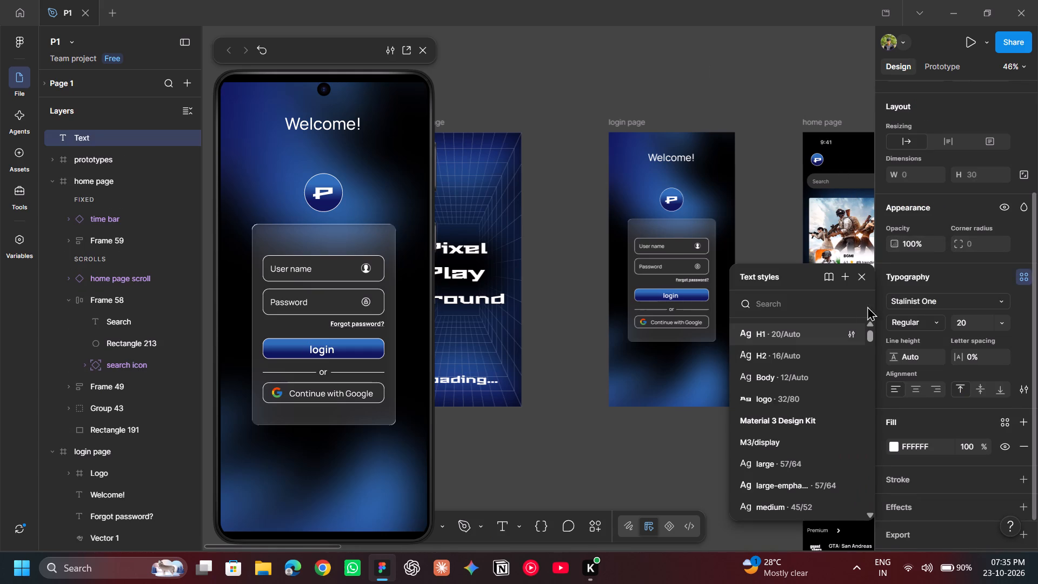
{"action": "left_click", "coordinate": [791, 395]}
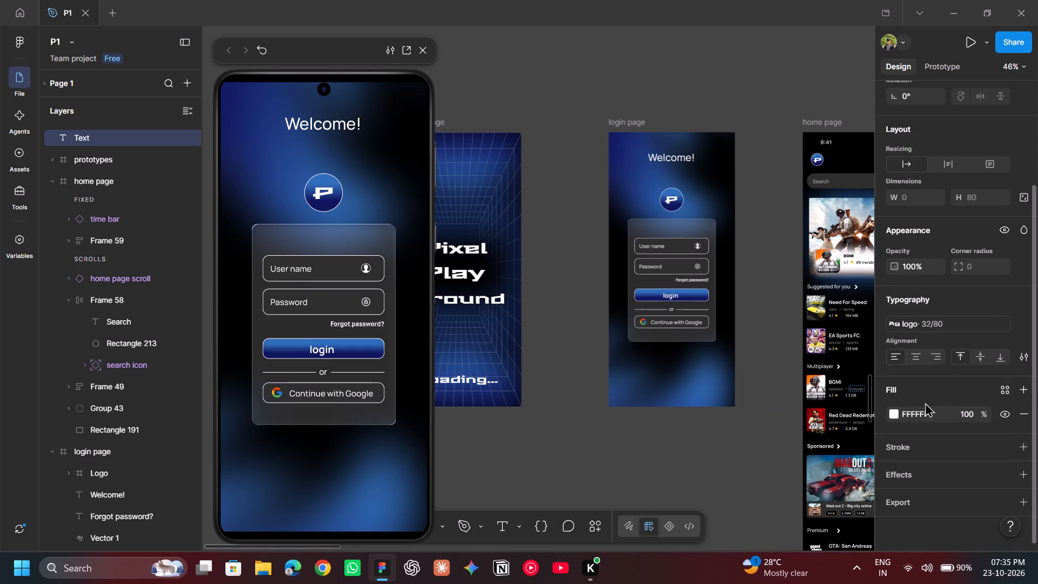
Detach the logo style from the new text and set its line height to Auto.
{"action": "left_click", "coordinate": [1027, 318]}
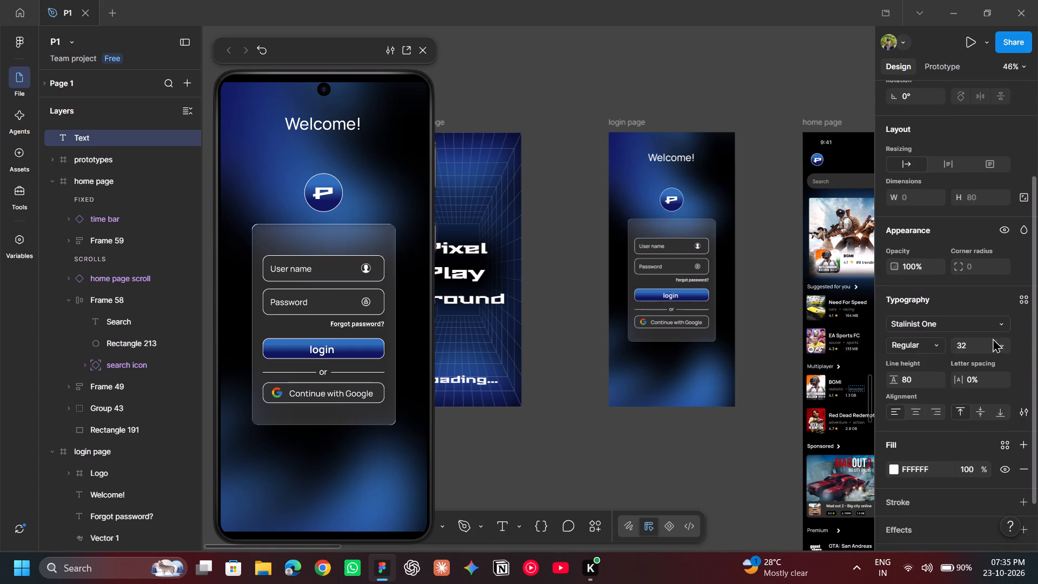
{"action": "double_click", "coordinate": [910, 371]}
{"action": "key", "text": "BackSpace"}
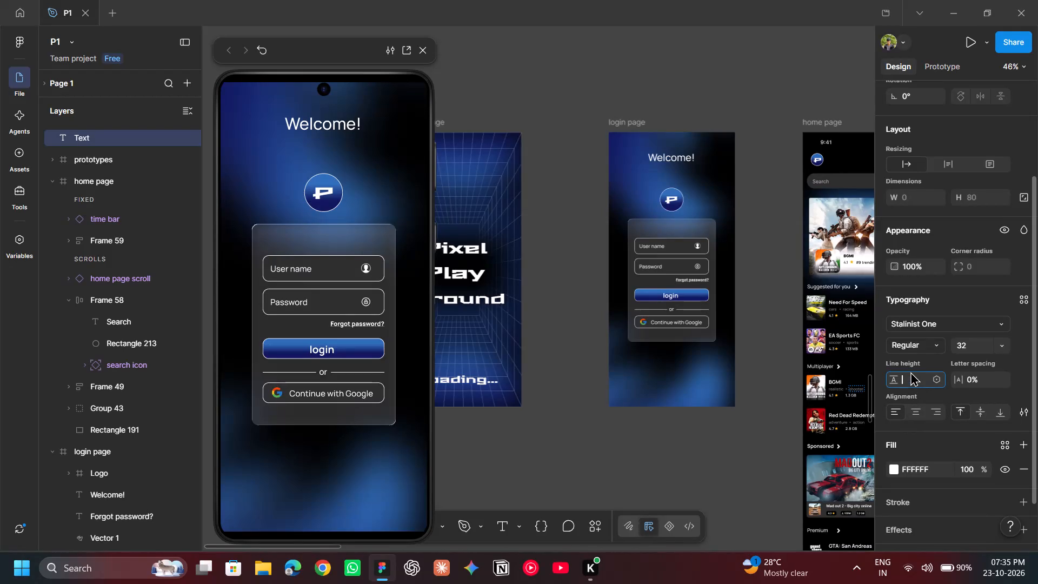
{"action": "key", "text": "Return"}
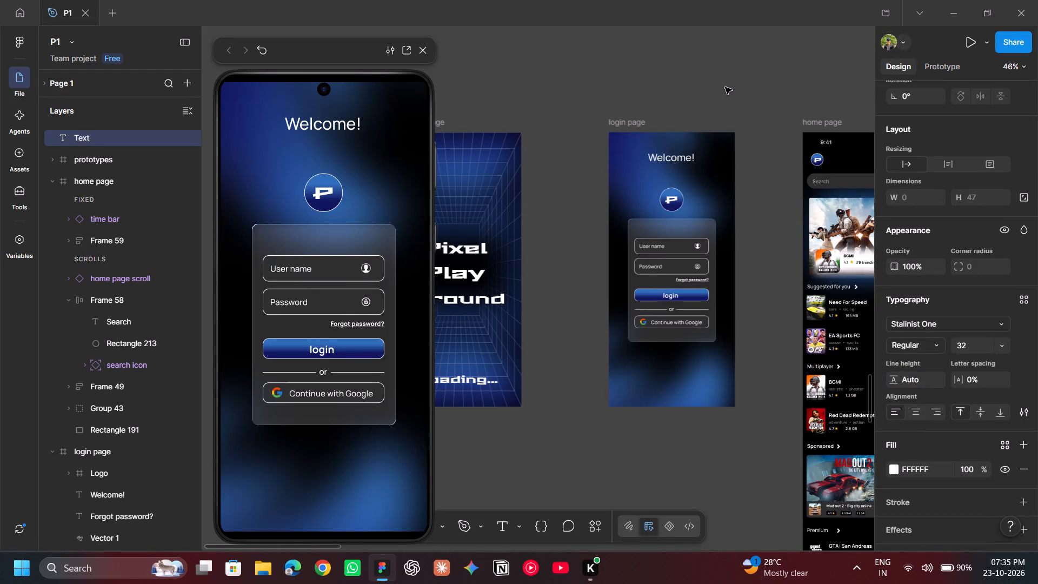
Enter Login as the new text's content, with only the L capitalised.
{"action": "type", "text": "LO"}
{"action": "type", "text": "gin"}
{"action": "key", "text": "BackSpace"}
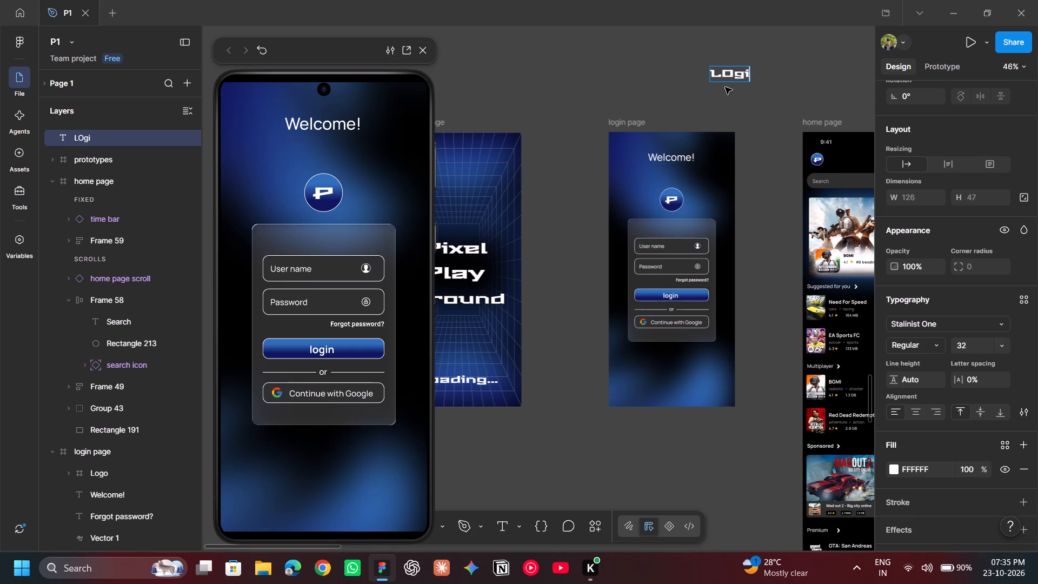
{"action": "key", "text": "BackSpace"}
{"action": "key", "text": "BackSpace"}
{"action": "key", "text": "BackSpace"}
{"action": "key", "text": "BackSpace"}
{"action": "type", "text": "lo"}
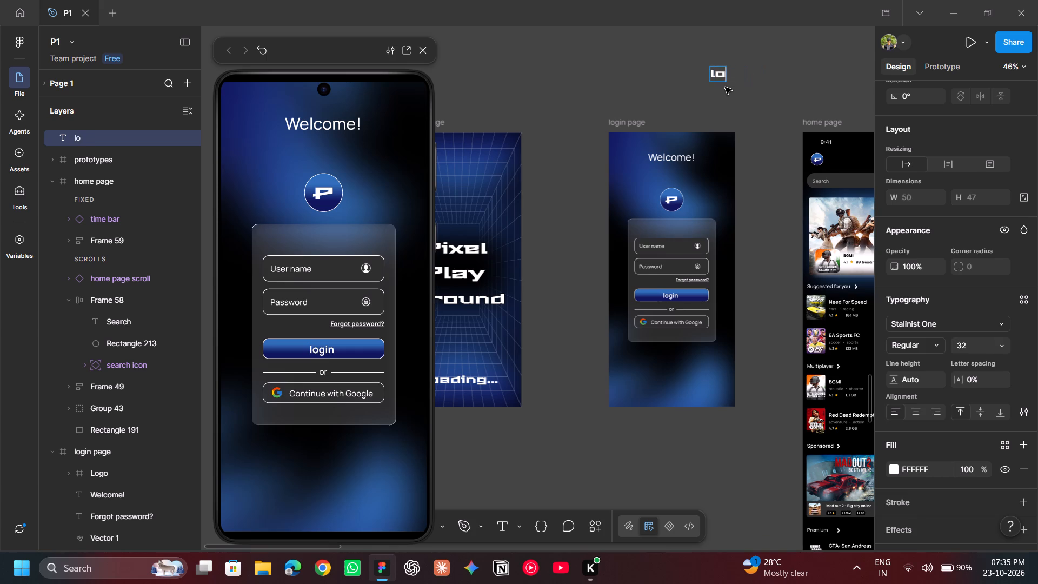
{"action": "type", "text": "go"}
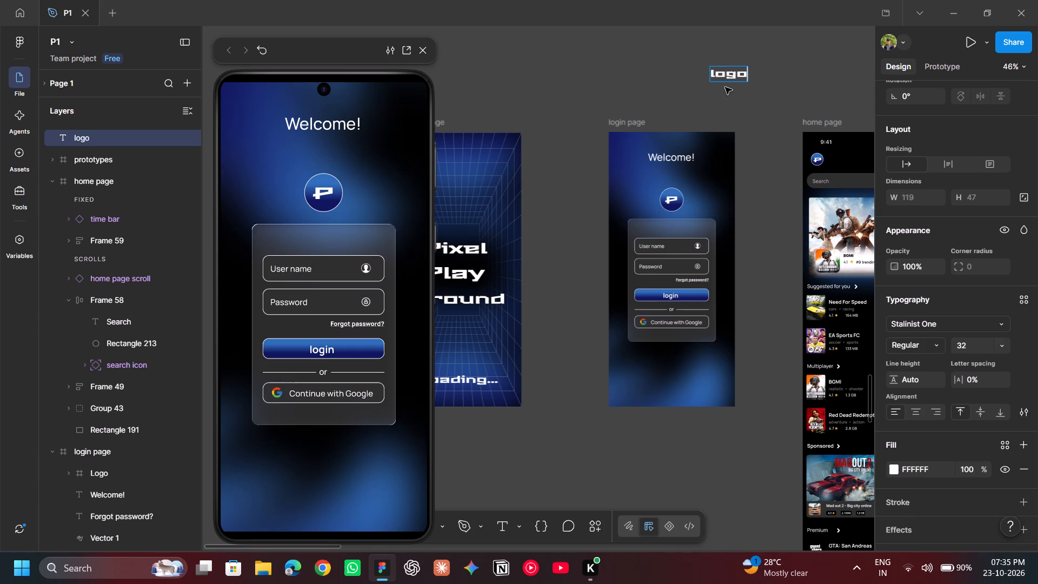
{"action": "key", "text": "BackSpace"}
{"action": "type", "text": "in"}
{"action": "key", "text": "Left"}
{"action": "key", "text": "Left"}
{"action": "key", "text": "Left"}
{"action": "key", "text": "Left"}
{"action": "key", "text": "BackSpace"}
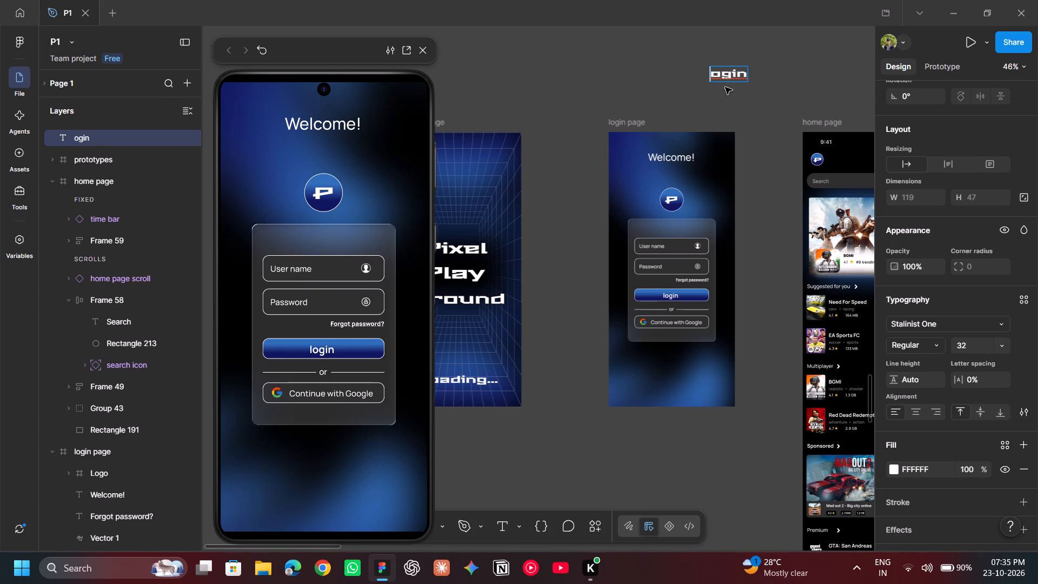
{"action": "key", "text": "shift+l"}
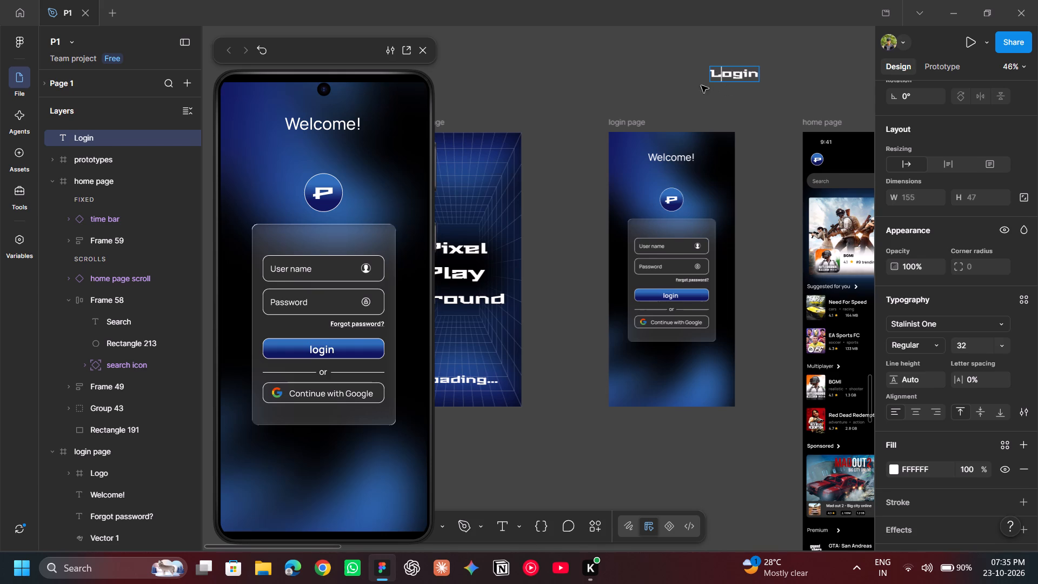
{"action": "left_click", "coordinate": [666, 50]}
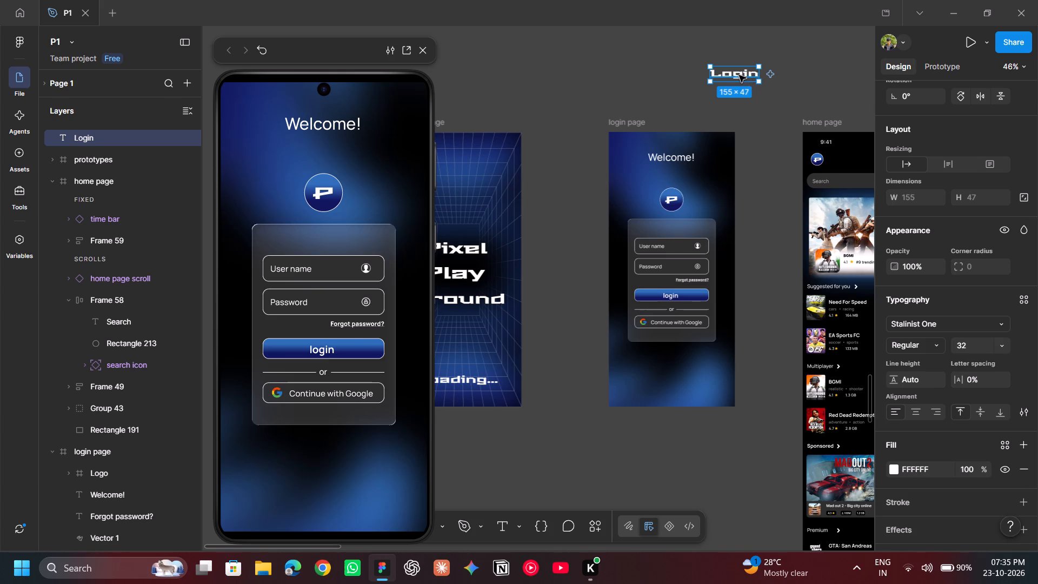
Move the Login text into the login page's card, centred above the User name field.
{"action": "left_click_drag", "start_coordinate": [739, 75], "coordinate": [686, 226]}
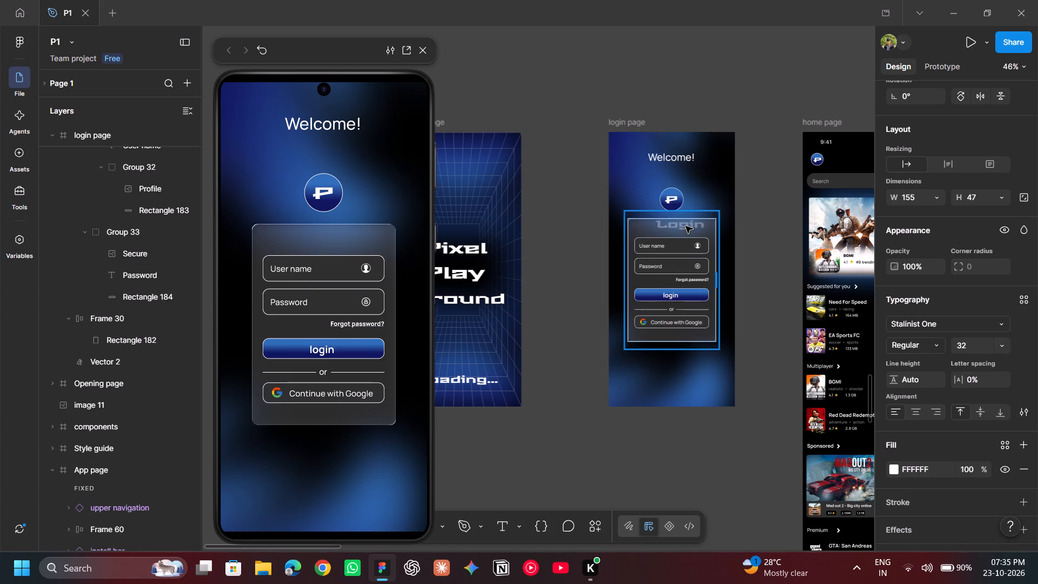
{"action": "left_click_drag", "start_coordinate": [686, 226], "coordinate": [676, 229]}
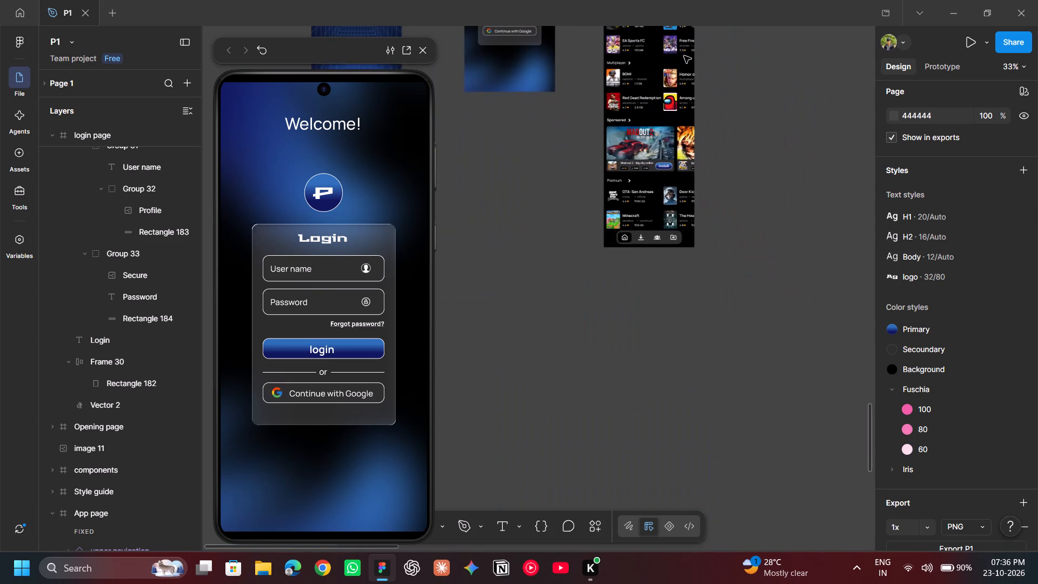
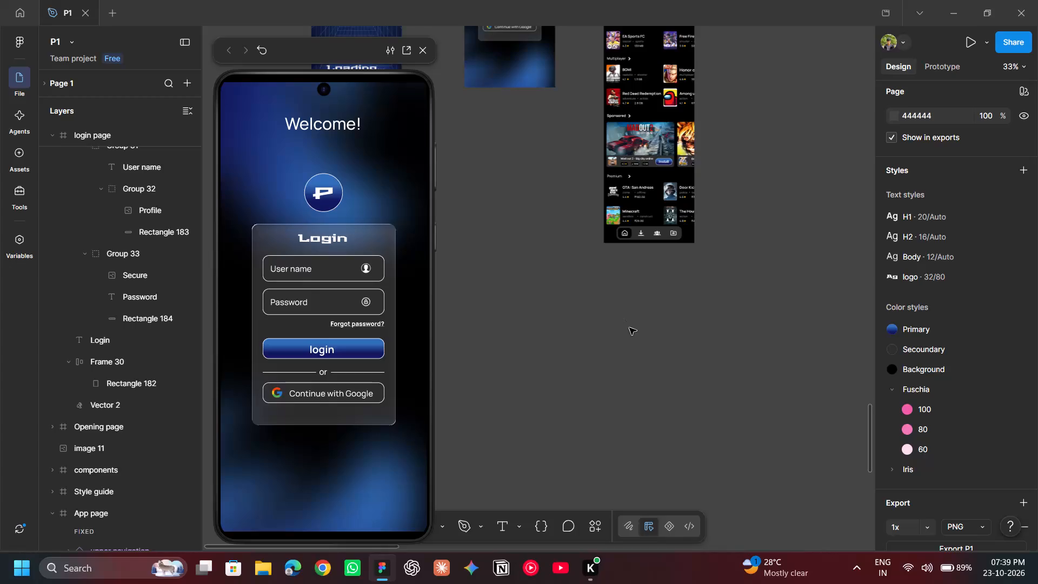
Check the typography of the BGMI entry's name, genre and rating texts in the home page's Multiplayer section.
{"action": "scroll", "coordinate": [629, 328], "scroll_direction": "up", "scroll_amount": 2}
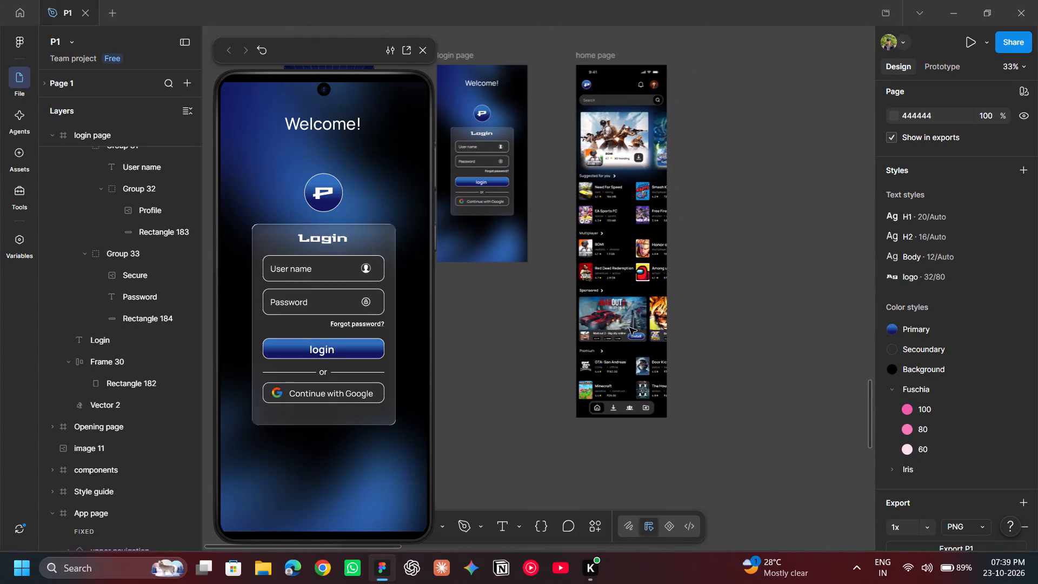
{"action": "scroll", "coordinate": [629, 328], "scroll_direction": "up", "scroll_amount": 2}
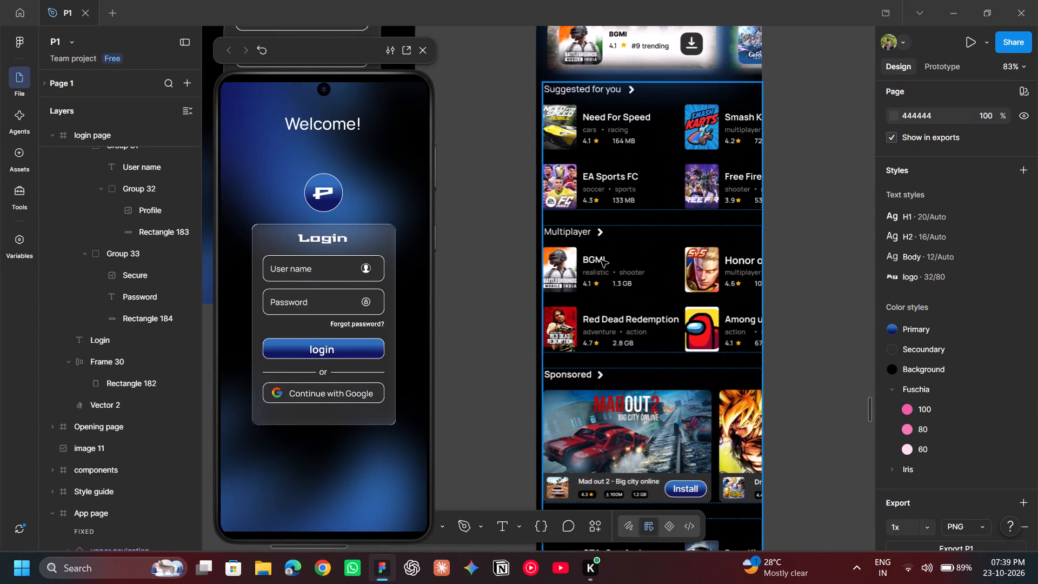
{"action": "double_click", "coordinate": [598, 260]}
{"action": "double_click", "coordinate": [598, 260]}
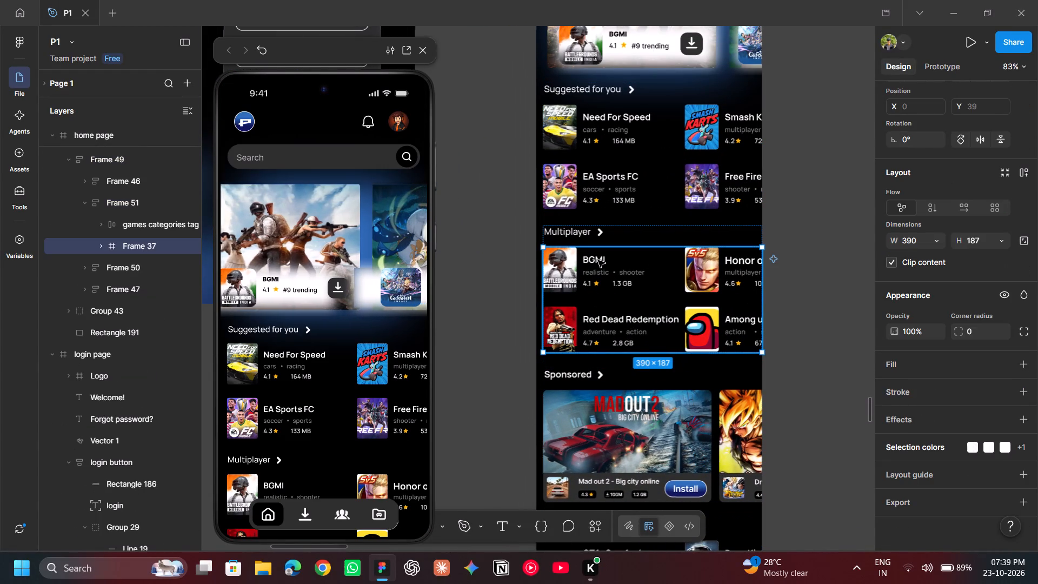
{"action": "double_click", "coordinate": [598, 260]}
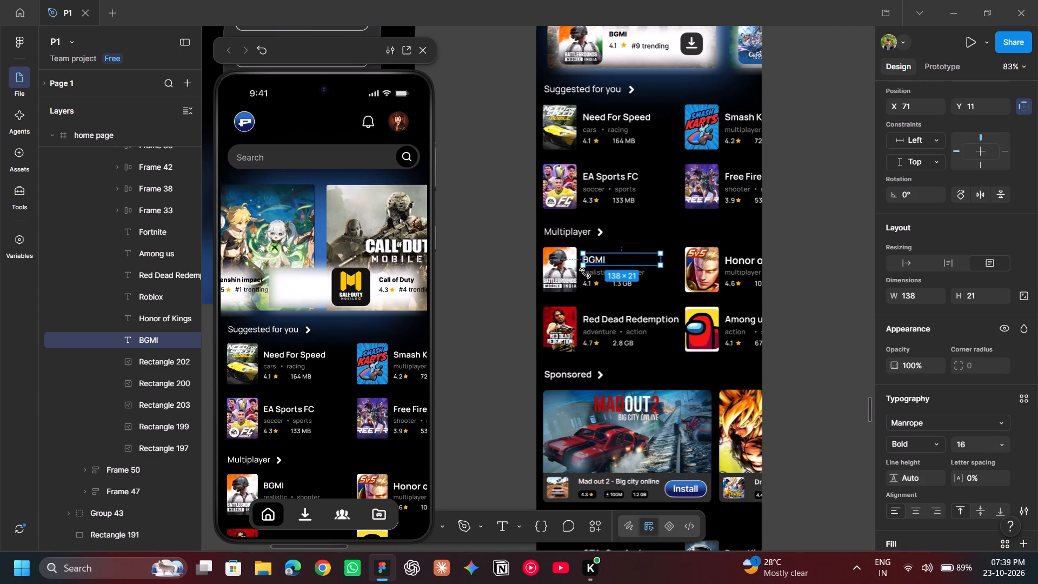
{"action": "left_click", "coordinate": [594, 270]}
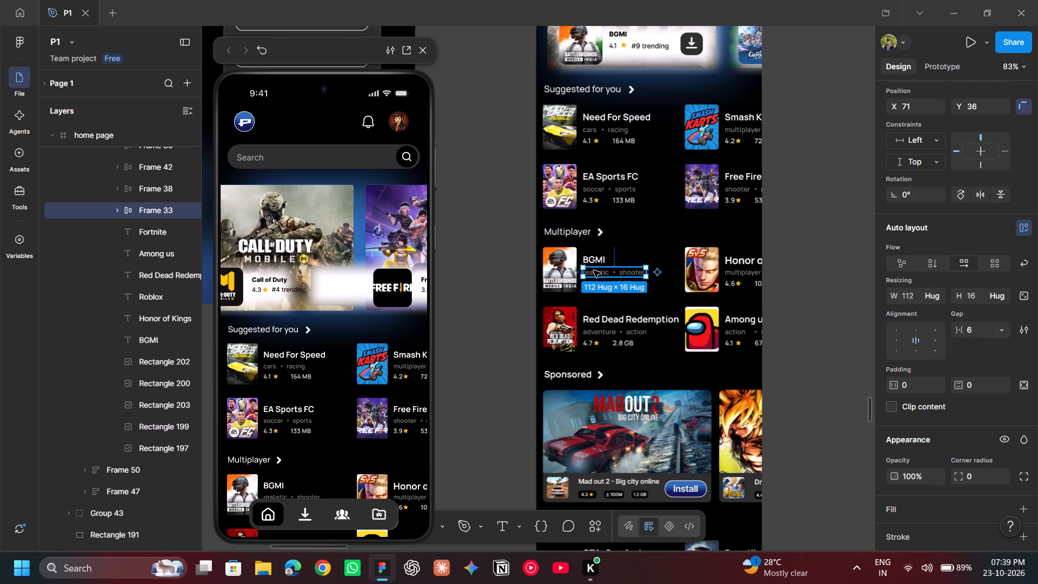
{"action": "double_click", "coordinate": [594, 270]}
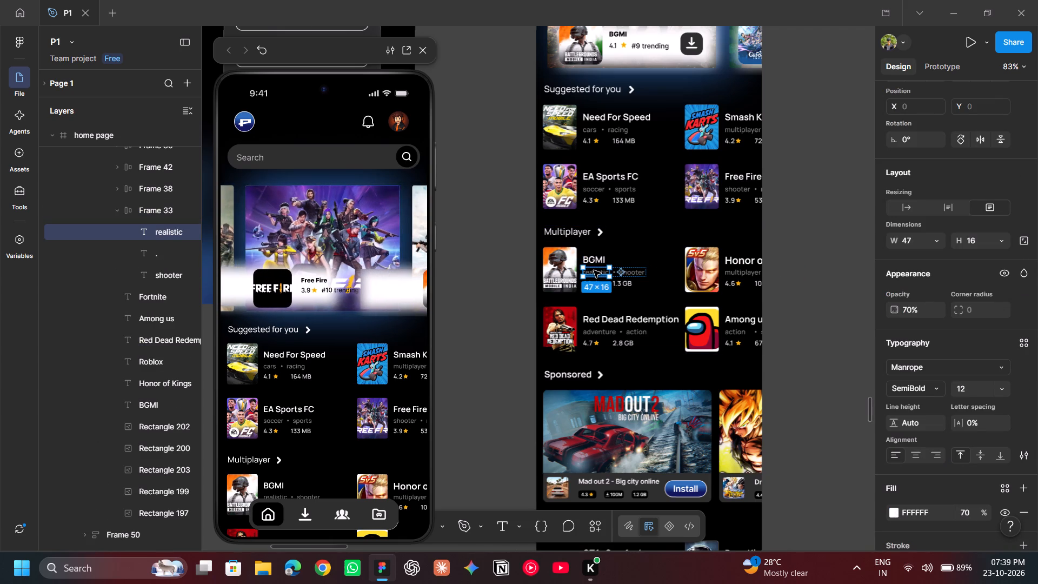
{"action": "left_click", "coordinate": [835, 256]}
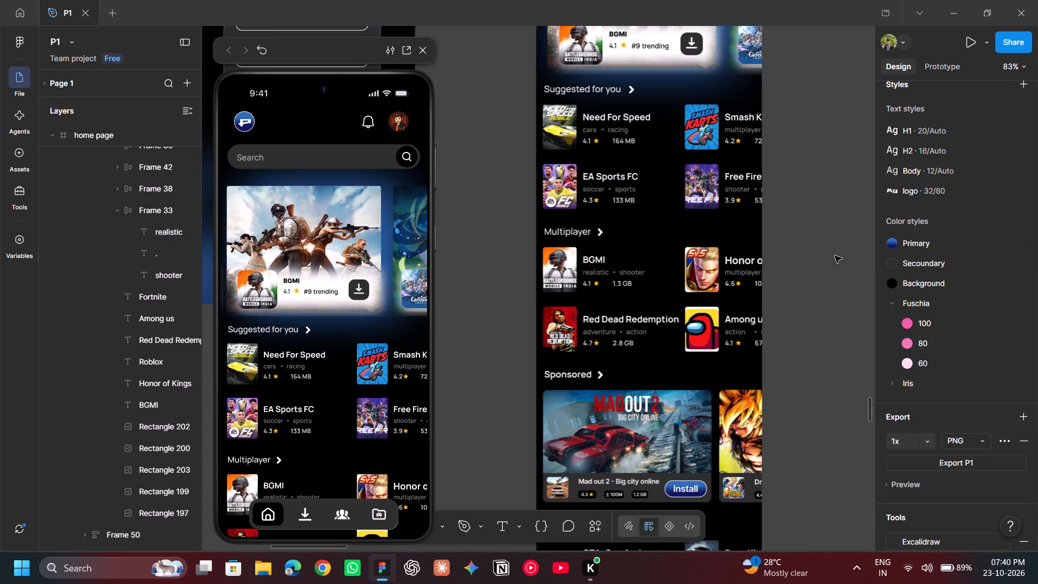
{"action": "double_click", "coordinate": [588, 284]}
{"action": "triple_click", "coordinate": [588, 284]}
{"action": "double_click", "coordinate": [588, 284]}
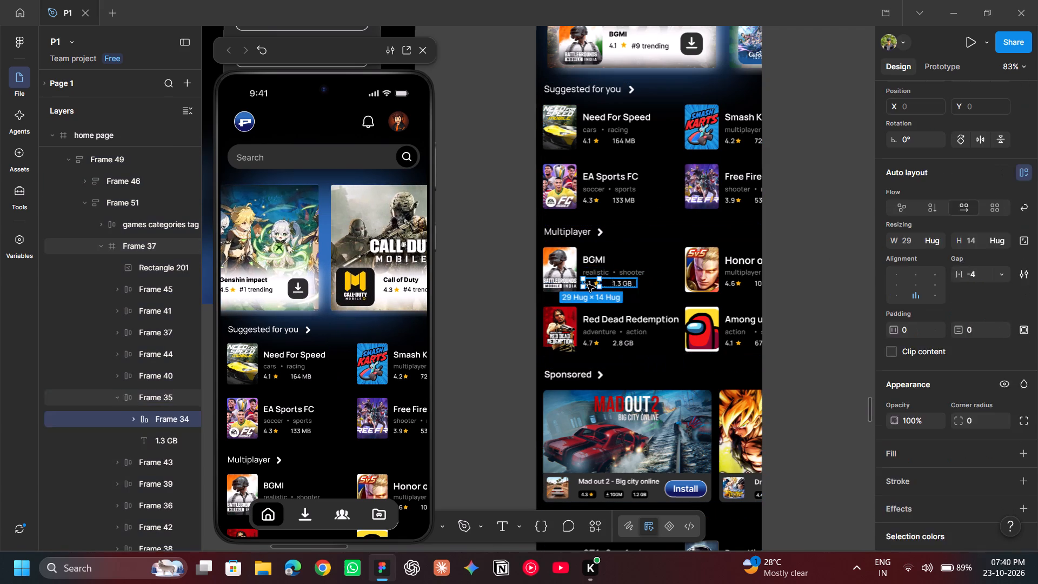
{"action": "left_click", "coordinate": [810, 235]}
Examine the style guide's Fonts section and check the typography of its Fonts heading.
{"action": "scroll", "coordinate": [810, 235], "scroll_direction": "up", "scroll_amount": 4}
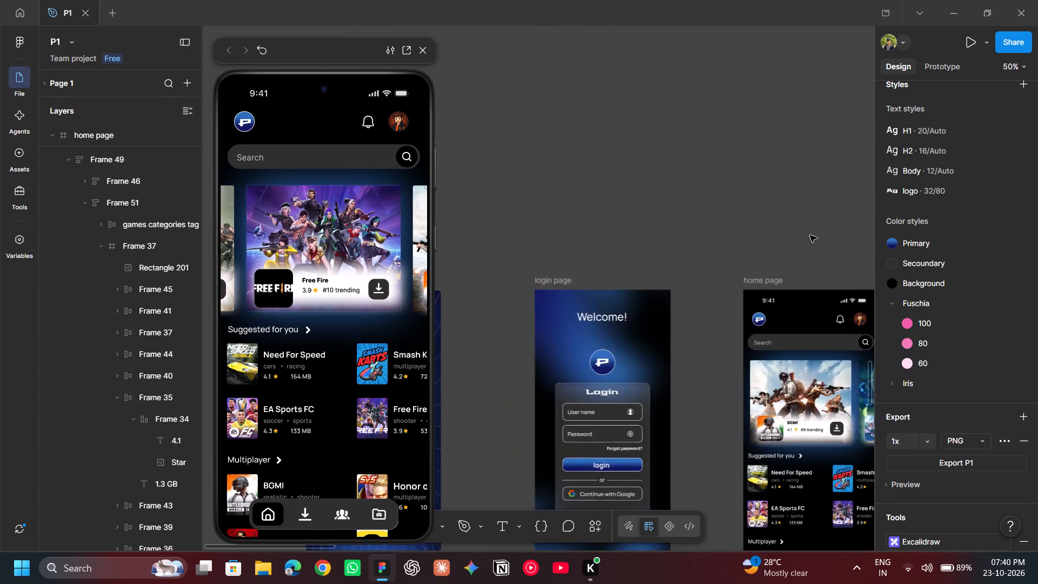
{"action": "scroll", "coordinate": [810, 235], "scroll_direction": "up", "scroll_amount": 1}
{"action": "scroll", "coordinate": [810, 235], "scroll_direction": "right", "scroll_amount": 1}
{"action": "scroll", "coordinate": [810, 235], "scroll_direction": "up", "scroll_amount": 2}
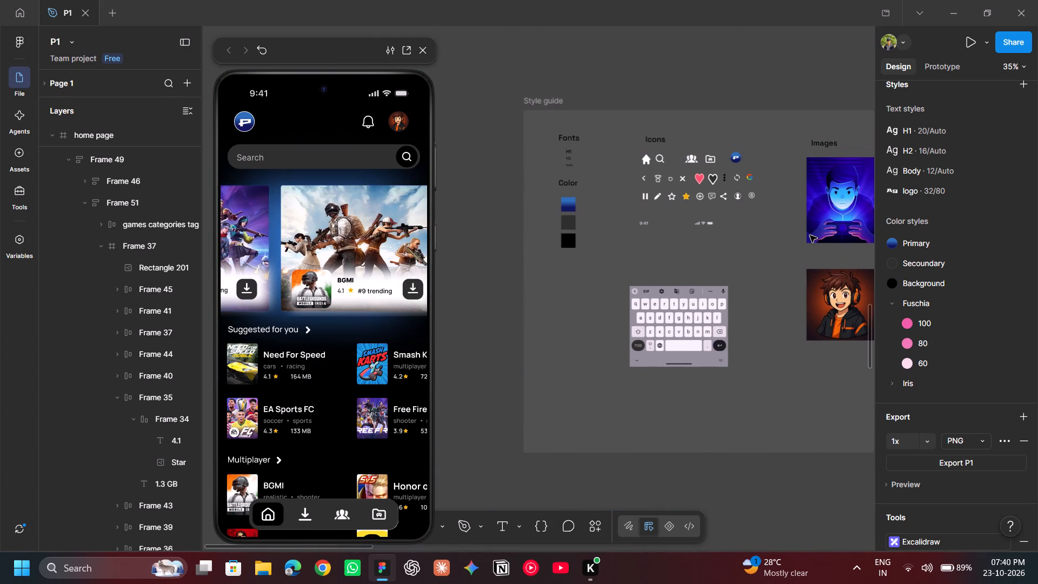
{"action": "scroll", "coordinate": [810, 235], "scroll_direction": "right", "scroll_amount": 3}
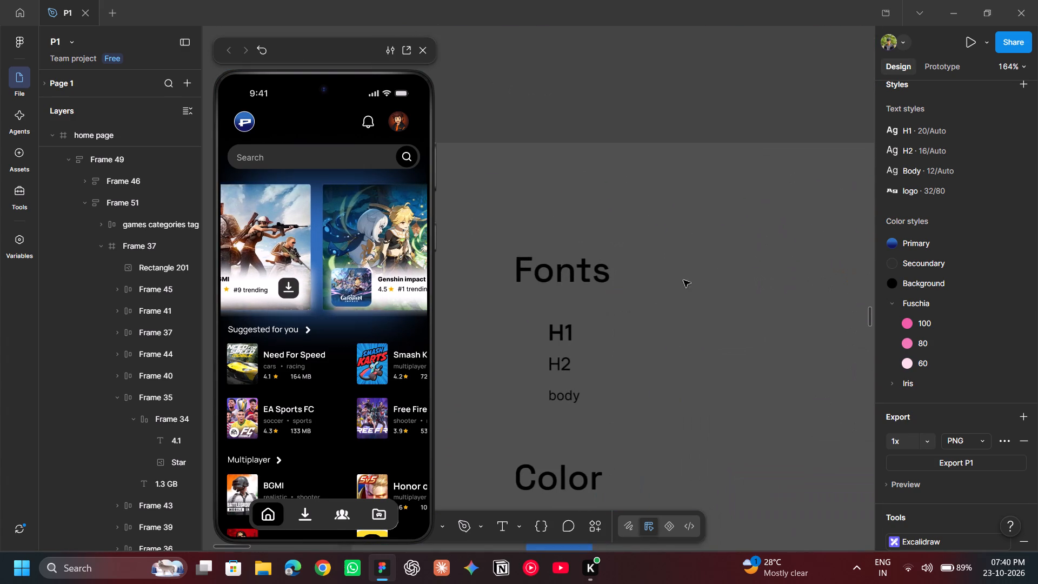
{"action": "left_click", "coordinate": [589, 266]}
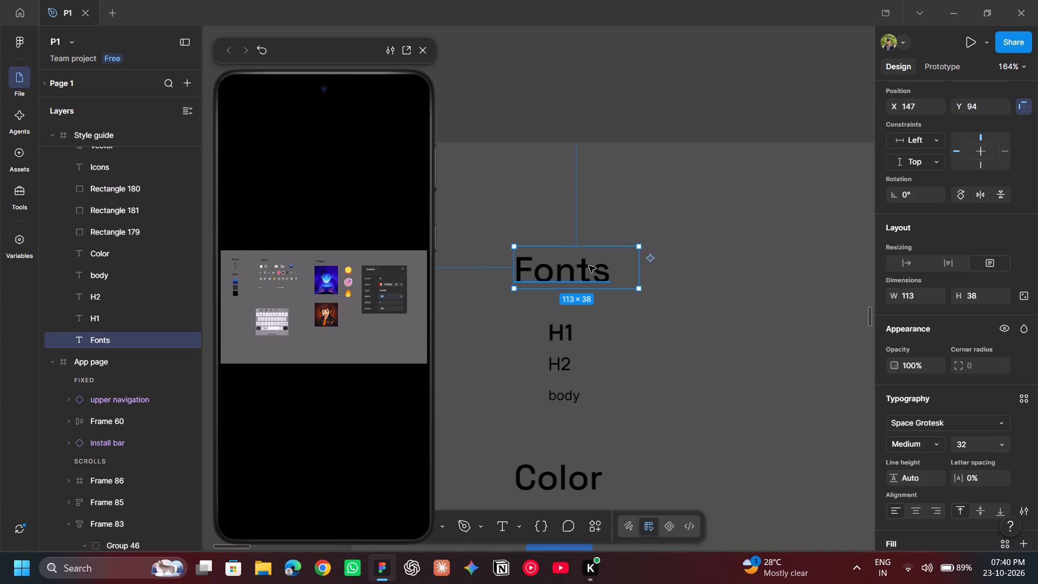
{"action": "left_click", "coordinate": [641, 349]}
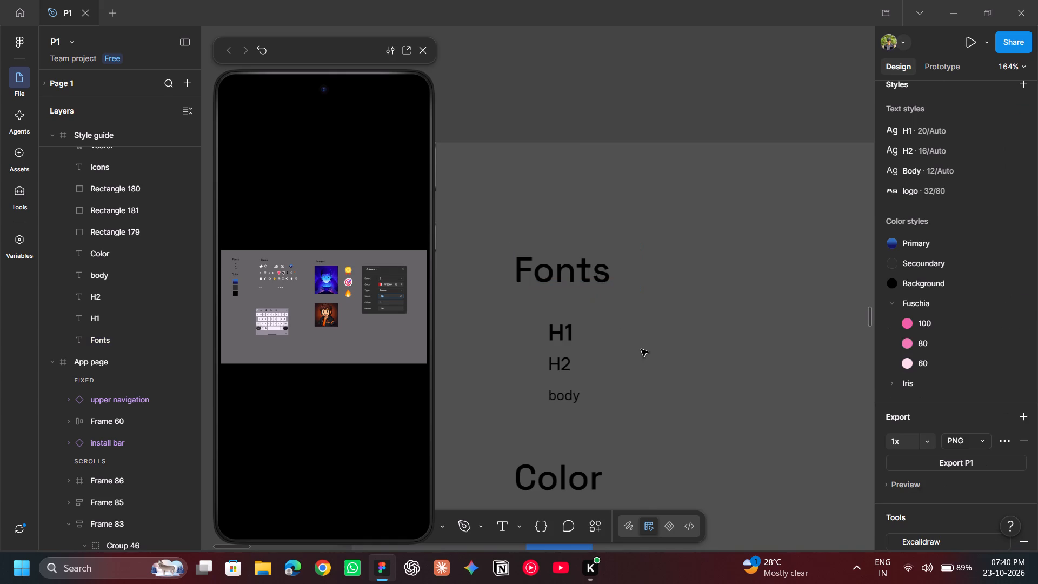
{"action": "scroll", "coordinate": [641, 349], "scroll_direction": "down", "scroll_amount": 4}
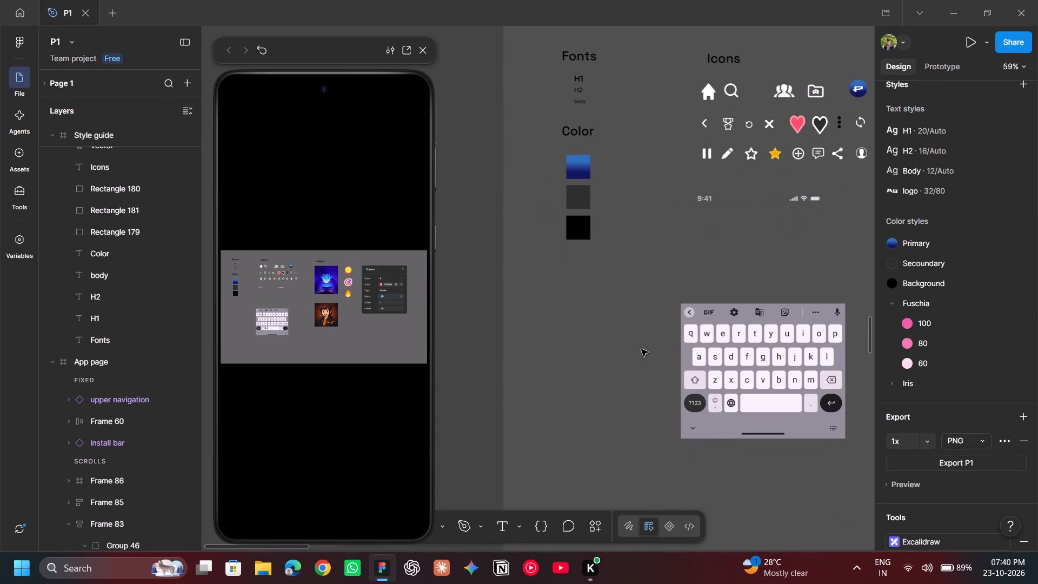
{"action": "scroll", "coordinate": [641, 349], "scroll_direction": "down", "scroll_amount": 1}
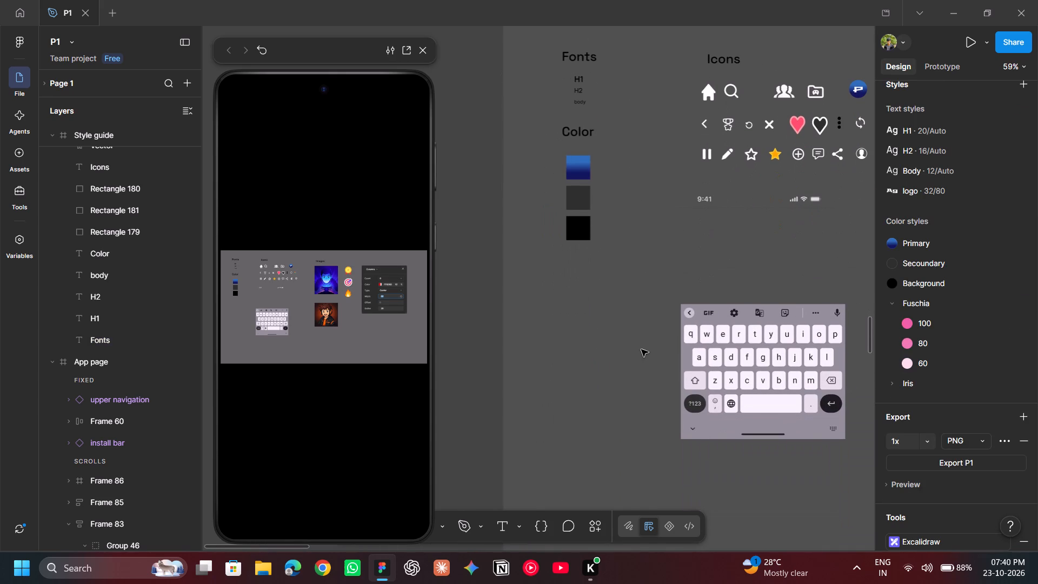
{"action": "scroll", "coordinate": [641, 349], "scroll_direction": "up", "scroll_amount": 3}
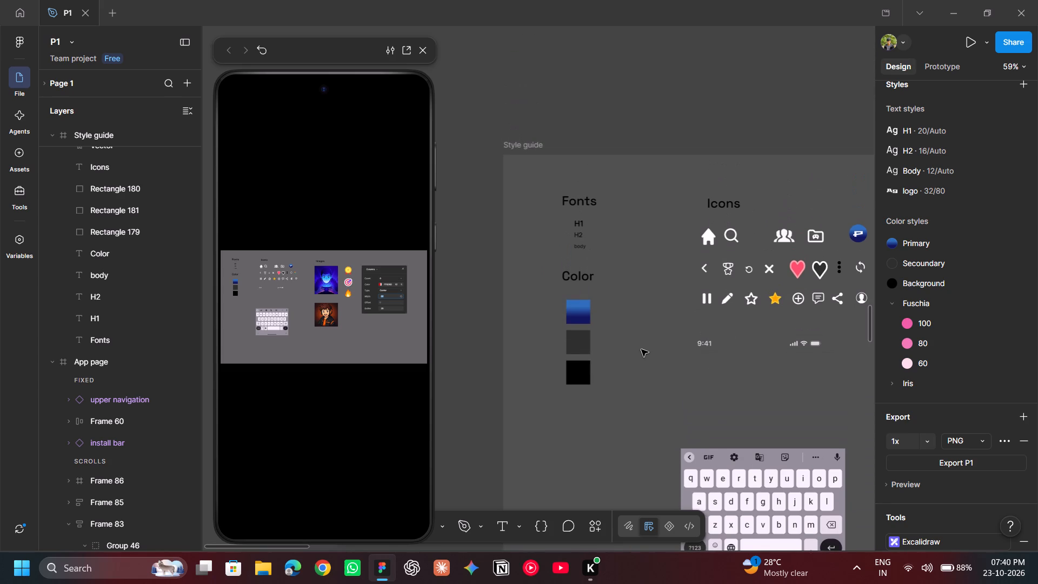
Create a new text style named body1 with font size 14.
{"action": "left_click", "coordinate": [906, 185]}
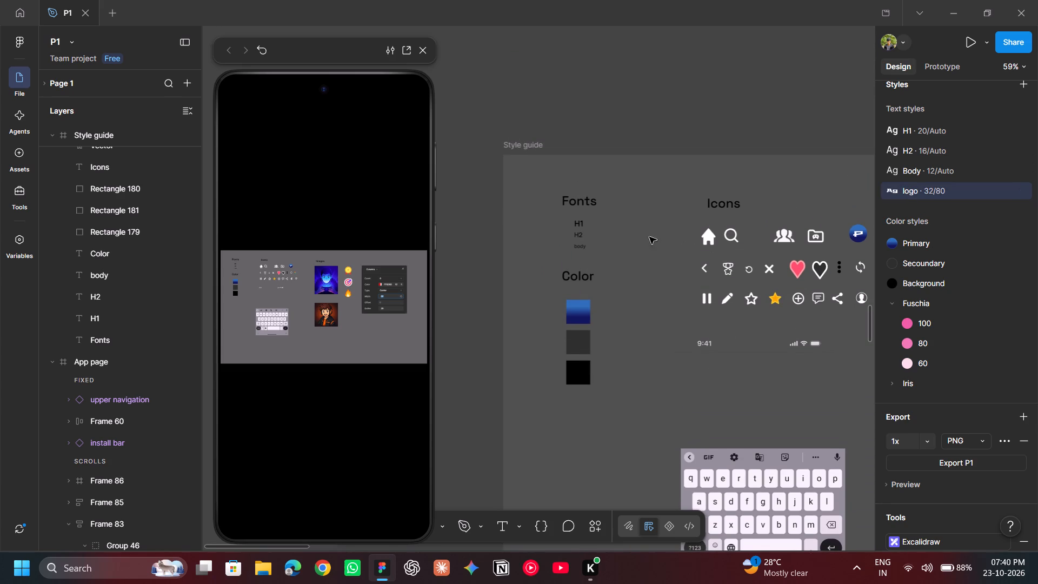
{"action": "scroll", "coordinate": [1002, 202], "scroll_direction": "up", "scroll_amount": 2}
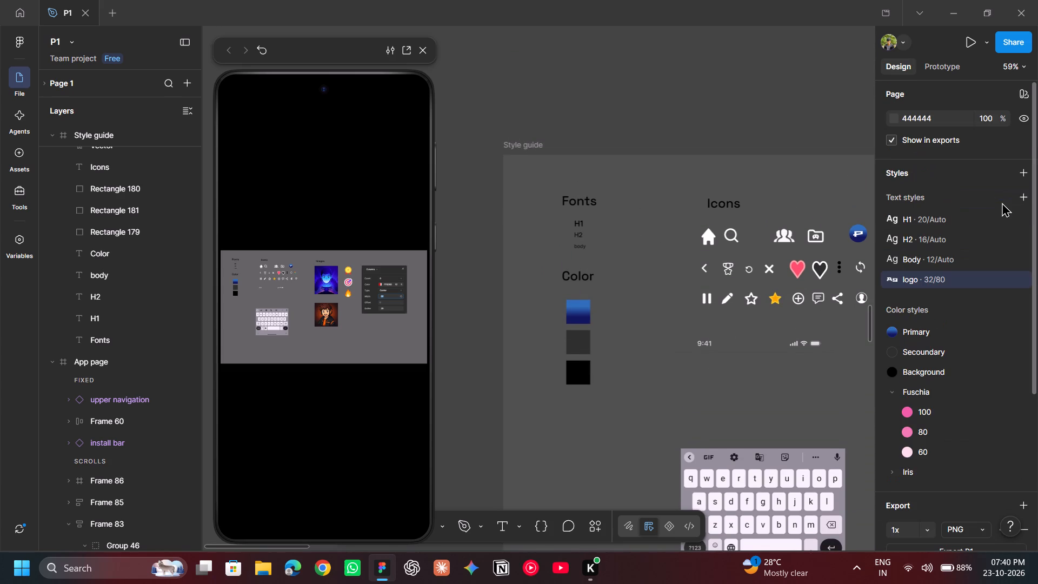
{"action": "left_click", "coordinate": [1026, 202]}
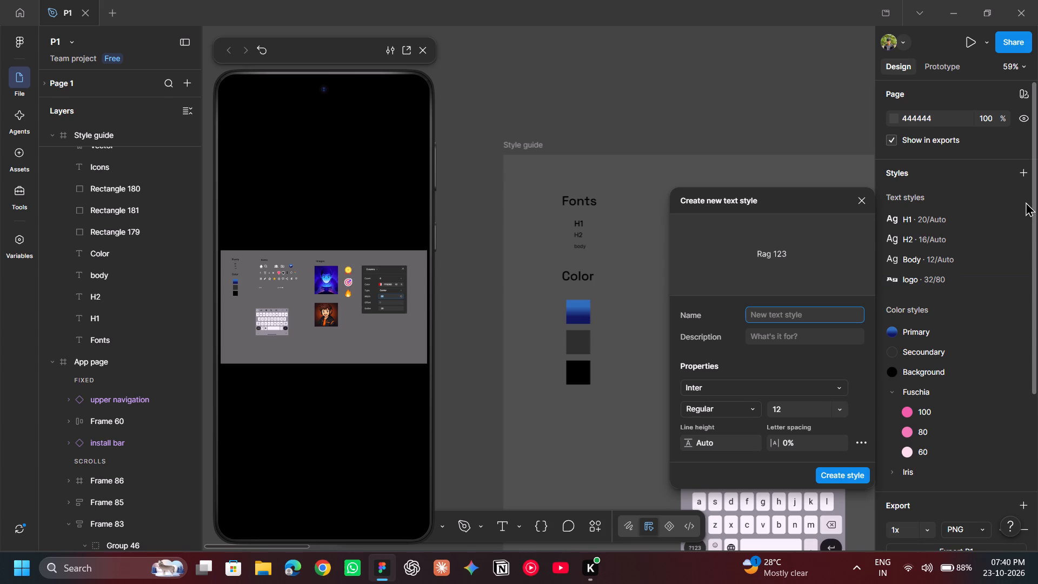
{"action": "left_click", "coordinate": [839, 403]}
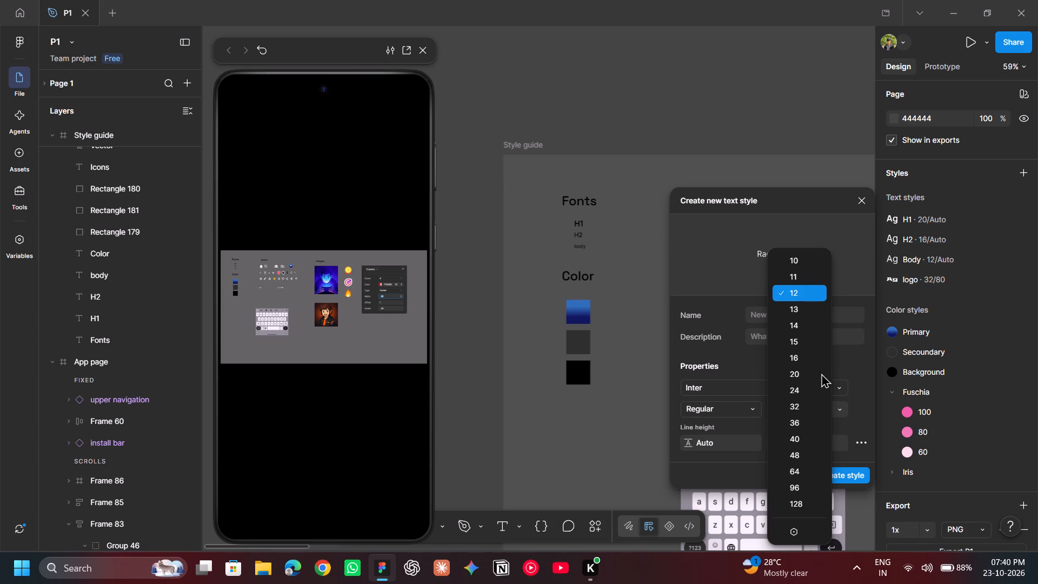
{"action": "left_click", "coordinate": [814, 329]}
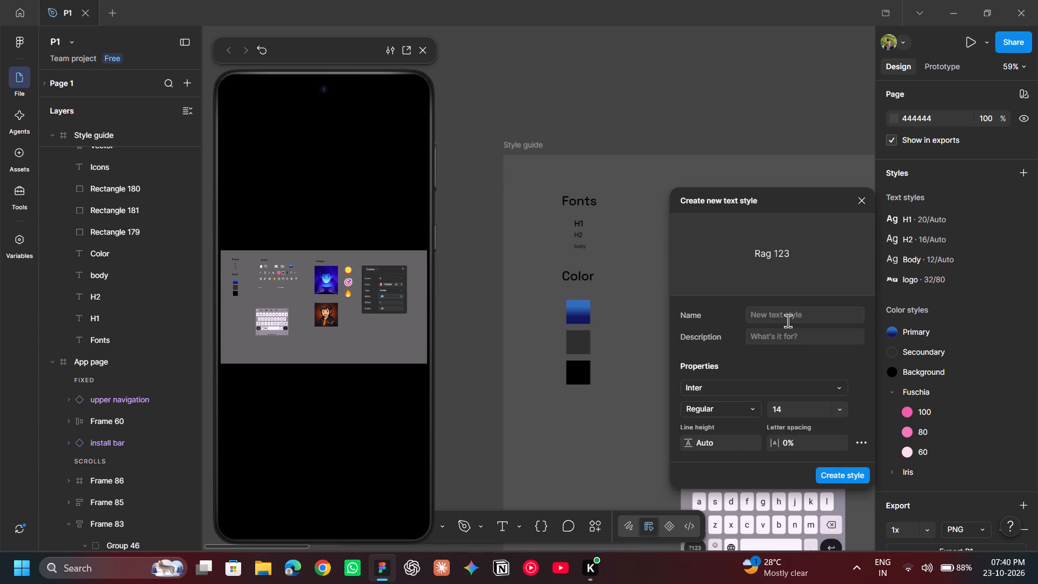
{"action": "left_click", "coordinate": [783, 318]}
{"action": "type", "text": "body"}
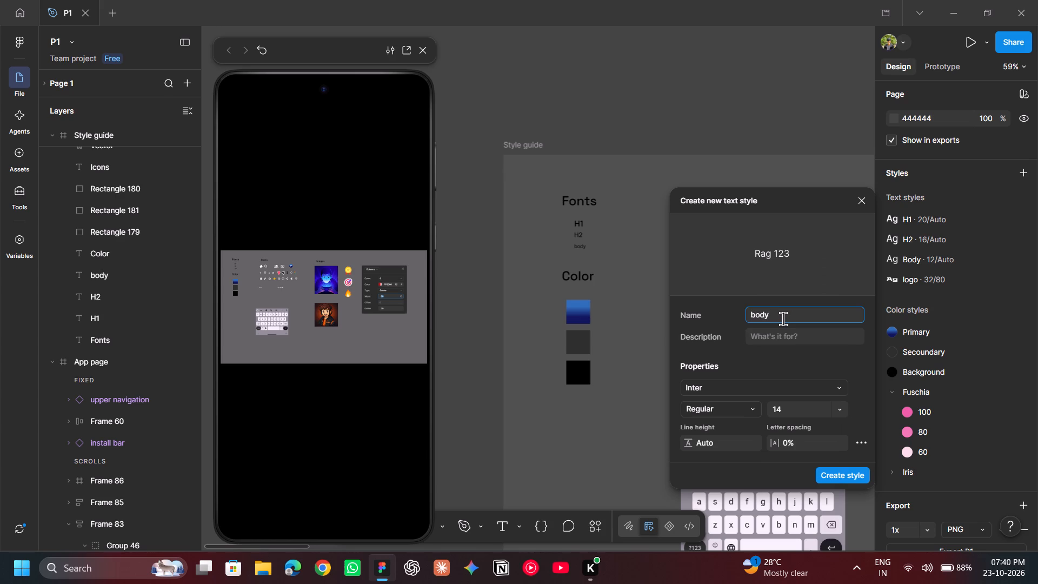
{"action": "key", "text": "1"}
{"action": "key", "text": "Return"}
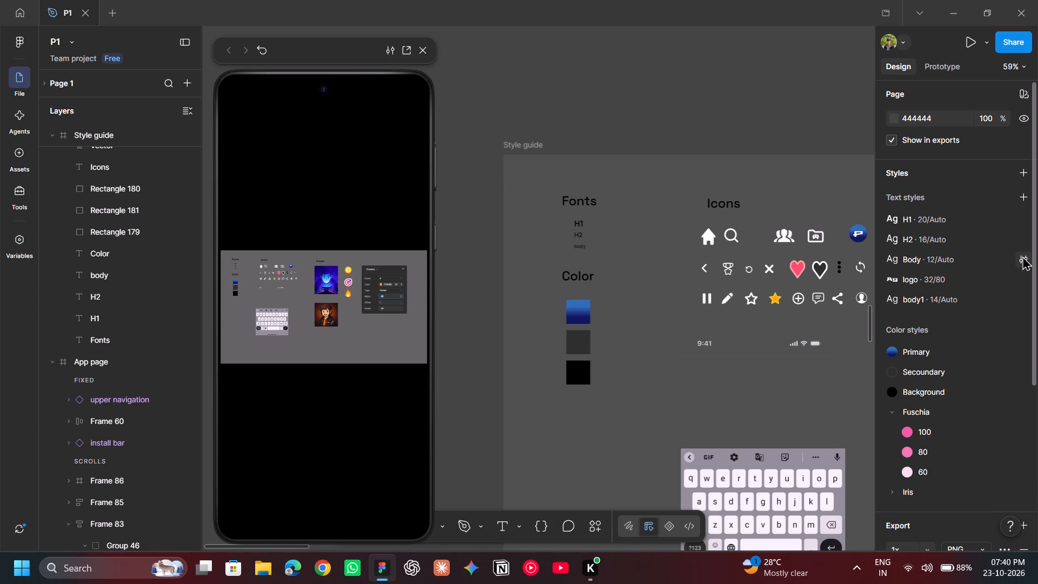
Rename the Body text style as sub body.
{"action": "left_click", "coordinate": [1022, 256]}
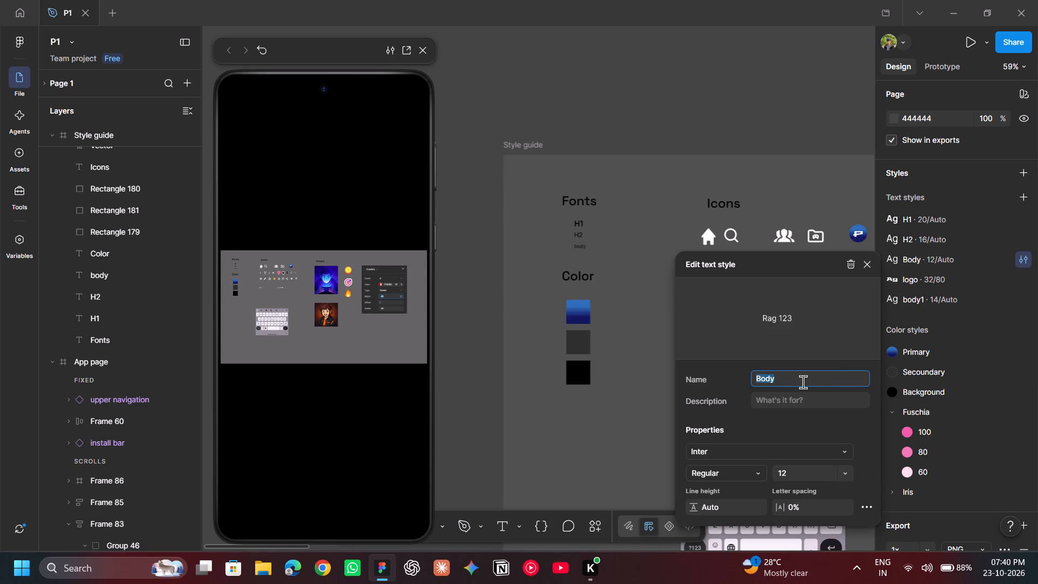
{"action": "key", "text": "BackSpace"}
{"action": "type", "text": "sun"}
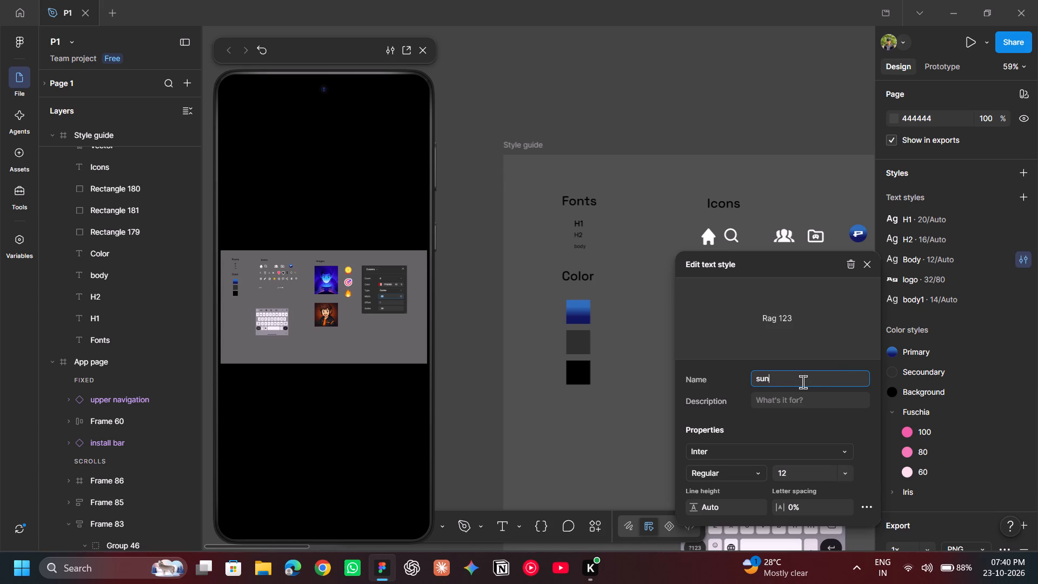
{"action": "key", "text": "BackSpace"}
{"action": "type", "text": "b"}
{"action": "key", "text": "space"}
{"action": "key", "text": "space"}
{"action": "type", "text": "body"}
{"action": "key", "text": "Return"}
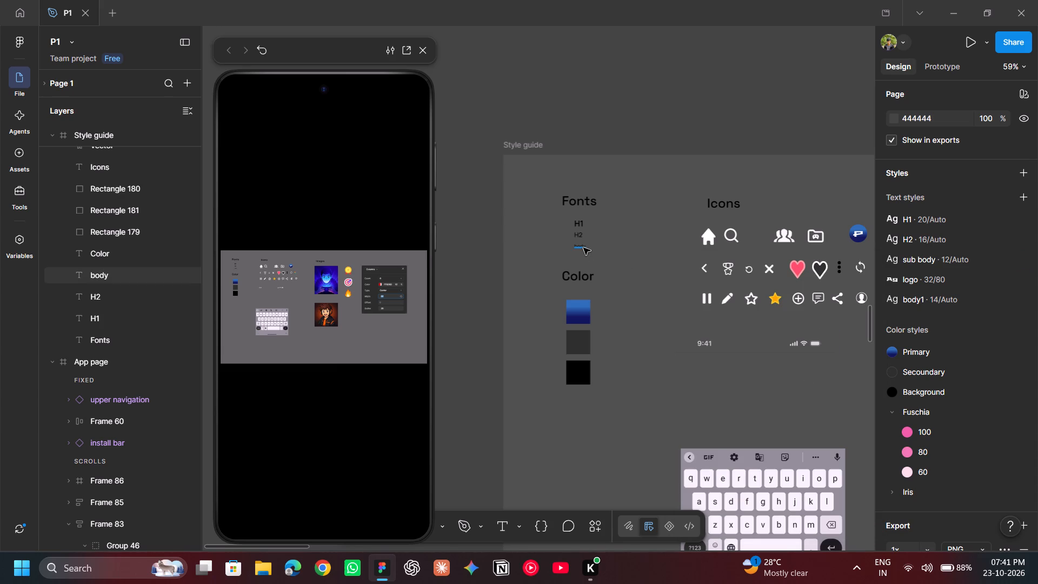
Change the body sample text in the style guide's Fonts section to "Sub body".
{"action": "left_click", "coordinate": [583, 247]}
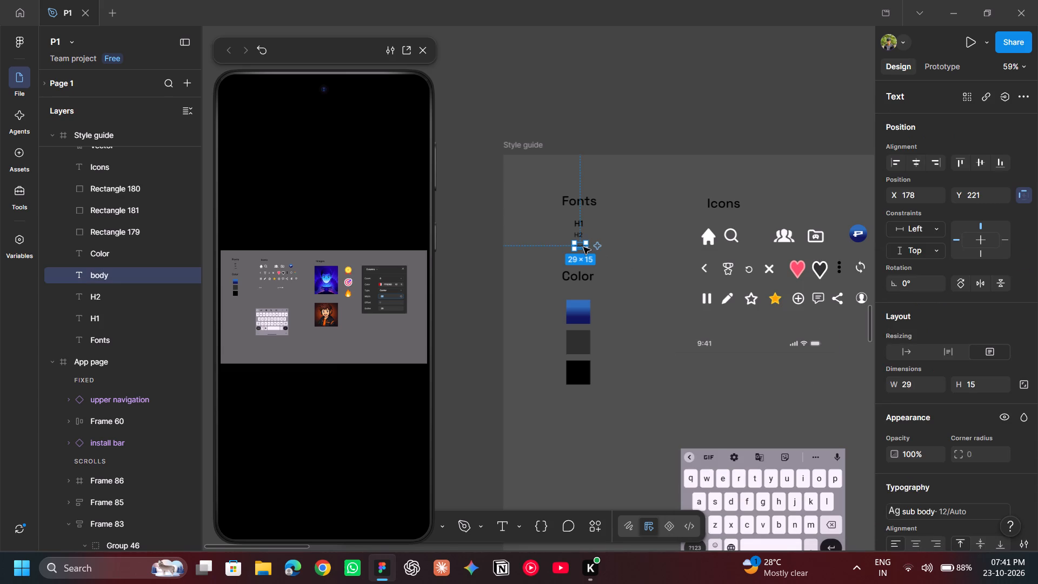
{"action": "left_click", "coordinate": [646, 249]}
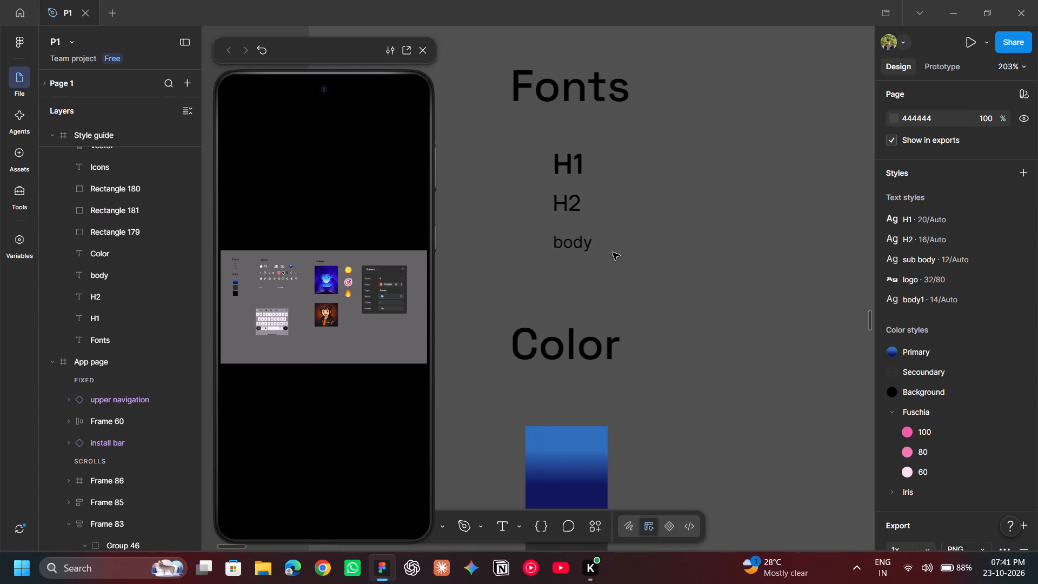
{"action": "double_click", "coordinate": [575, 241]}
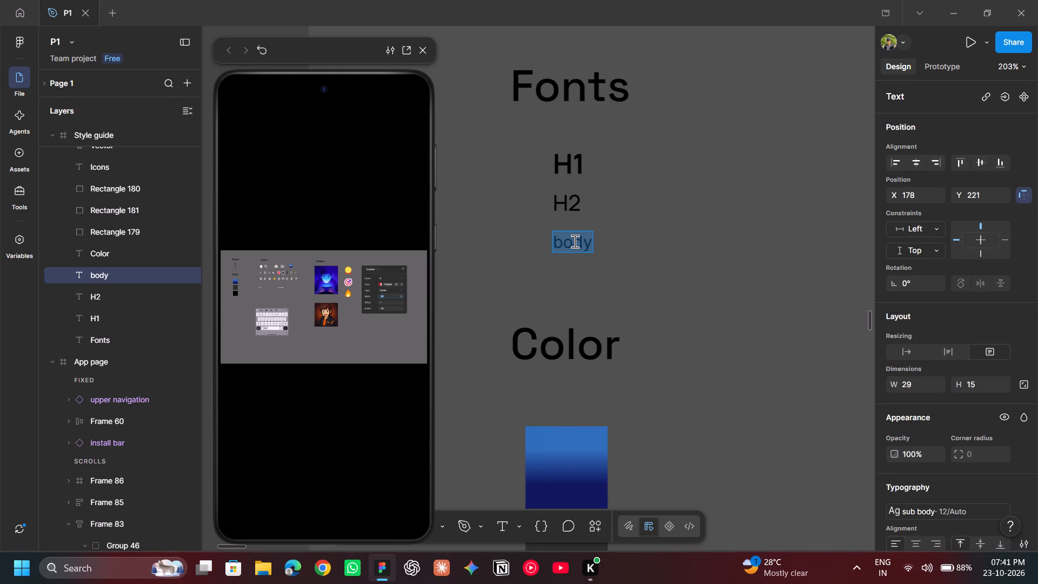
{"action": "key", "text": "BackSpace"}
{"action": "key", "text": "shift+s"}
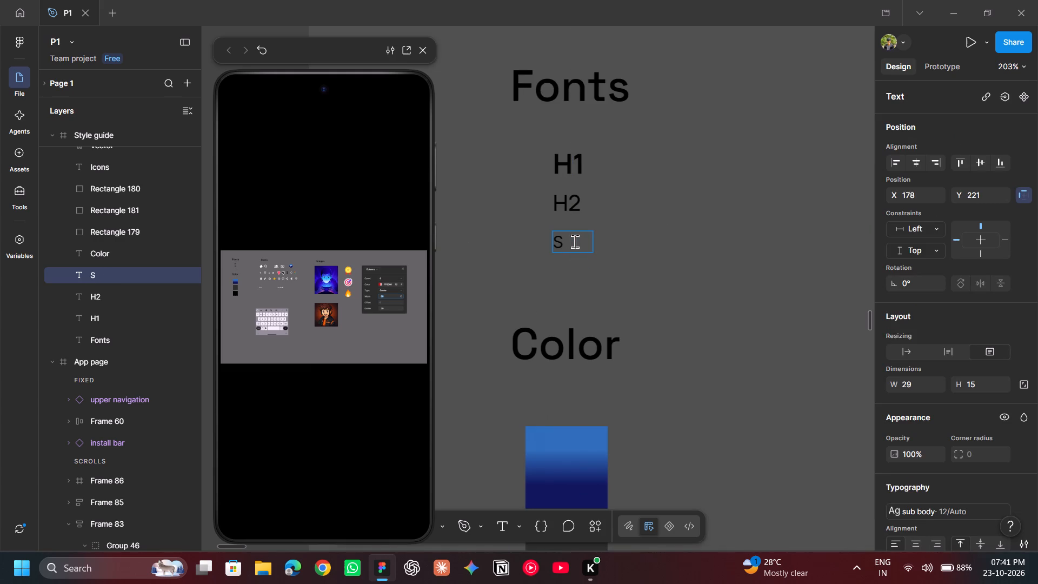
{"action": "type", "text": "ub"}
{"action": "key", "text": "b"}
{"action": "key", "text": "BackSpace"}
{"action": "key", "text": "space"}
{"action": "type", "text": "bodu"}
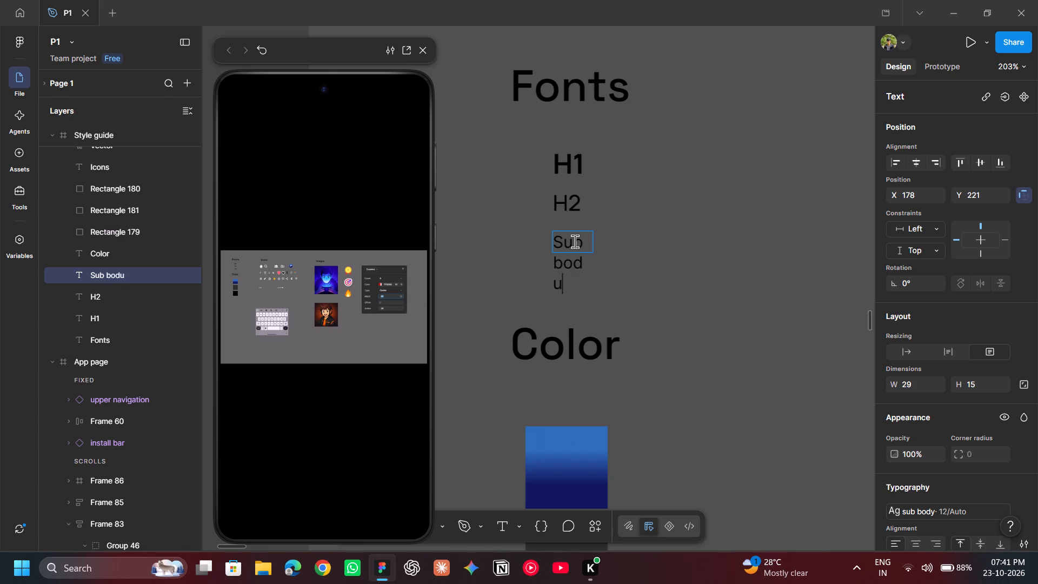
{"action": "key", "text": "BackSpace"}
{"action": "key", "text": "y"}
{"action": "key", "text": "Return"}
{"action": "key", "text": "BackSpace"}
{"action": "double_click", "coordinate": [698, 314]}
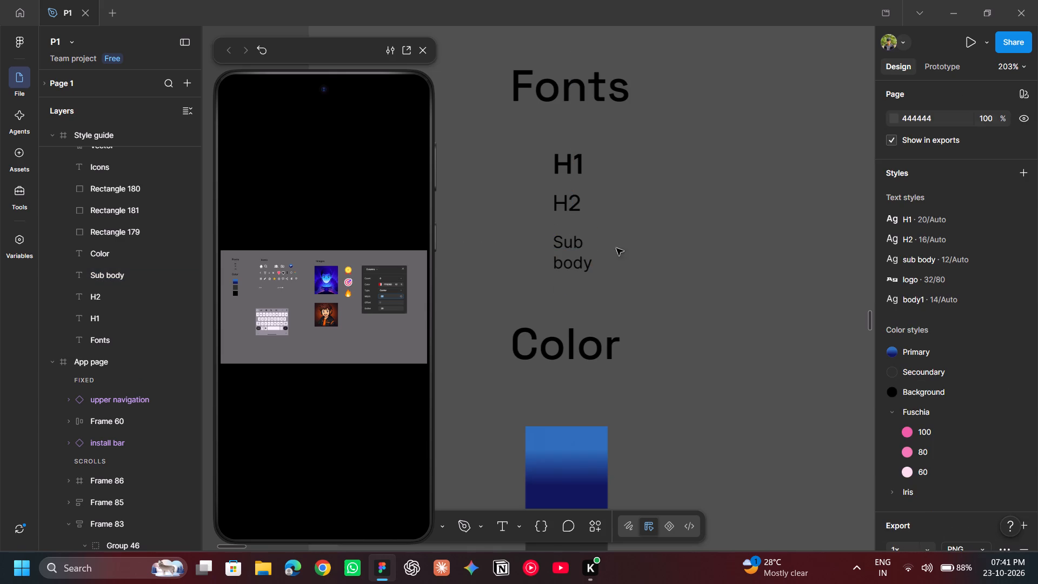
Resize the Sub body text box to about 55 × 12 so the text fits on one line.
{"action": "left_click", "coordinate": [575, 246]}
{"action": "left_click_drag", "start_coordinate": [594, 247], "coordinate": [600, 249]}
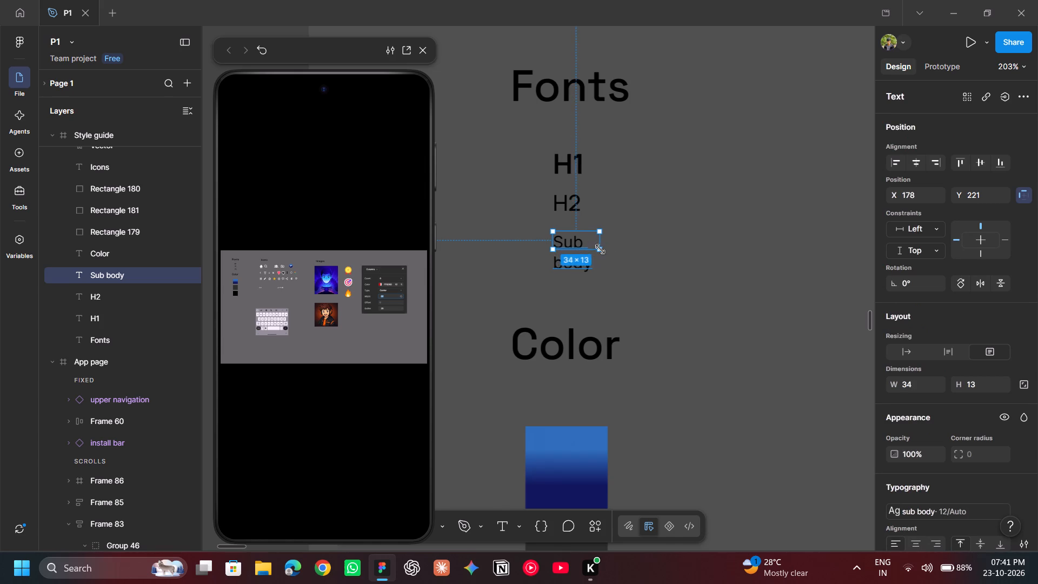
{"action": "left_click_drag", "start_coordinate": [600, 249], "coordinate": [595, 268]}
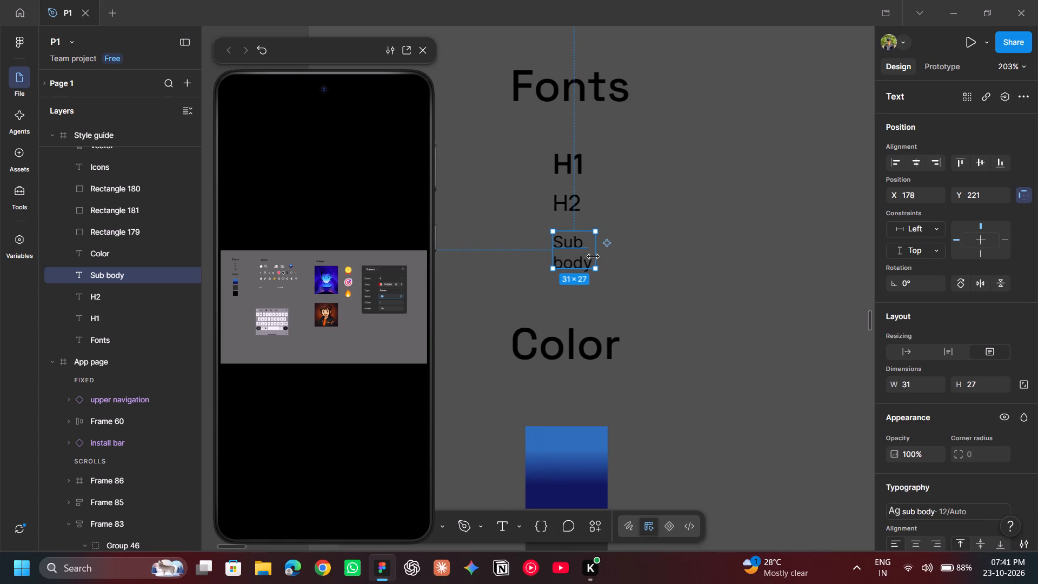
{"action": "left_click_drag", "start_coordinate": [594, 255], "coordinate": [618, 262]}
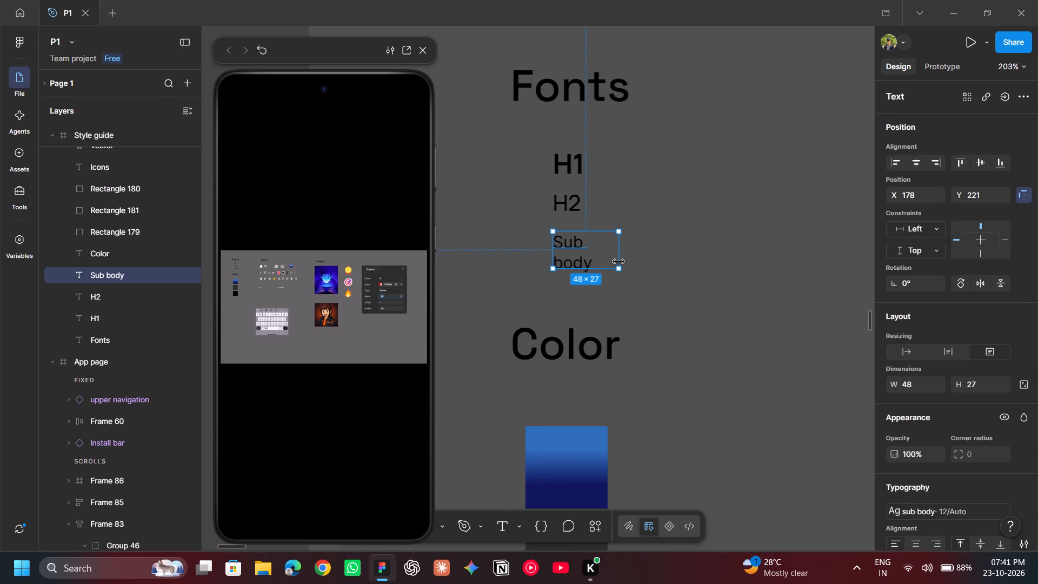
{"action": "left_click_drag", "start_coordinate": [618, 262], "coordinate": [628, 263]}
{"action": "left_click_drag", "start_coordinate": [611, 270], "coordinate": [613, 247]}
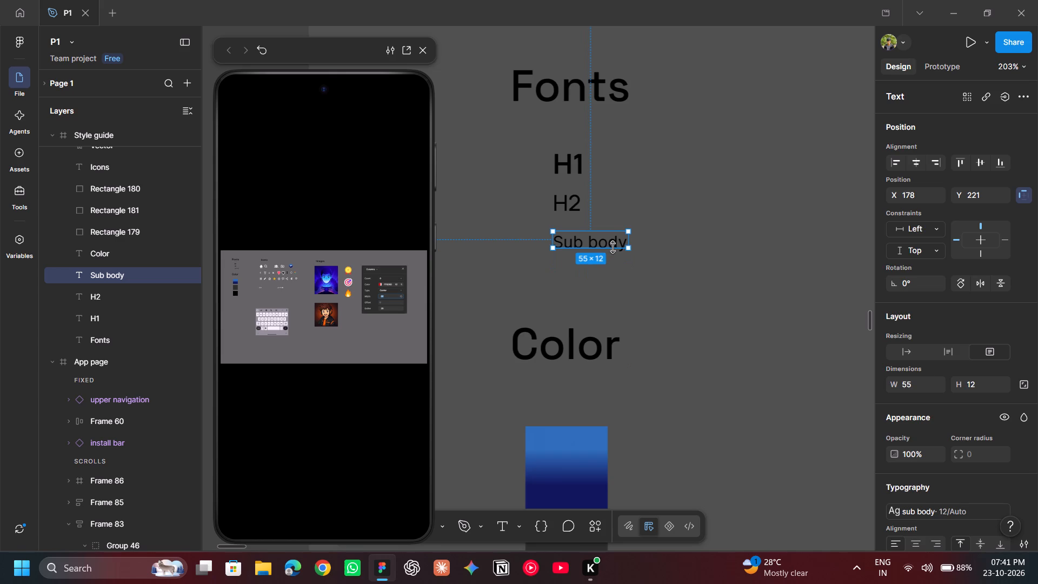
{"action": "left_click", "coordinate": [670, 286]}
Move the Sub body sample down between H2 and the Color heading, at about X 163, Y 238.
{"action": "left_click_drag", "start_coordinate": [610, 243], "coordinate": [594, 261]}
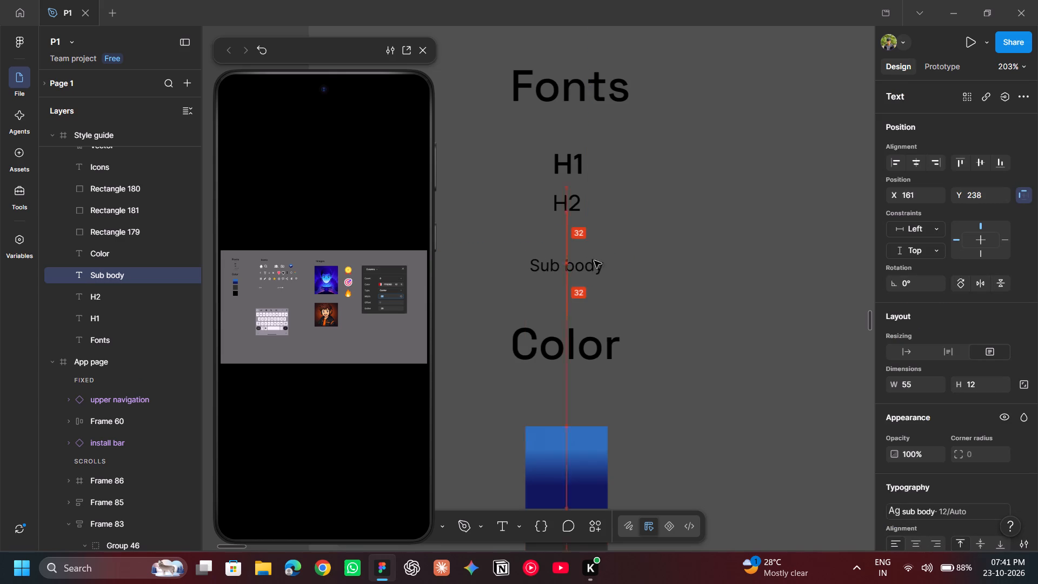
{"action": "left_click_drag", "start_coordinate": [594, 261], "coordinate": [590, 263]}
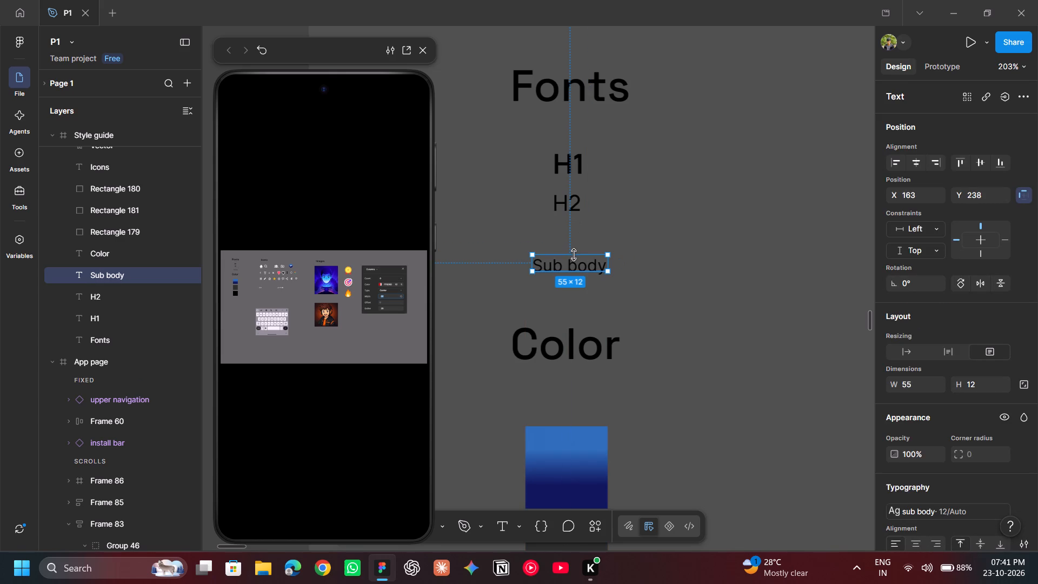
Duplicate the Sub body sample and place the copy between H2 and the original, at about X 163, Y 218.
{"action": "key", "text": "ctrl+d"}
{"action": "left_click_drag", "start_coordinate": [571, 261], "coordinate": [569, 243]}
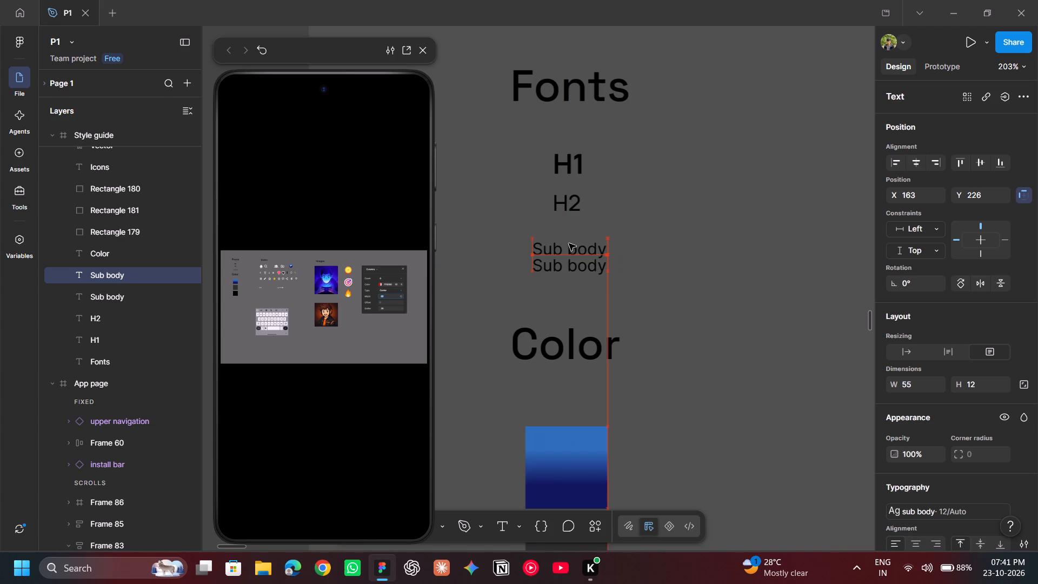
{"action": "left_click_drag", "start_coordinate": [569, 243], "coordinate": [569, 234]}
Change the duplicated sample's text to "Body 1".
{"action": "double_click", "coordinate": [569, 234]}
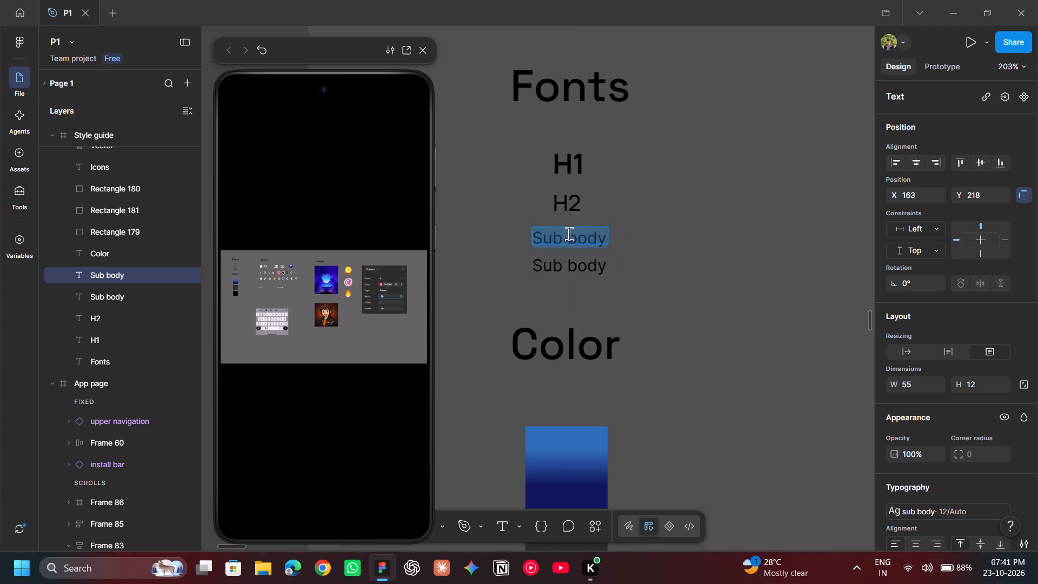
{"action": "key", "text": "BackSpace"}
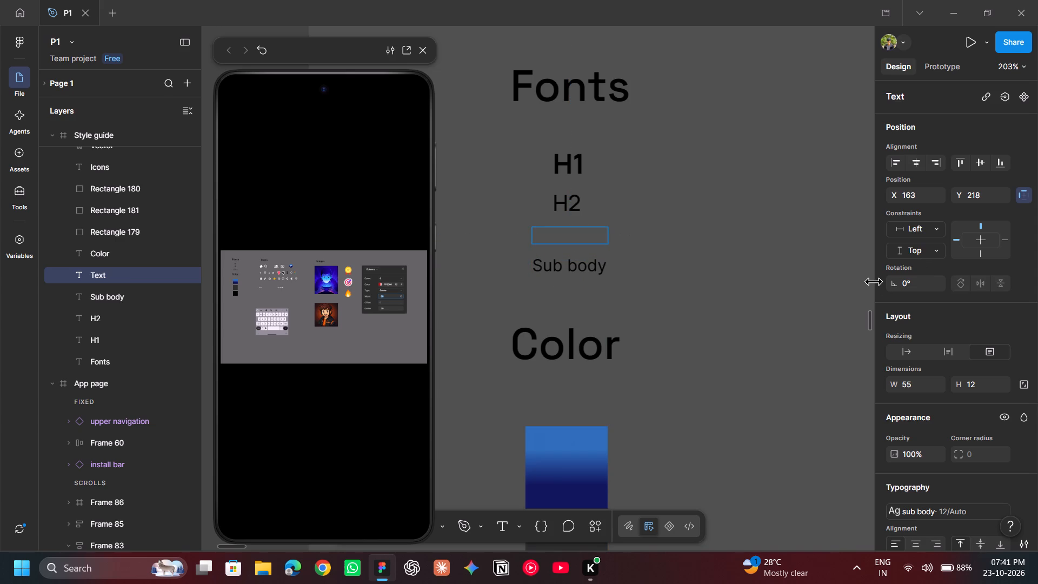
{"action": "type", "text": "Body 1"}
{"action": "key", "text": "Return"}
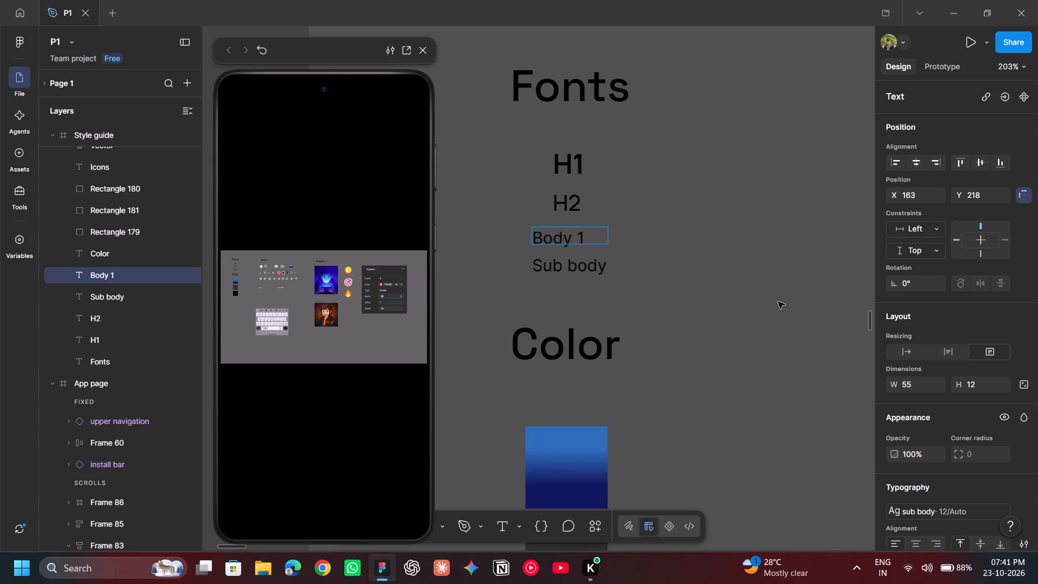
{"action": "key", "text": "BackSpace"}
{"action": "key", "text": "Return"}
{"action": "key", "text": "BackSpace"}
{"action": "key", "text": "shift+Return"}
{"action": "key", "text": "BackSpace"}
{"action": "double_click", "coordinate": [677, 241]}
Apply the H2 text style to the Body 1 sample.
{"action": "left_click", "coordinate": [580, 243]}
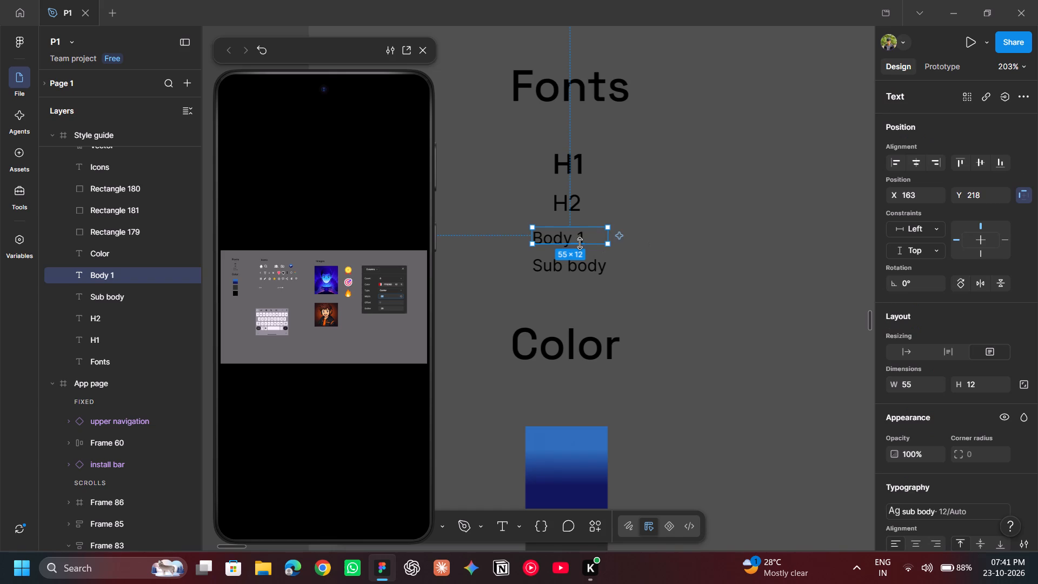
{"action": "scroll", "coordinate": [942, 351], "scroll_direction": "up", "scroll_amount": 1}
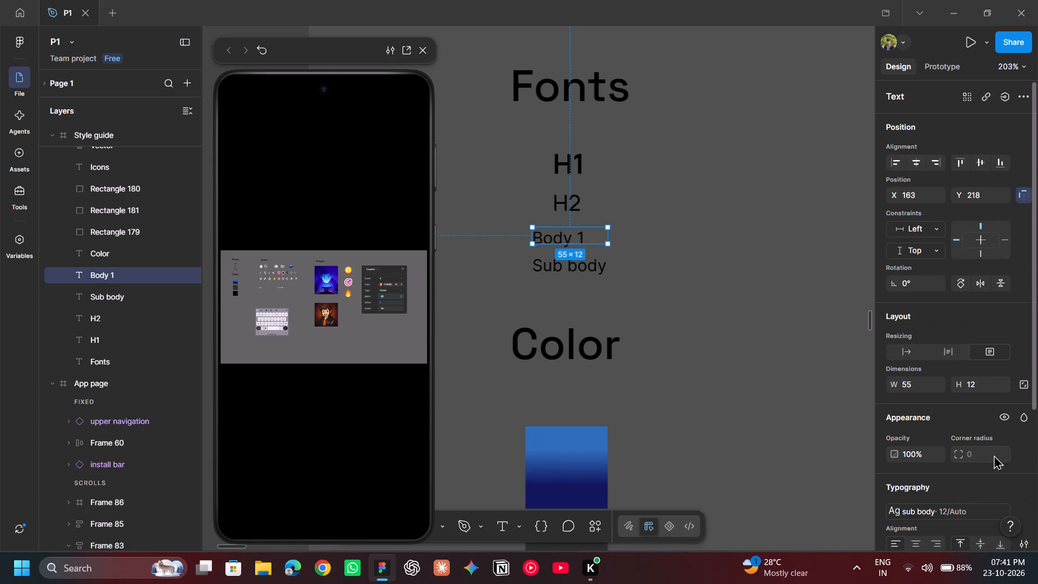
{"action": "scroll", "coordinate": [979, 481], "scroll_direction": "down", "scroll_amount": 1}
{"action": "left_click", "coordinate": [1025, 482]}
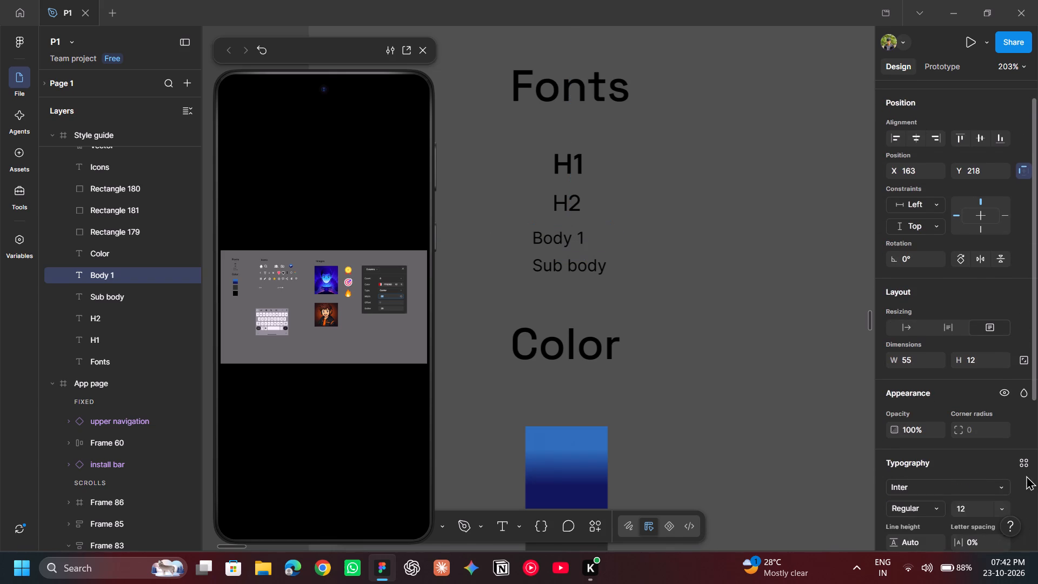
{"action": "left_click", "coordinate": [1023, 460]}
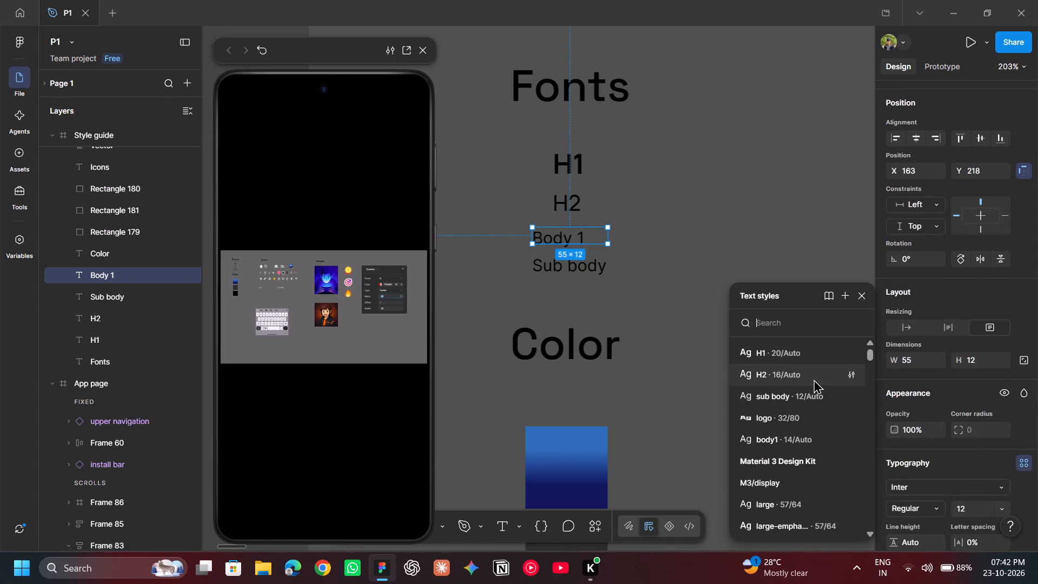
{"action": "left_click", "coordinate": [814, 379]}
{"action": "left_click", "coordinate": [722, 339]}
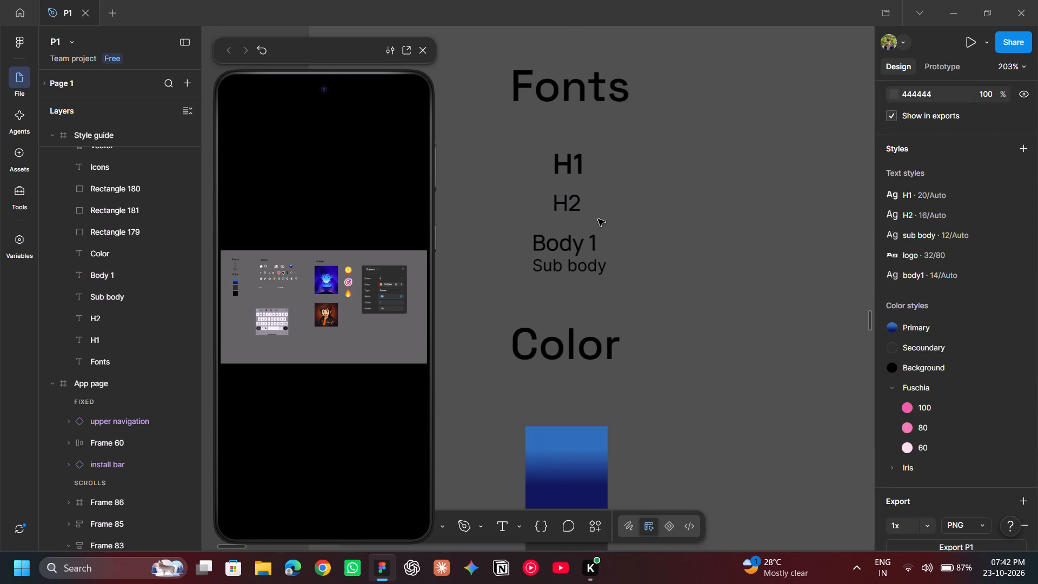
Increase the height of the Body 1 text box to fit its text.
{"action": "left_click", "coordinate": [558, 244]}
{"action": "left_click_drag", "start_coordinate": [558, 244], "coordinate": [566, 230]}
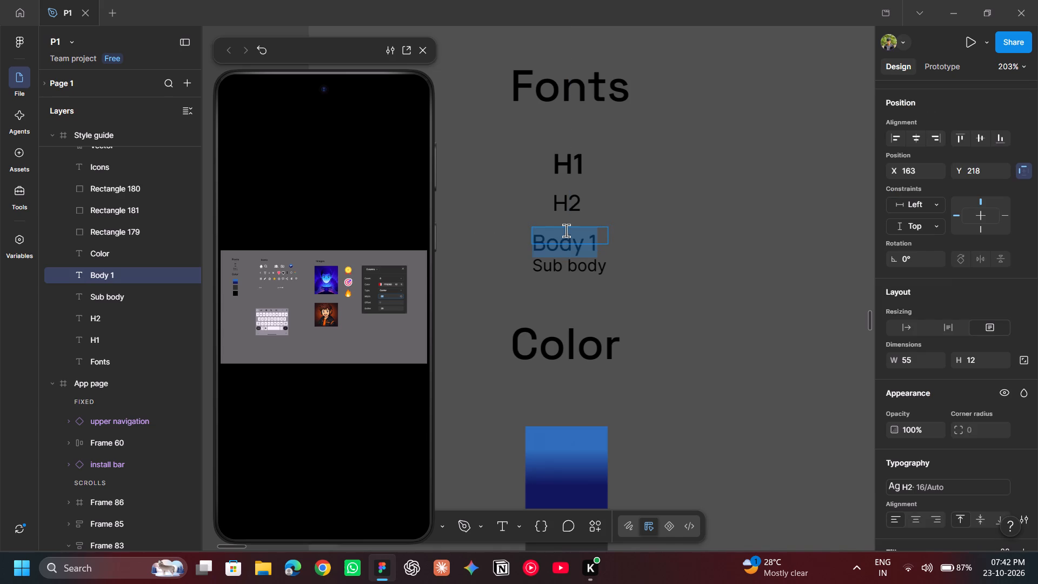
{"action": "left_click", "coordinate": [641, 244]}
{"action": "left_click_drag", "start_coordinate": [596, 244], "coordinate": [591, 255]}
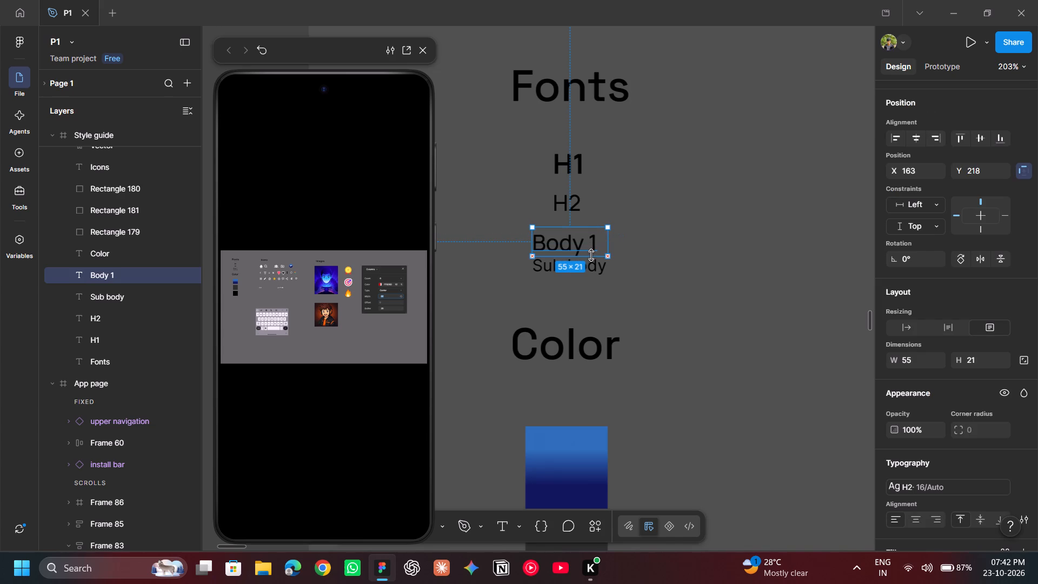
{"action": "left_click_drag", "start_coordinate": [591, 255], "coordinate": [591, 251]}
{"action": "left_click", "coordinate": [645, 278]}
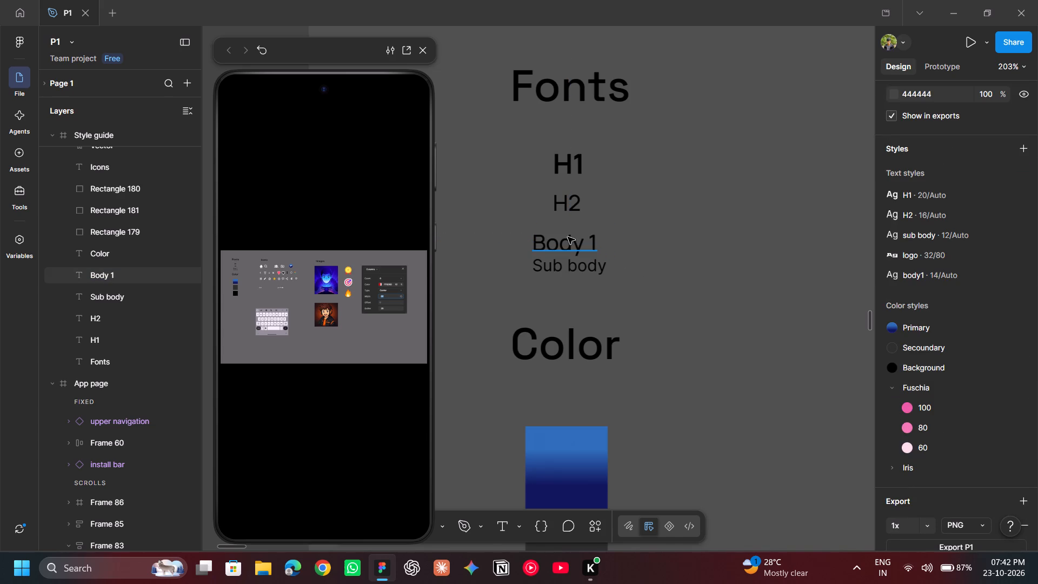
Move the Body 1 sample up, closer beneath H2 and clear of the Sub body sample.
{"action": "left_click_drag", "start_coordinate": [567, 237], "coordinate": [569, 227]}
{"action": "double_click", "coordinate": [654, 242]}
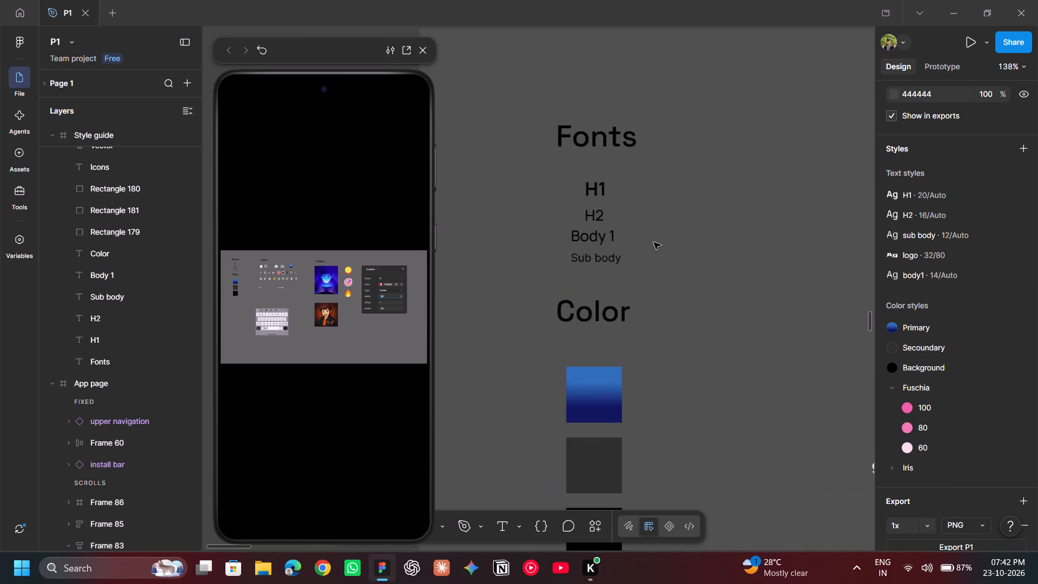
Check the typography of the H1 sample and the Fonts heading in the style guide.
{"action": "scroll", "coordinate": [654, 242], "scroll_direction": "left", "scroll_amount": 1}
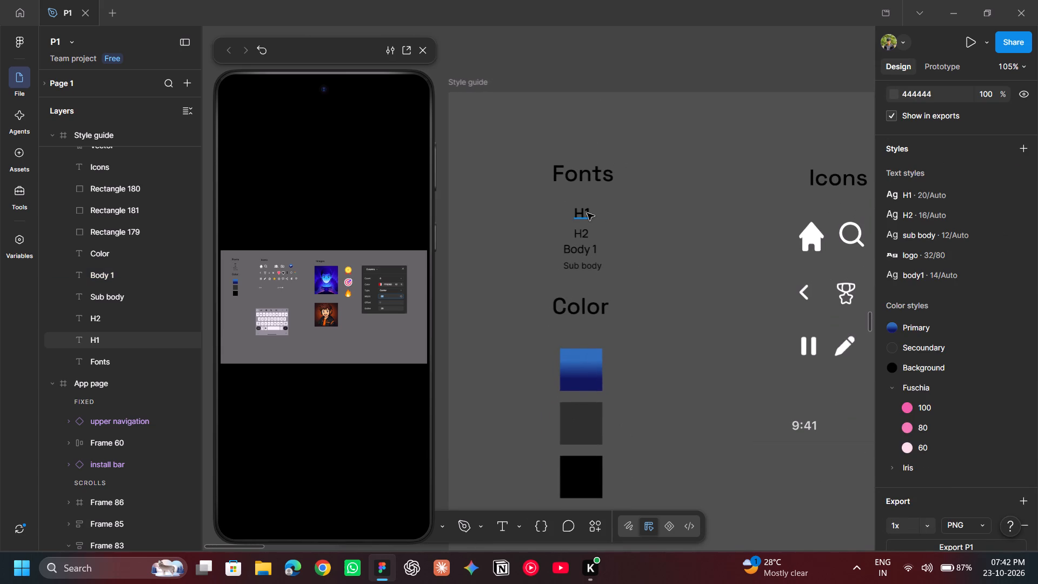
{"action": "left_click", "coordinate": [587, 213]}
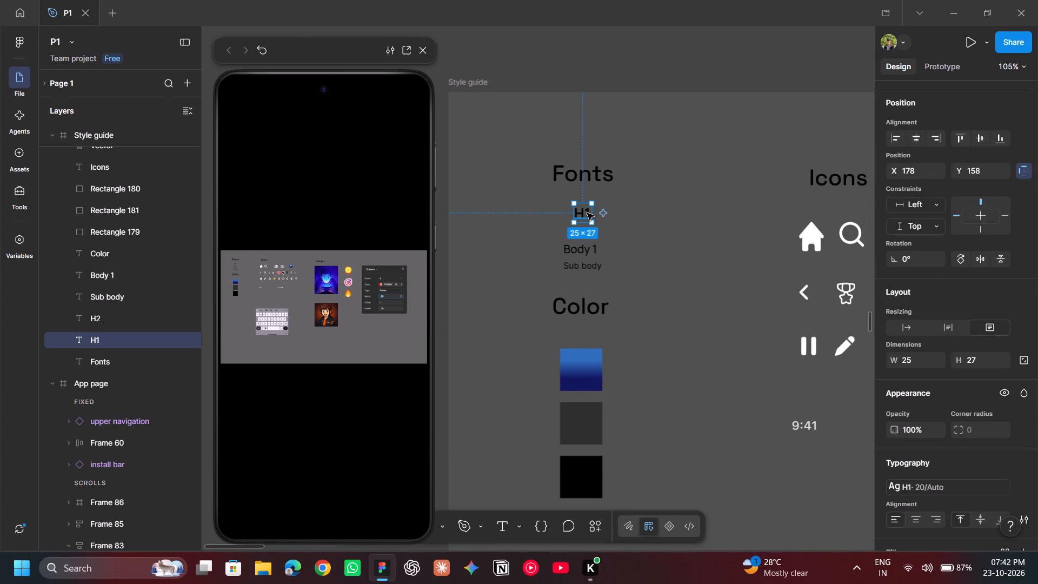
{"action": "left_click", "coordinate": [585, 173]}
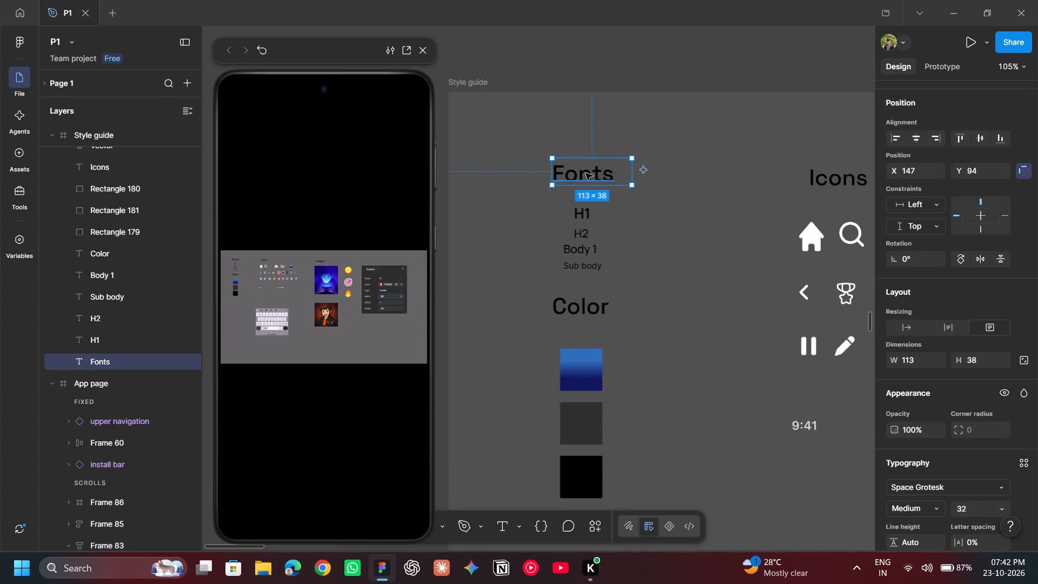
{"action": "left_click", "coordinate": [648, 275]}
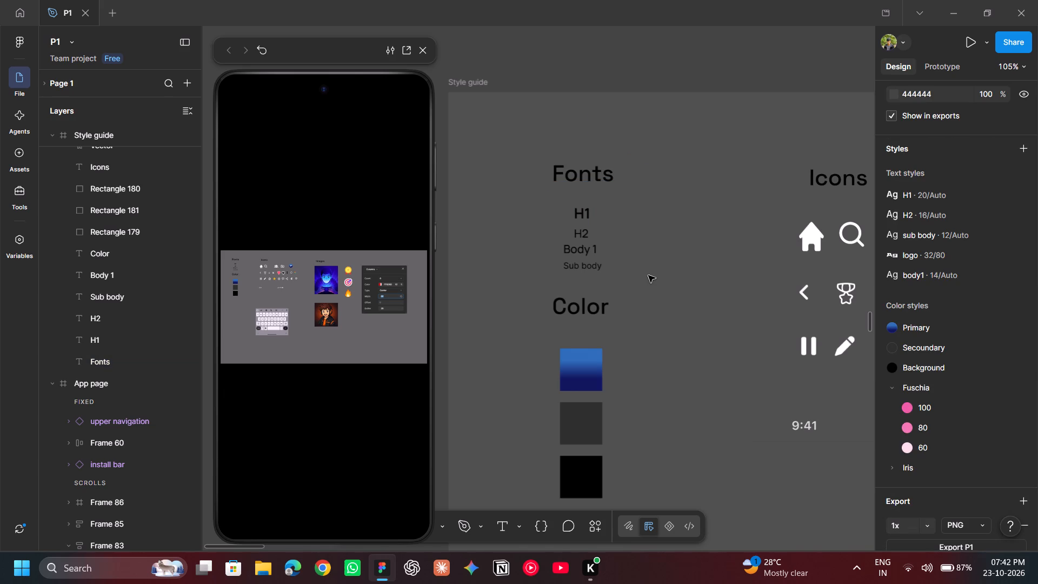
Check the typography of the Fonts heading in the style guide again.
{"action": "scroll", "coordinate": [648, 275], "scroll_direction": "left", "scroll_amount": 1}
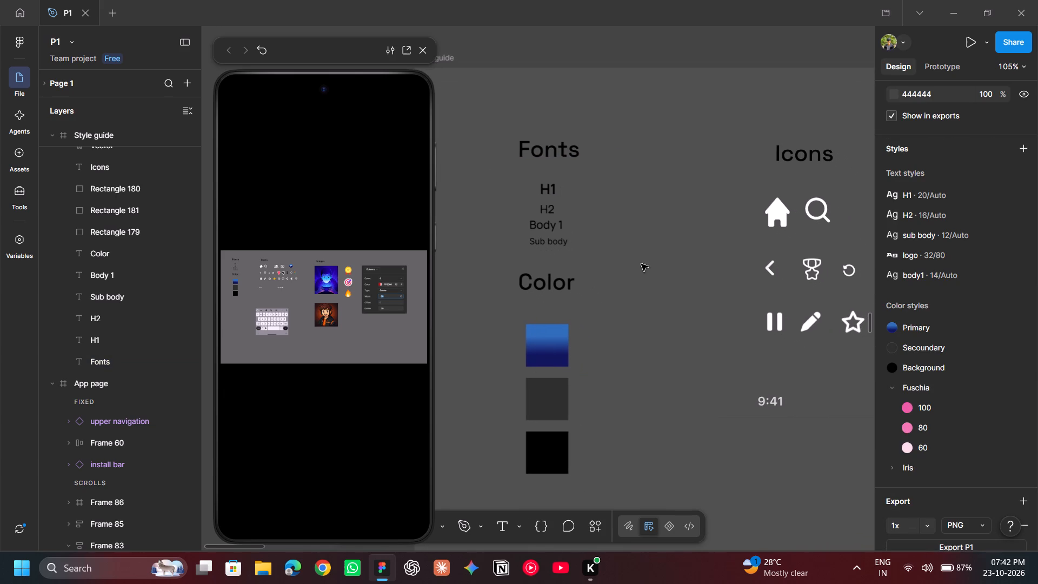
{"action": "left_click", "coordinate": [565, 152]}
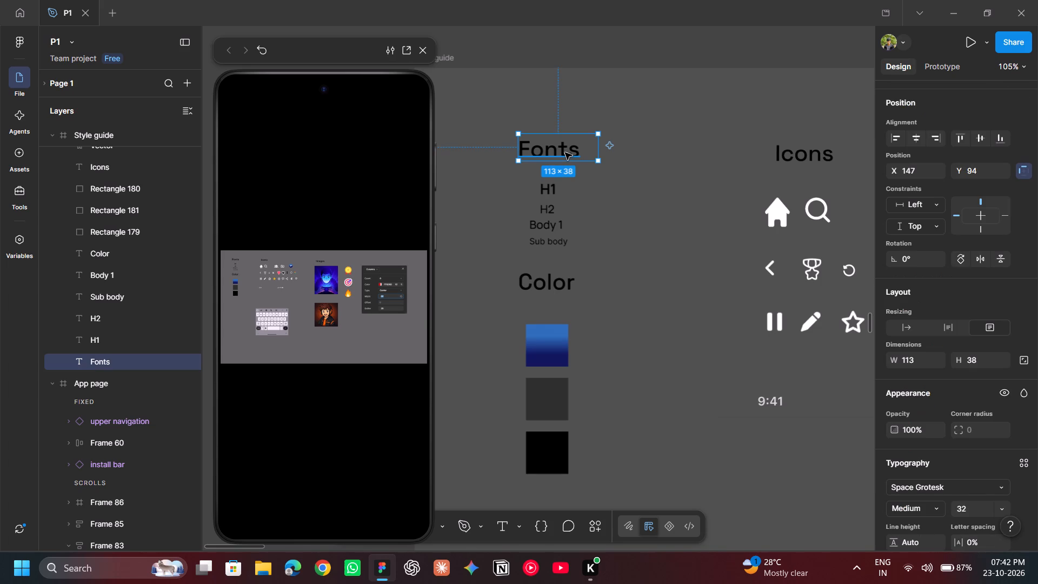
{"action": "left_click", "coordinate": [652, 273]}
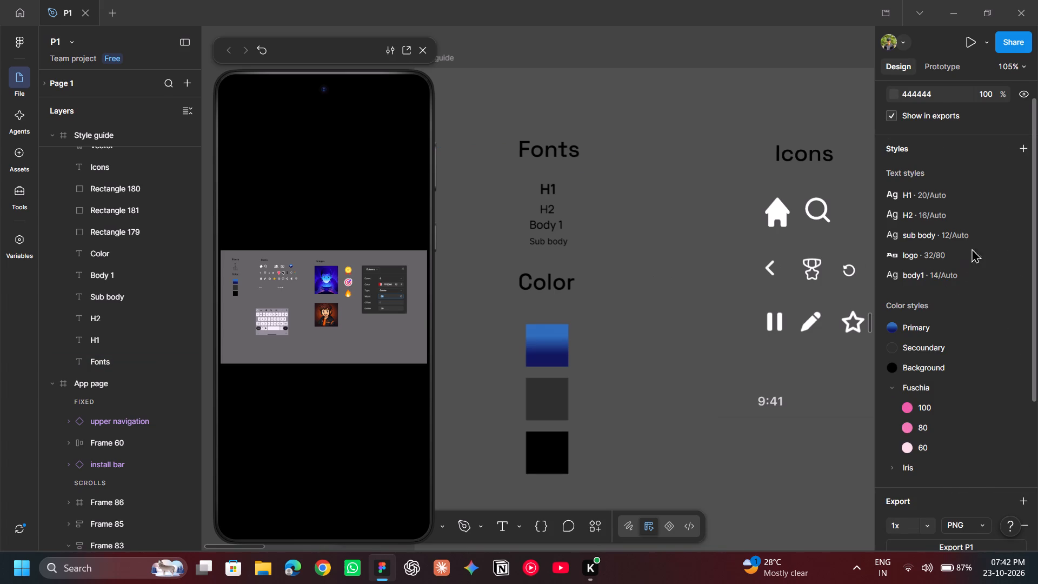
Set the line height of the logo text style to Auto.
{"action": "left_click", "coordinate": [1019, 258]}
{"action": "left_click", "coordinate": [727, 503]}
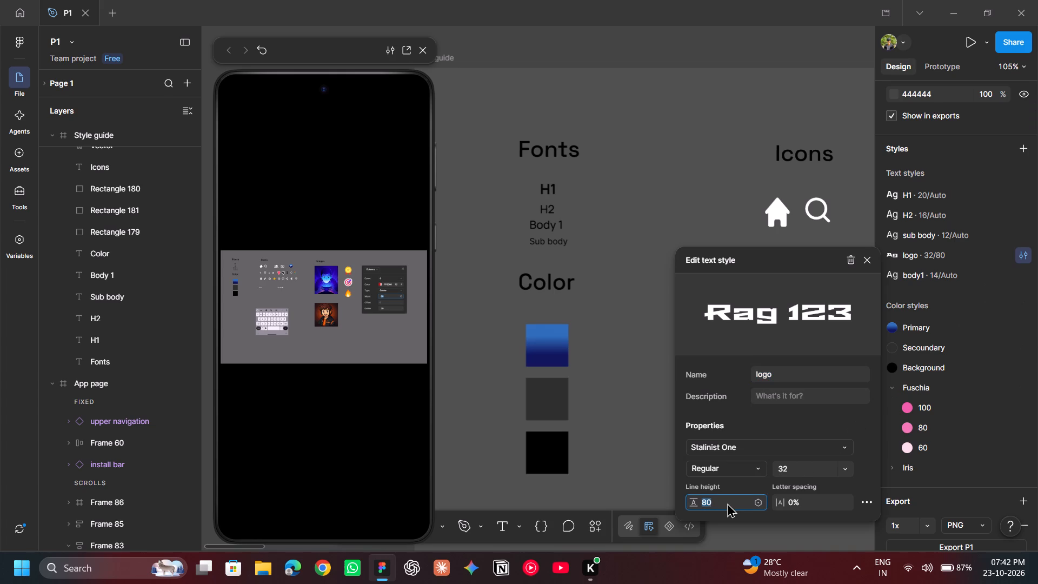
{"action": "key", "text": "BackSpace"}
{"action": "key", "text": "Return"}
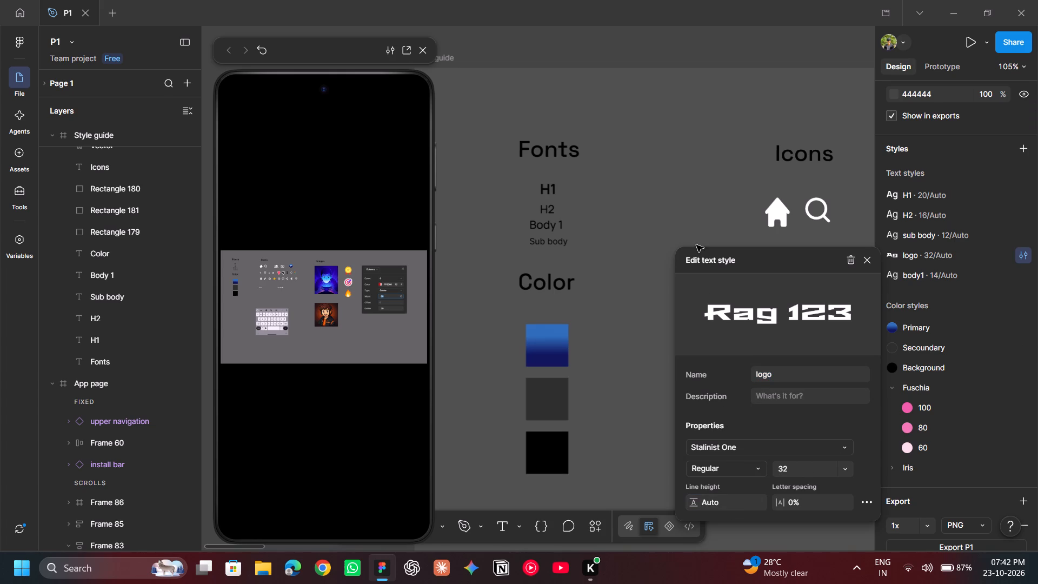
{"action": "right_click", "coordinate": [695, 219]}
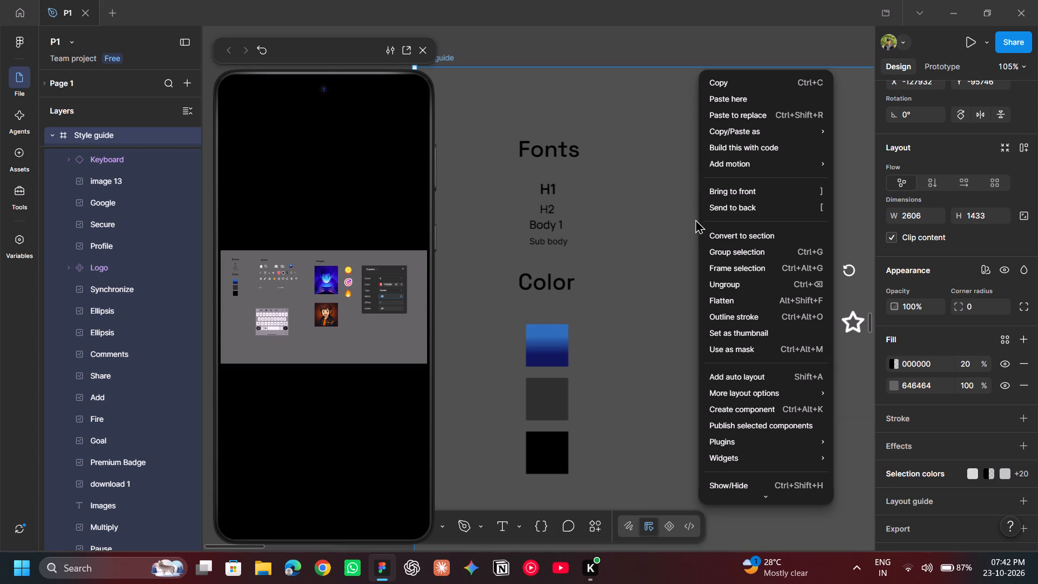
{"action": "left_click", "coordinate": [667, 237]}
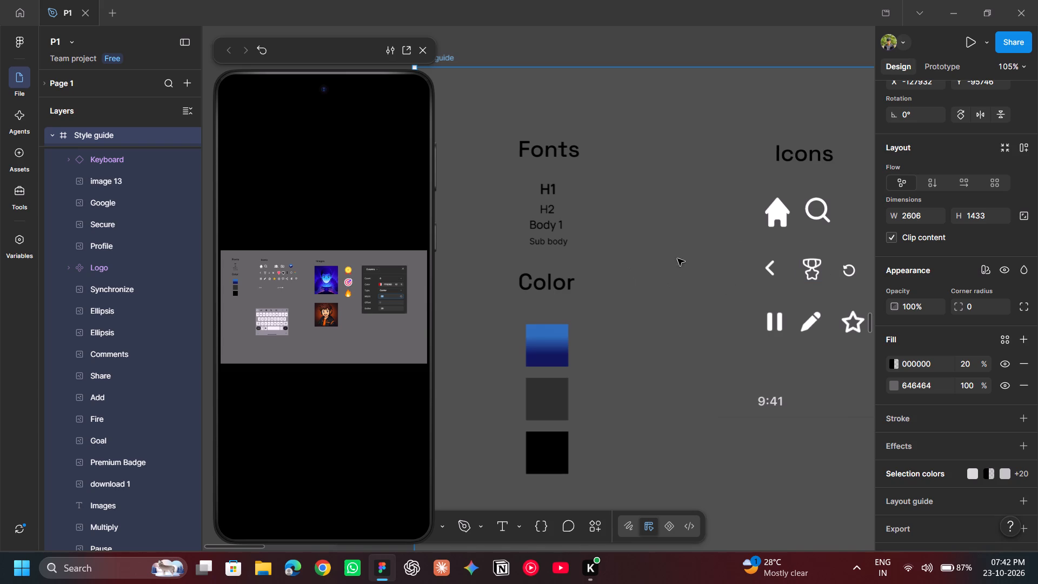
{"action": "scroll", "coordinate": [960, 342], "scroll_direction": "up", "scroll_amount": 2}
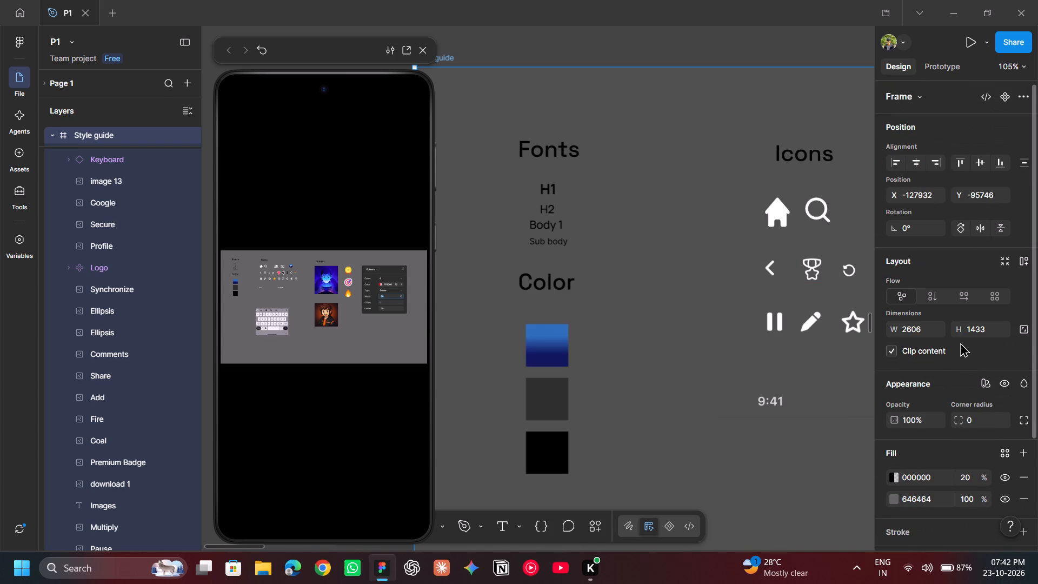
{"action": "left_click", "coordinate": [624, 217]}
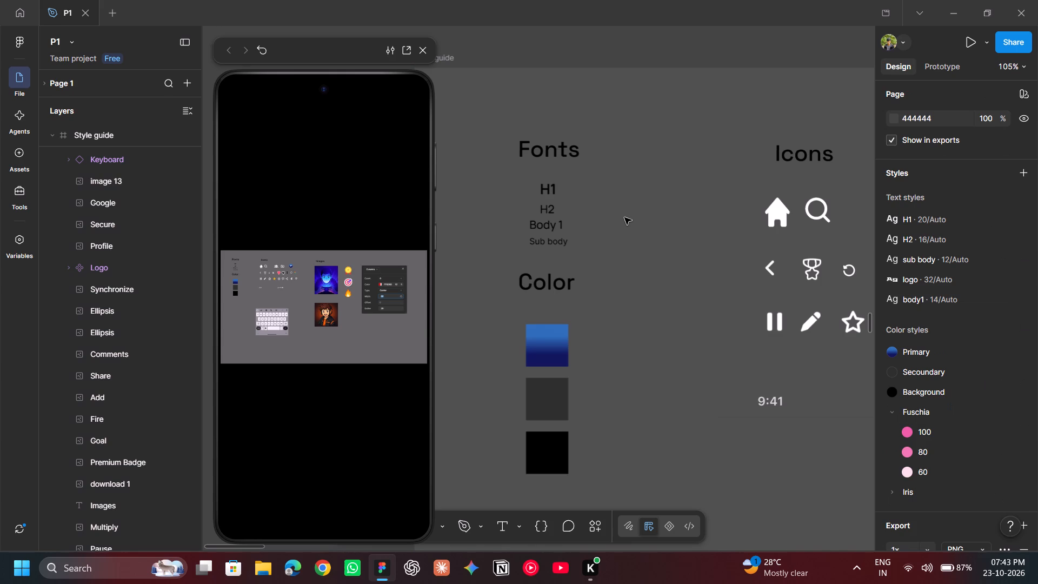
Look over the style guide, app screens and prototypes, and inspect the fav button component.
{"action": "scroll", "coordinate": [624, 217], "scroll_direction": "left", "scroll_amount": 4}
{"action": "scroll", "coordinate": [624, 217], "scroll_direction": "right", "scroll_amount": 2}
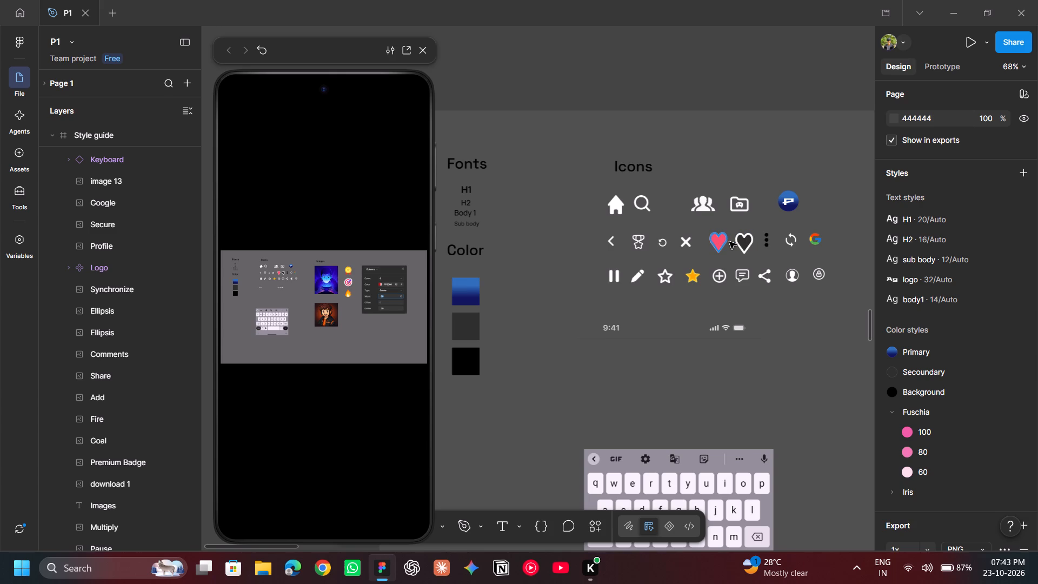
{"action": "scroll", "coordinate": [729, 242], "scroll_direction": "left", "scroll_amount": 5}
{"action": "scroll", "coordinate": [729, 242], "scroll_direction": "up", "scroll_amount": 1}
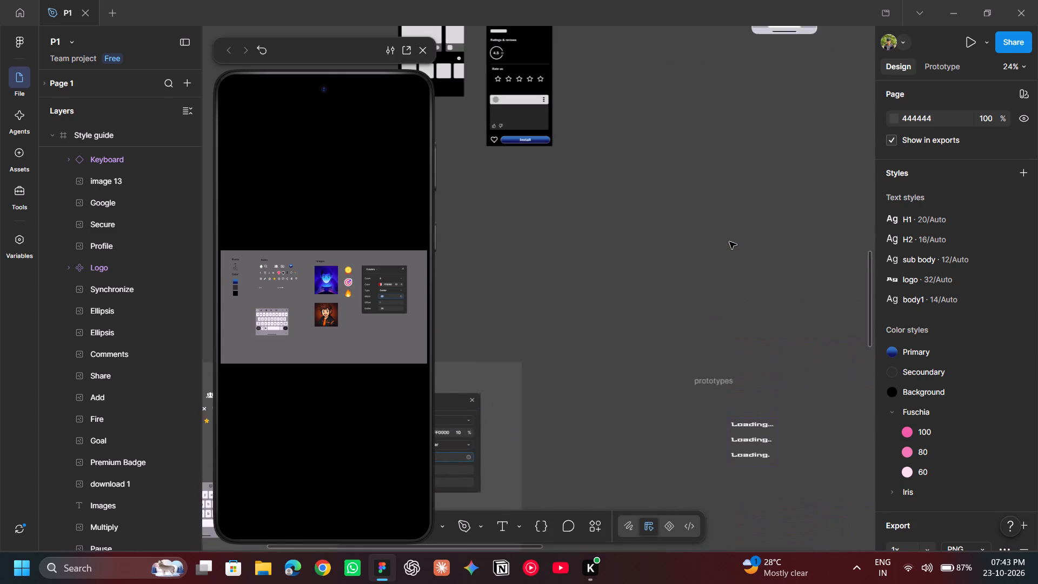
{"action": "scroll", "coordinate": [729, 242], "scroll_direction": "up", "scroll_amount": 1}
{"action": "scroll", "coordinate": [729, 242], "scroll_direction": "right", "scroll_amount": 2}
{"action": "scroll", "coordinate": [729, 242], "scroll_direction": "up", "scroll_amount": 1}
{"action": "scroll", "coordinate": [729, 242], "scroll_direction": "left", "scroll_amount": 3}
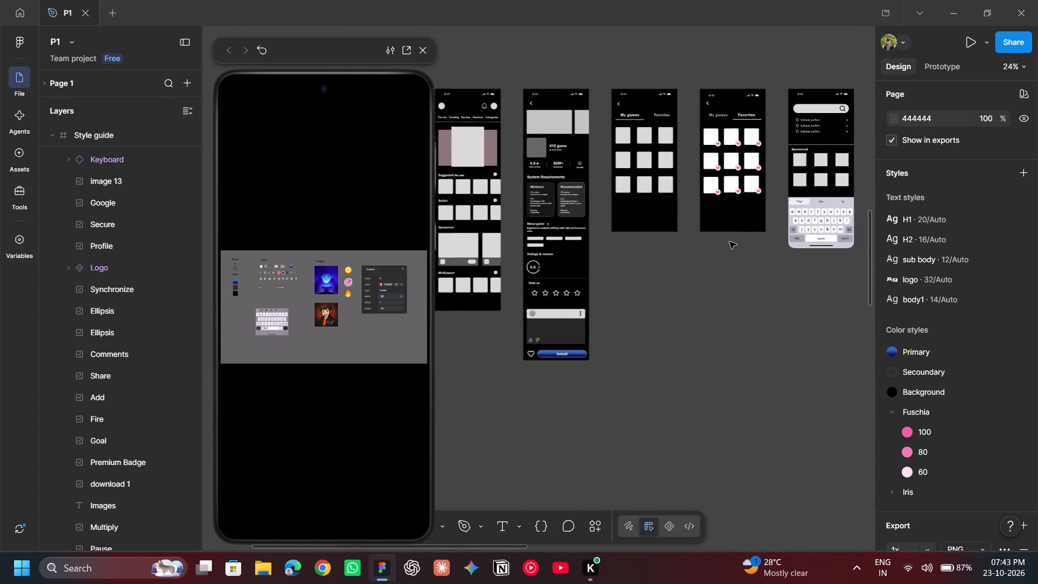
{"action": "scroll", "coordinate": [729, 242], "scroll_direction": "left", "scroll_amount": 3}
{"action": "scroll", "coordinate": [729, 242], "scroll_direction": "down", "scroll_amount": 2}
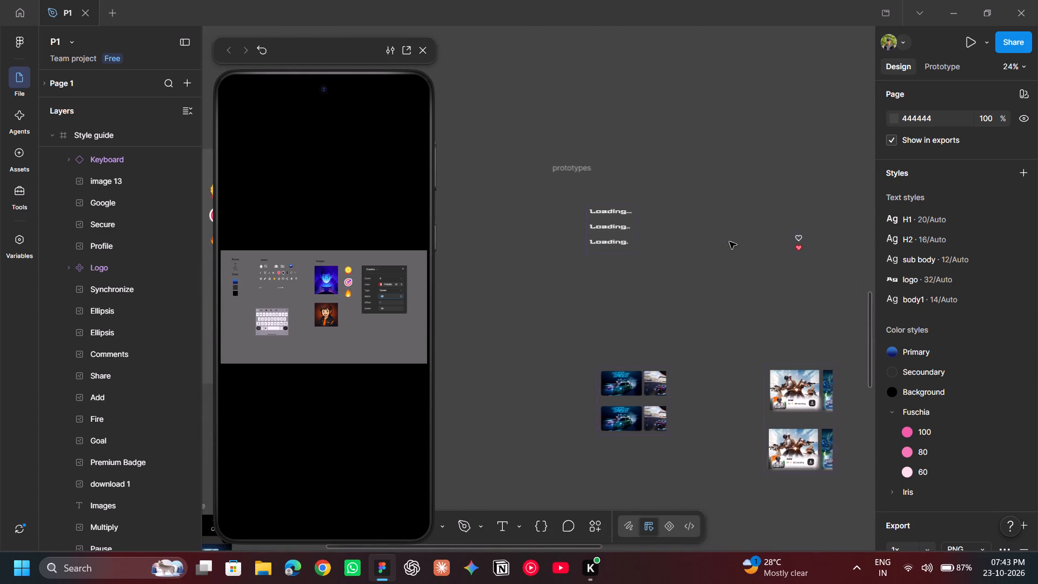
{"action": "scroll", "coordinate": [729, 242], "scroll_direction": "left", "scroll_amount": 3}
{"action": "scroll", "coordinate": [729, 242], "scroll_direction": "right", "scroll_amount": 1}
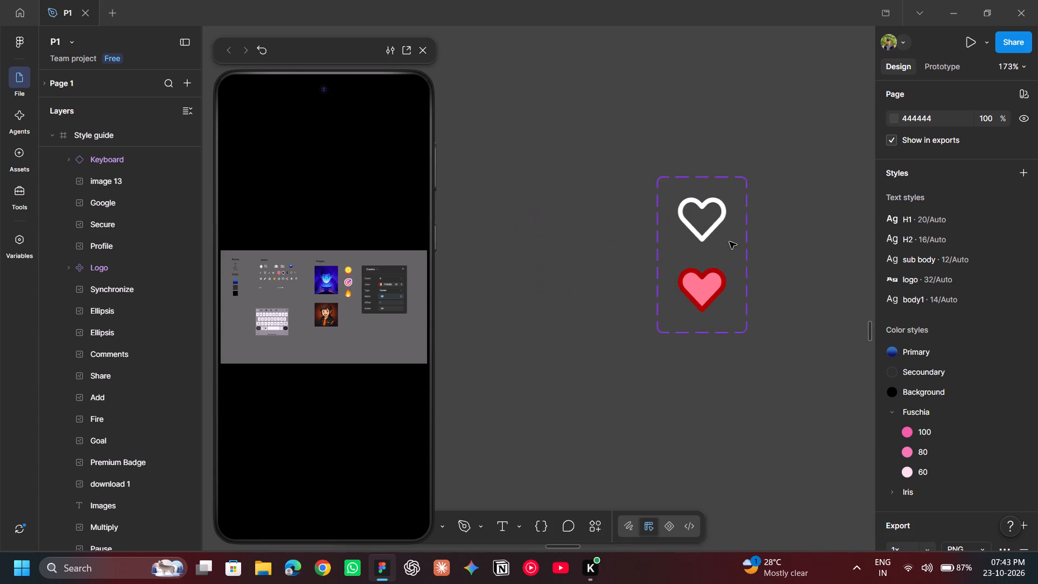
{"action": "left_click", "coordinate": [705, 215]}
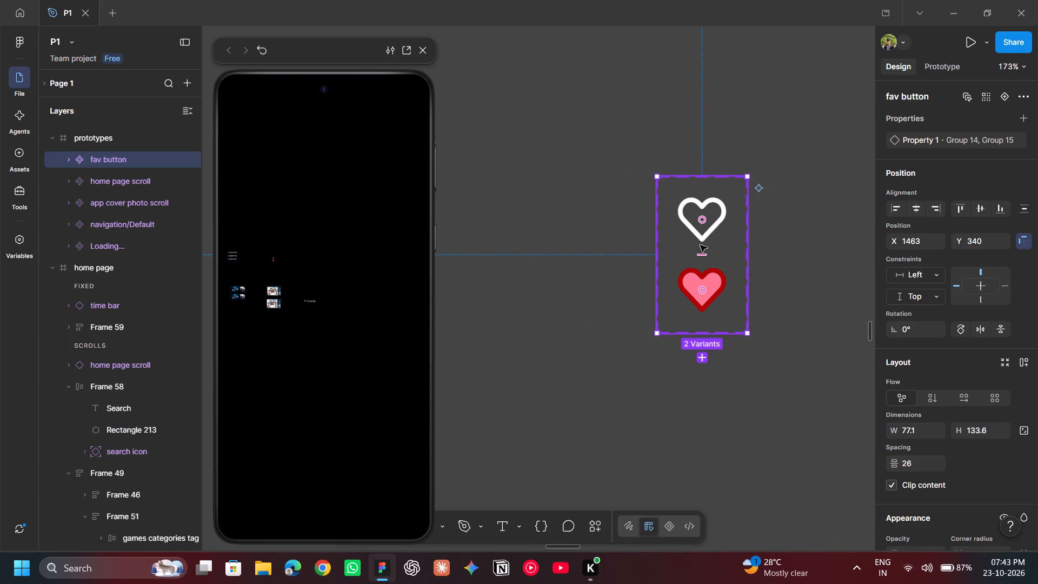
{"action": "left_click", "coordinate": [609, 243]}
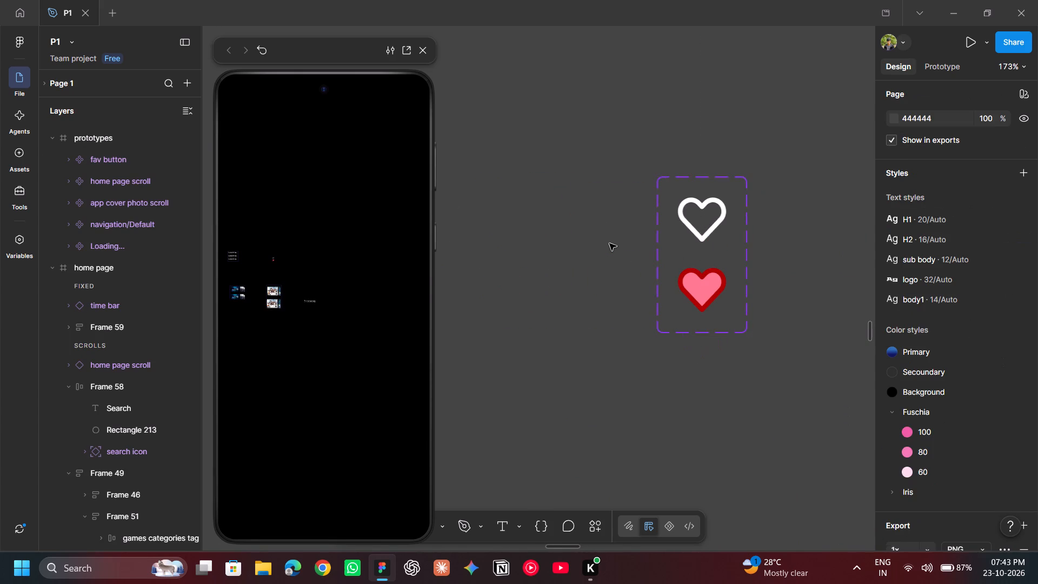
Add a text sample reading "Logo" to the style guide's Fonts section, beside the H1 and H2 samples.
{"action": "scroll", "coordinate": [609, 243], "scroll_direction": "right", "scroll_amount": 7}
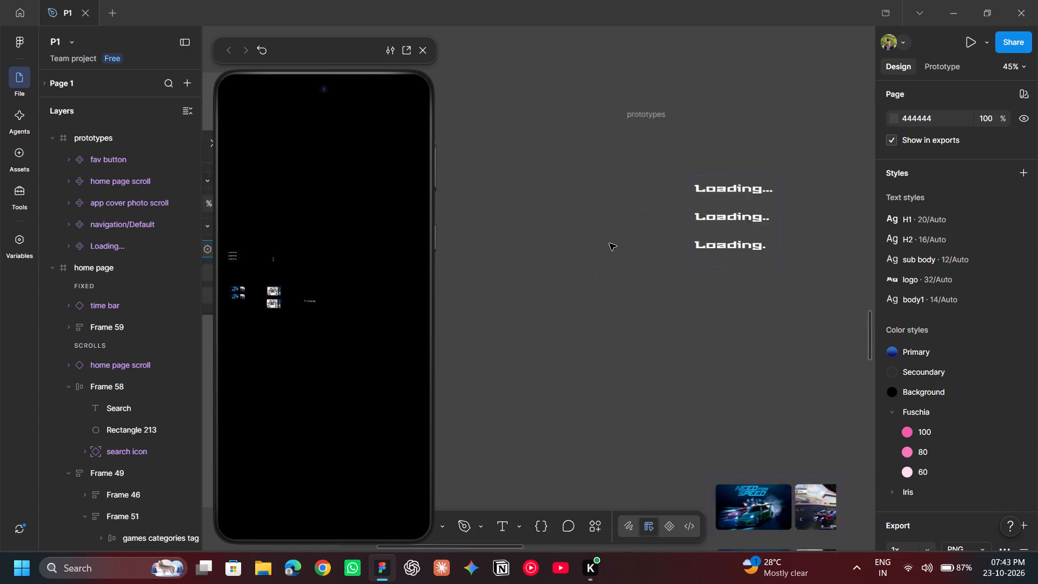
{"action": "scroll", "coordinate": [609, 243], "scroll_direction": "right", "scroll_amount": 4}
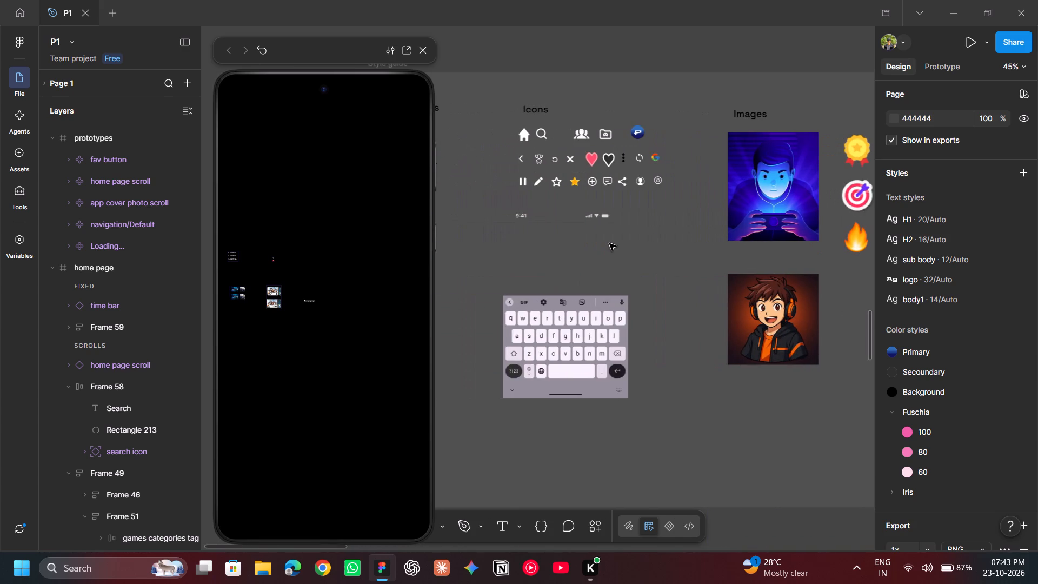
{"action": "scroll", "coordinate": [609, 243], "scroll_direction": "up", "scroll_amount": 1}
{"action": "scroll", "coordinate": [609, 243], "scroll_direction": "right", "scroll_amount": 1}
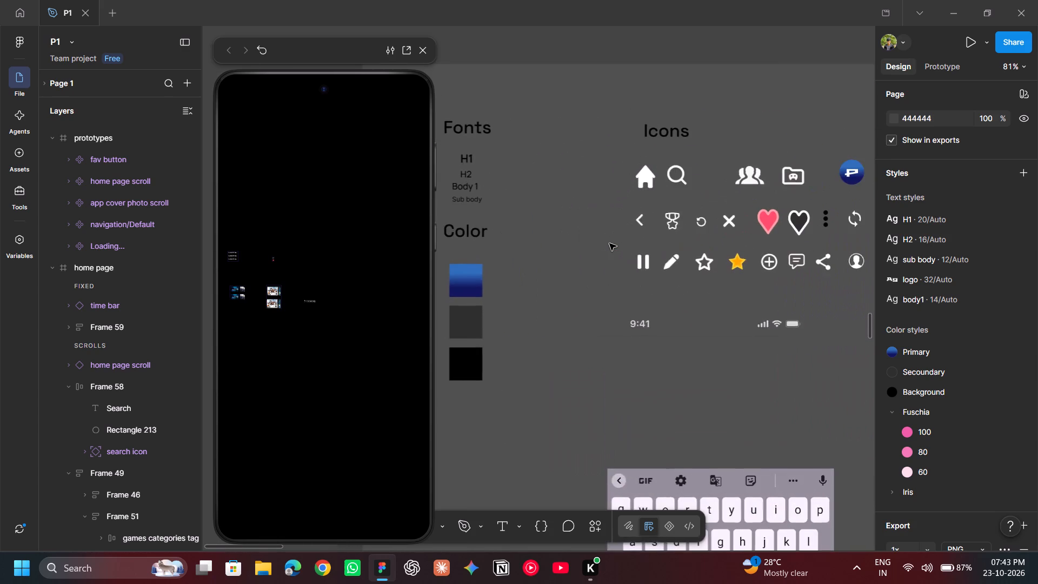
{"action": "scroll", "coordinate": [609, 243], "scroll_direction": "right", "scroll_amount": 1}
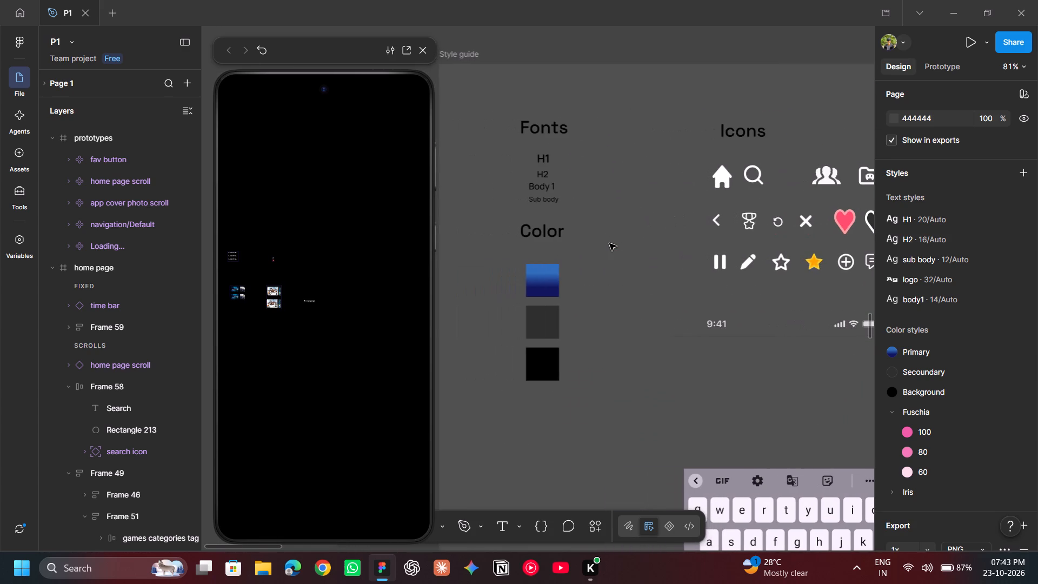
{"action": "scroll", "coordinate": [609, 243], "scroll_direction": "up", "scroll_amount": 1}
{"action": "scroll", "coordinate": [609, 243], "scroll_direction": "right", "scroll_amount": 1}
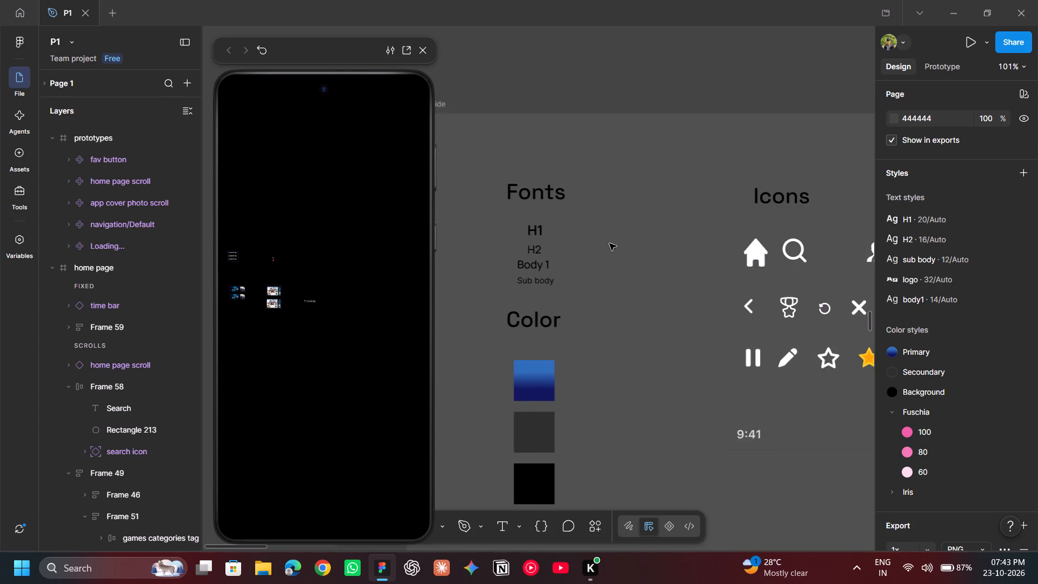
{"action": "scroll", "coordinate": [609, 243], "scroll_direction": "right", "scroll_amount": 2}
{"action": "scroll", "coordinate": [609, 243], "scroll_direction": "left", "scroll_amount": 4}
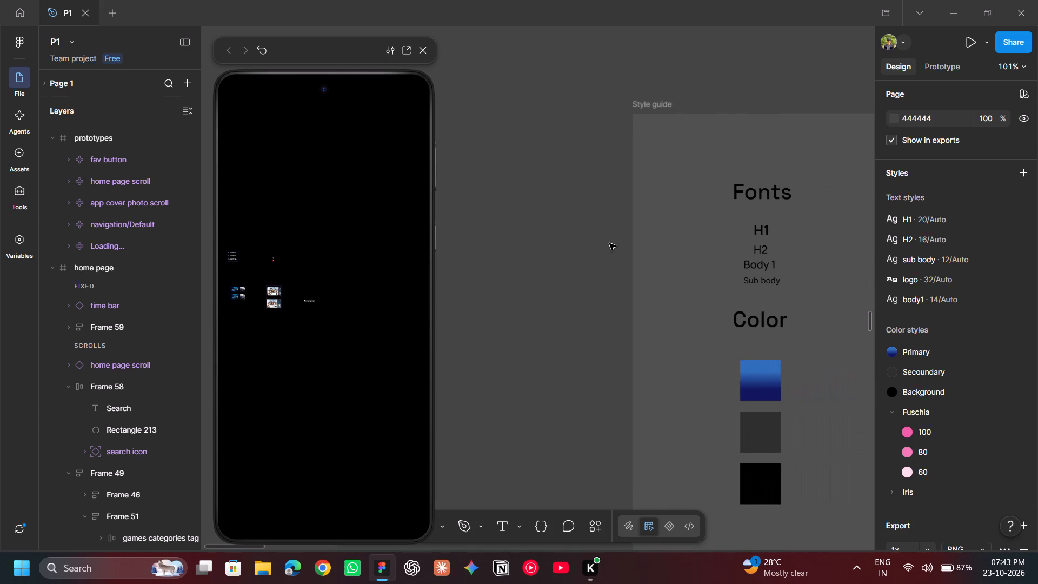
{"action": "scroll", "coordinate": [609, 243], "scroll_direction": "left", "scroll_amount": 3}
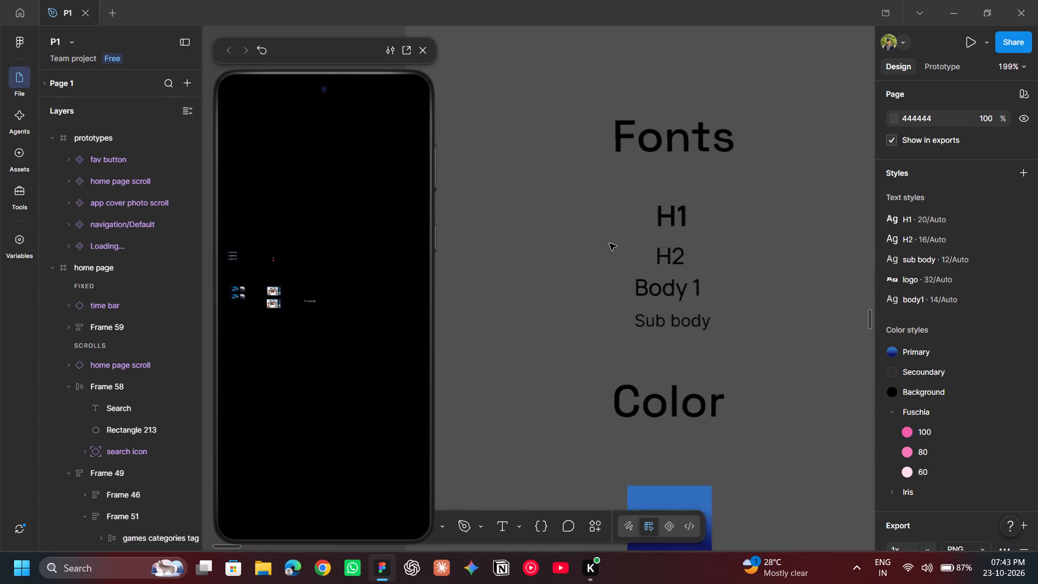
{"action": "scroll", "coordinate": [609, 243], "scroll_direction": "left", "scroll_amount": 1}
{"action": "scroll", "coordinate": [609, 243], "scroll_direction": "right", "scroll_amount": 1}
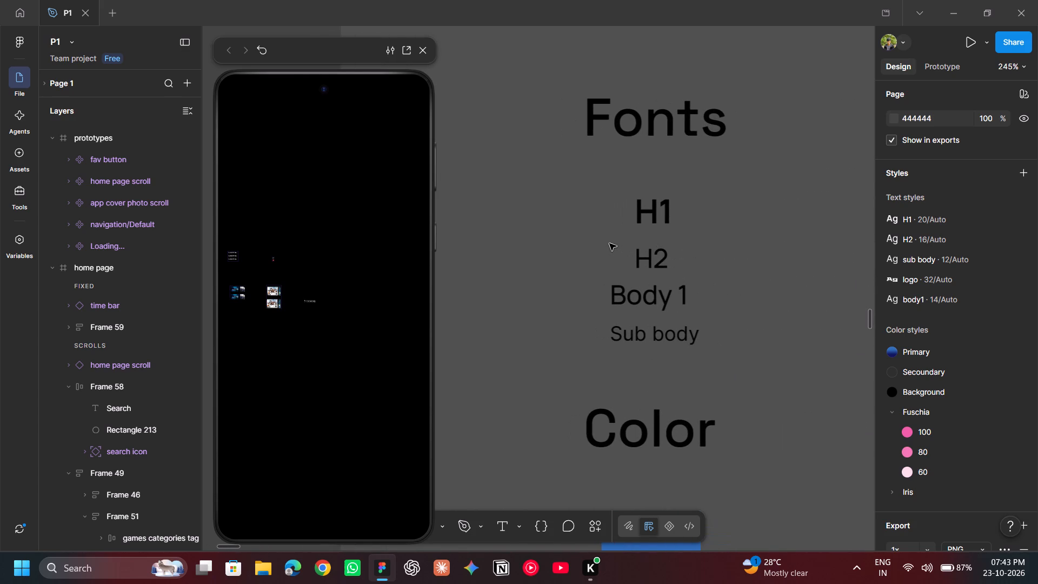
{"action": "key", "text": "t"}
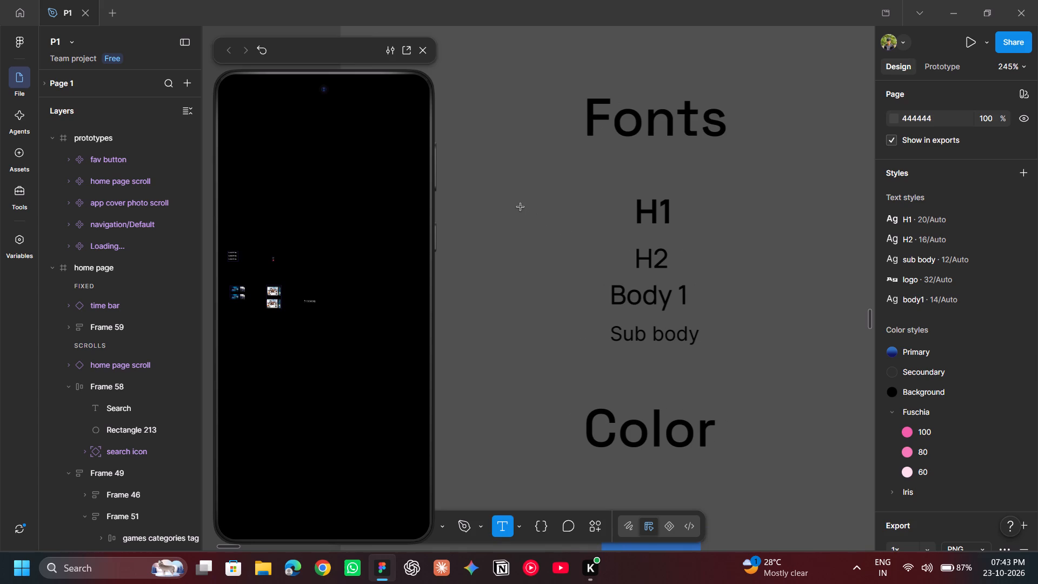
{"action": "left_click", "coordinate": [521, 207]}
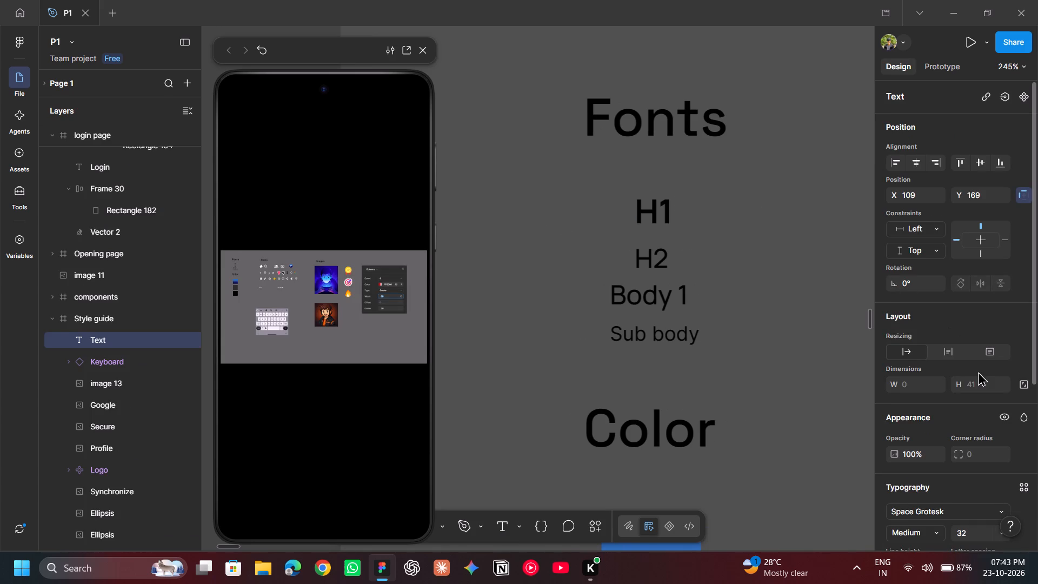
{"action": "key", "text": "shift+l"}
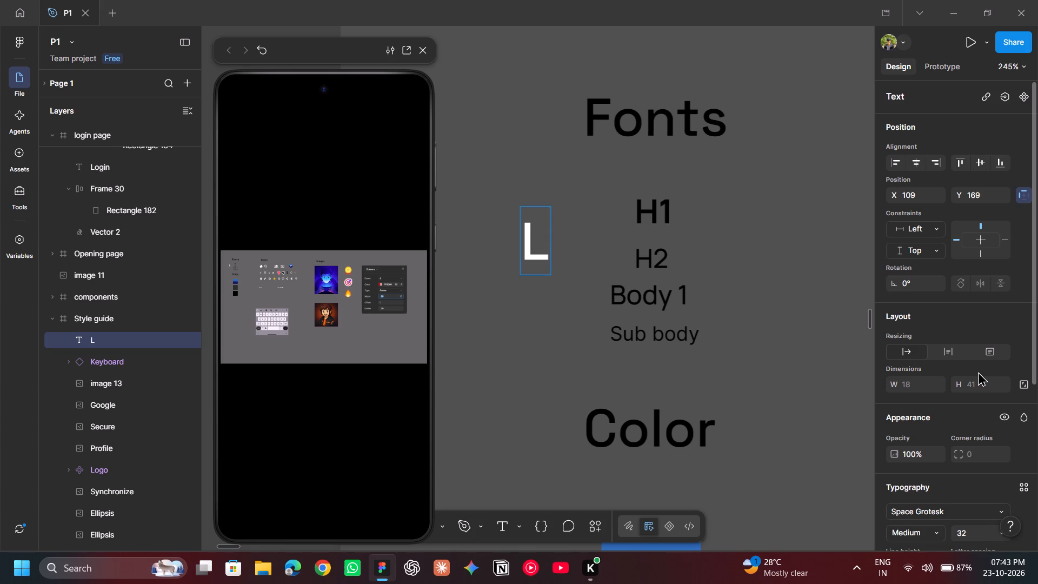
{"action": "type", "text": "ogo"}
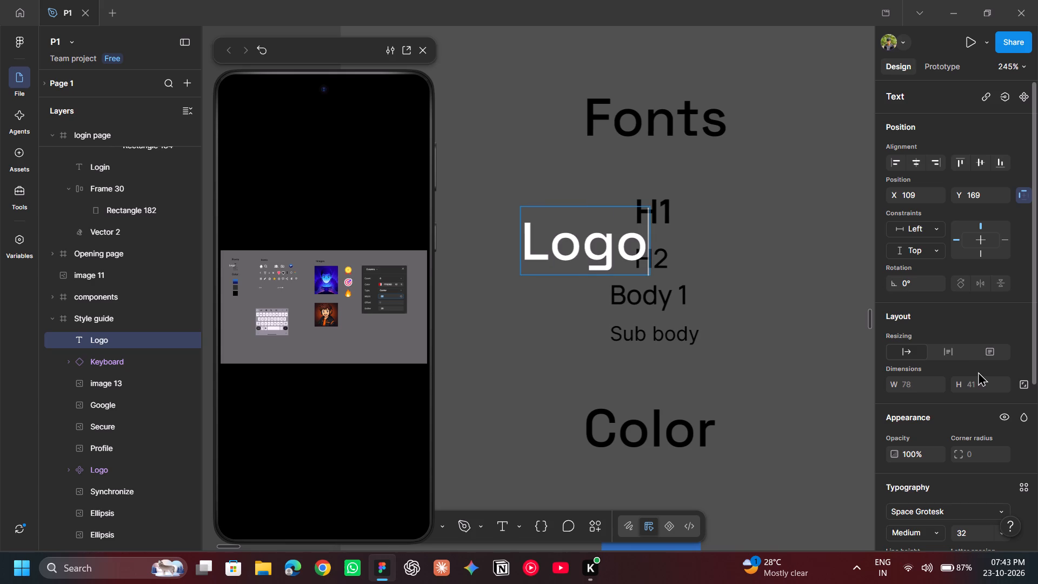
{"action": "left_click", "coordinate": [815, 389]}
{"action": "left_click", "coordinate": [815, 389]}
Reduce the height of the P text box inside the login page's round logo to 46.
{"action": "scroll", "coordinate": [815, 389], "scroll_direction": "down", "scroll_amount": 6}
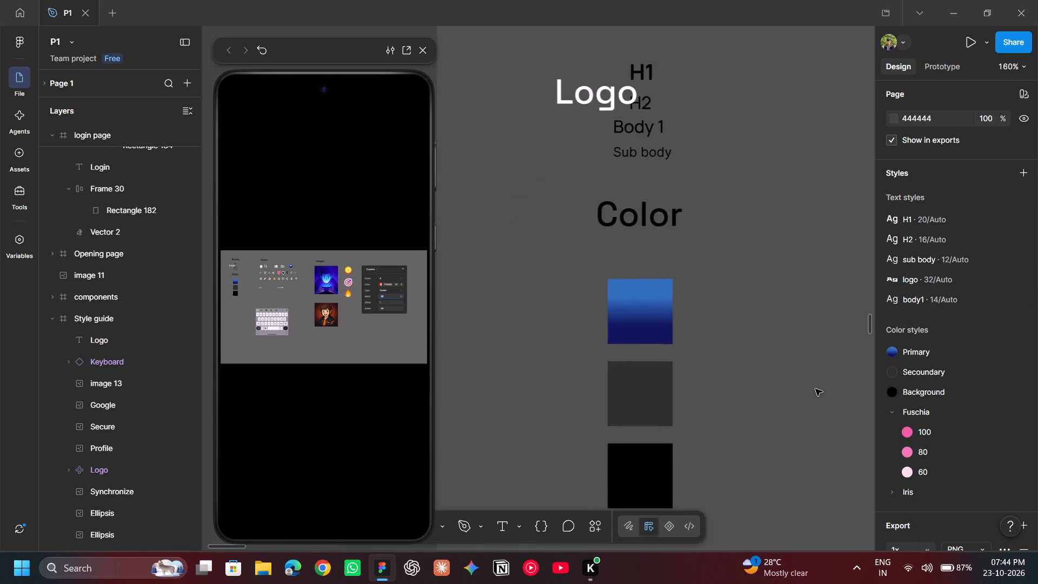
{"action": "scroll", "coordinate": [815, 389], "scroll_direction": "down", "scroll_amount": 15}
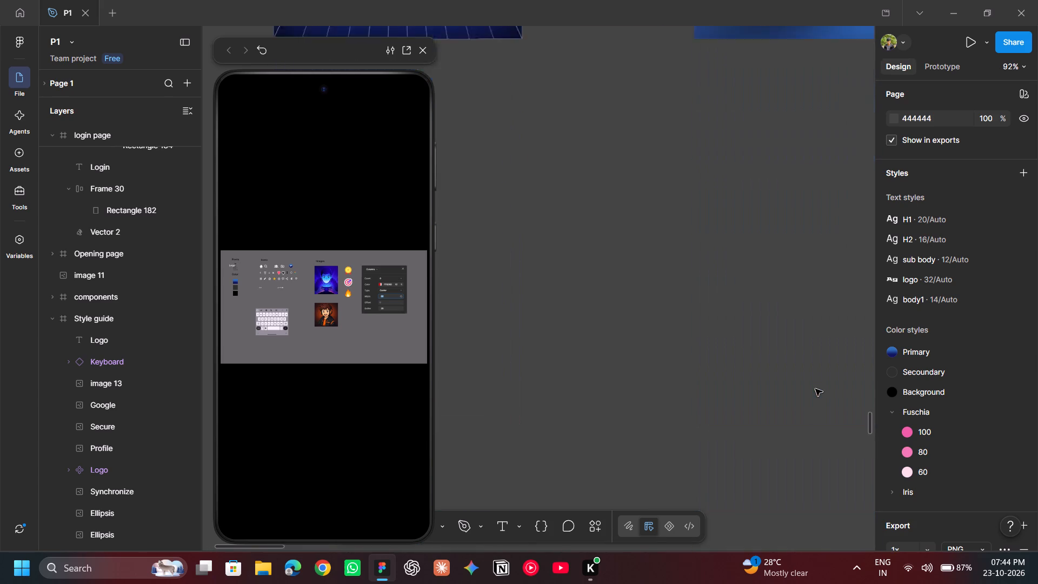
{"action": "scroll", "coordinate": [815, 389], "scroll_direction": "up", "scroll_amount": 4}
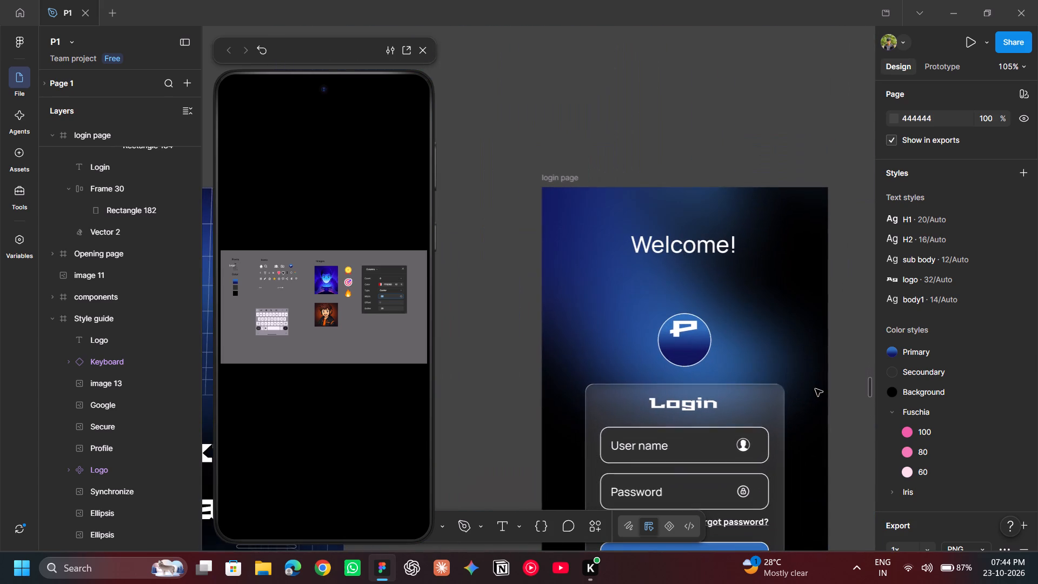
{"action": "double_click", "coordinate": [679, 328]}
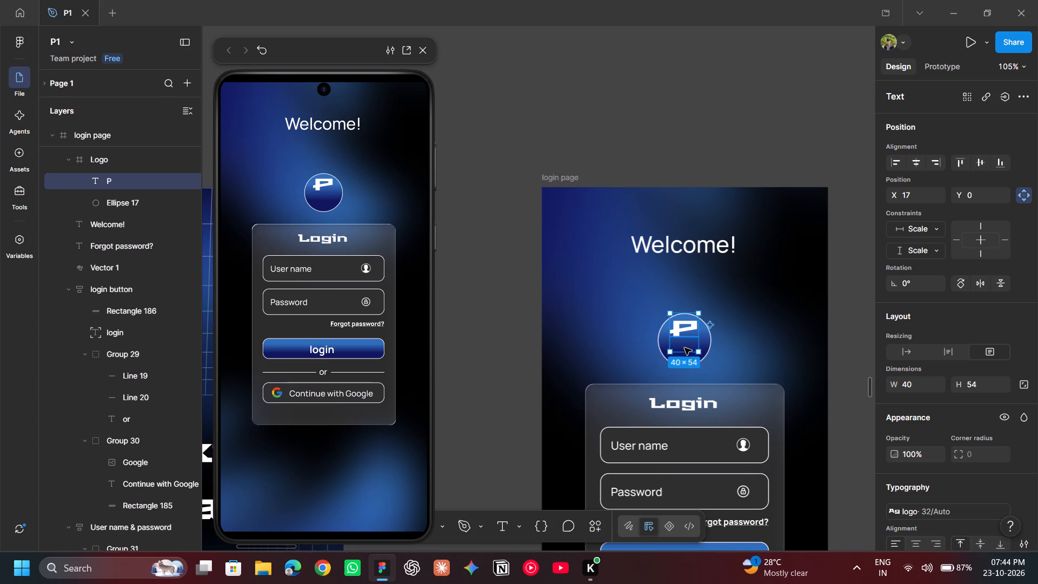
{"action": "left_click_drag", "start_coordinate": [686, 352], "coordinate": [686, 343]}
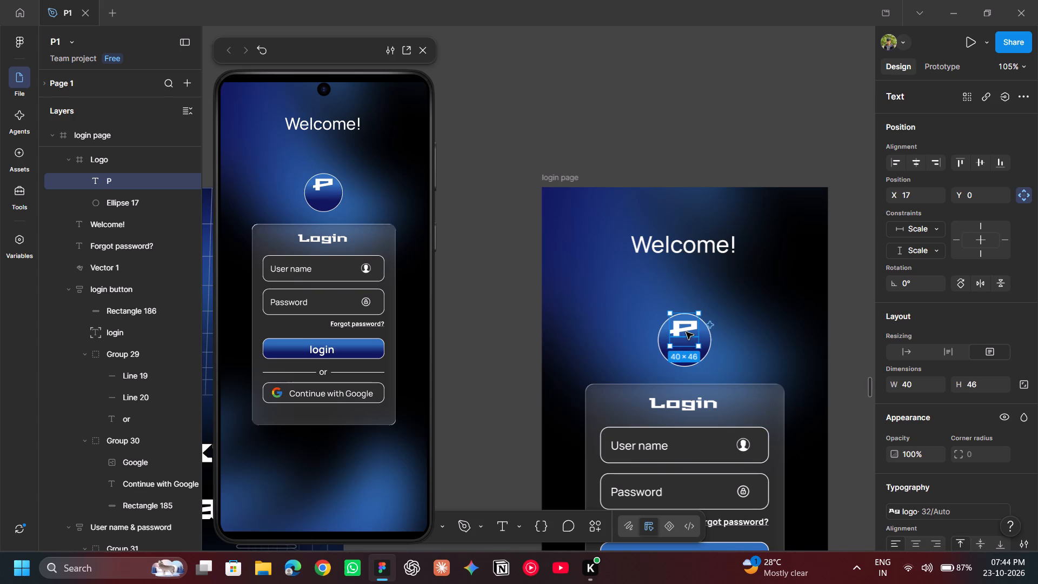
Move the P down inside the login page's round logo to Y 14 and centre it horizontally and vertically.
{"action": "left_click_drag", "start_coordinate": [686, 332], "coordinate": [687, 341]}
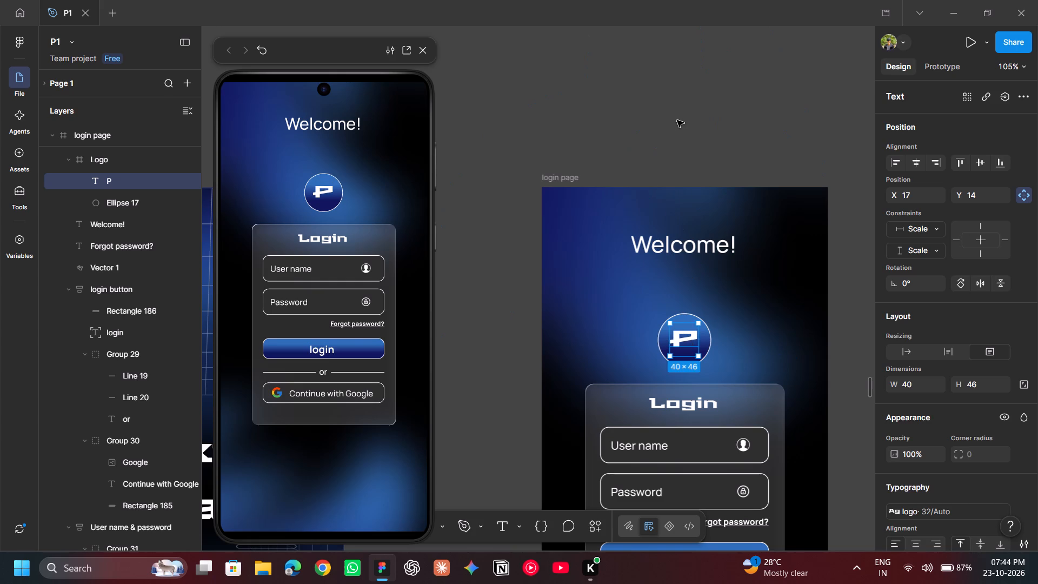
{"action": "left_click", "coordinate": [677, 120]}
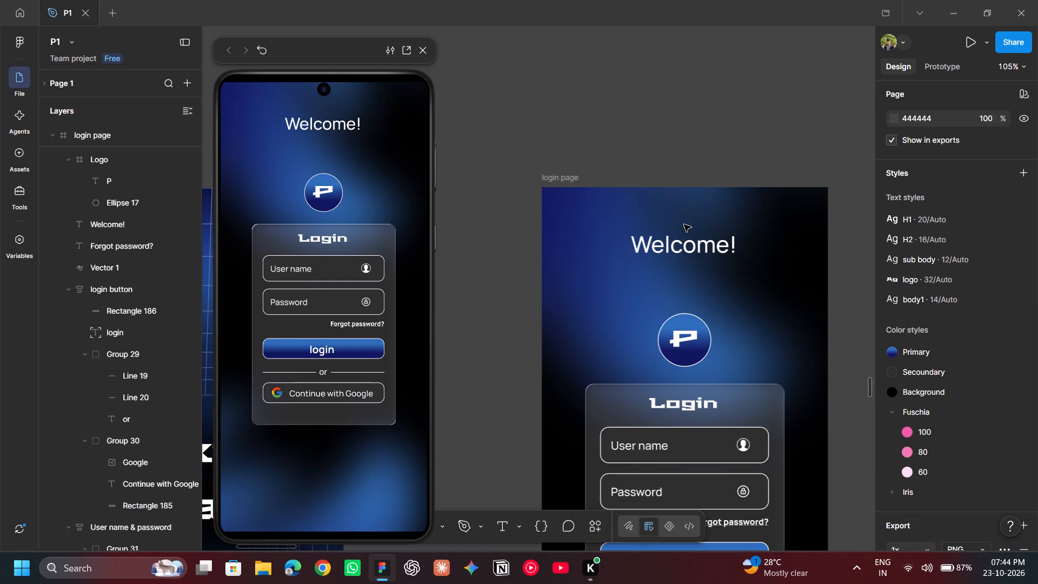
{"action": "double_click", "coordinate": [678, 341]}
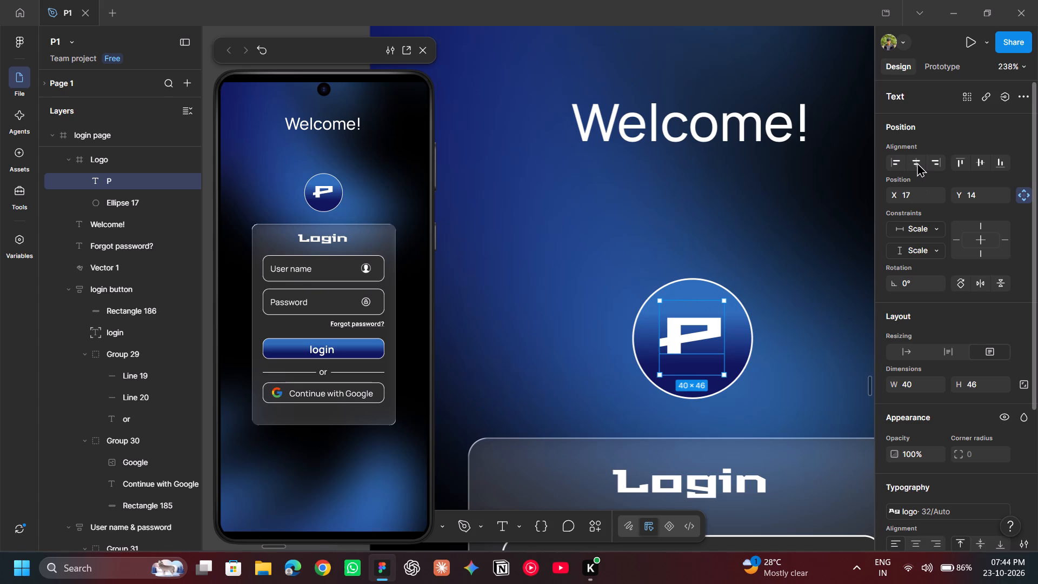
{"action": "left_click", "coordinate": [917, 162]}
{"action": "left_click", "coordinate": [975, 162]}
{"action": "left_click", "coordinate": [786, 256]}
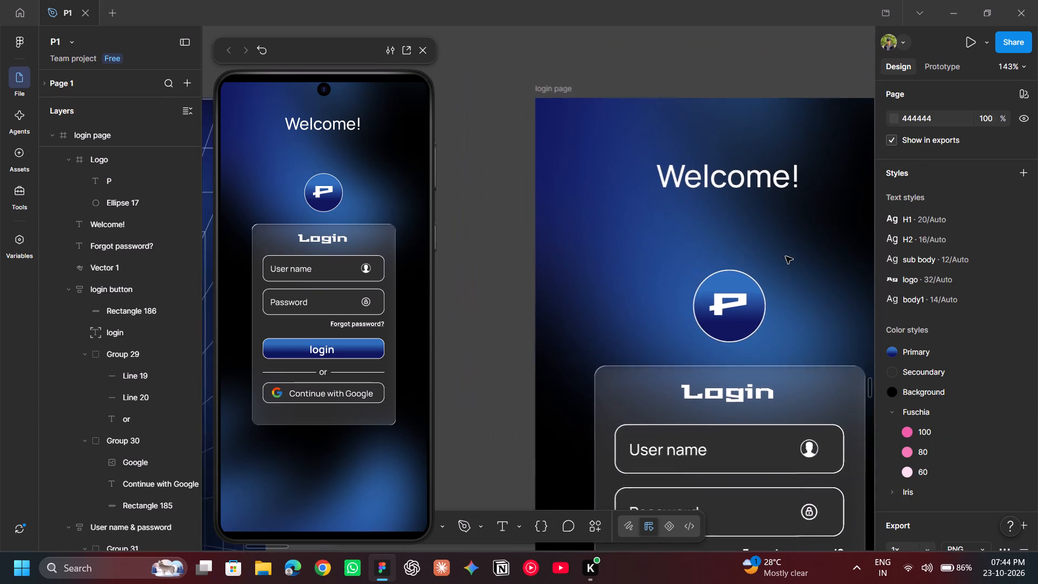
Inspect the text properties of the Login heading and logo P on the login page, and the title and Loading text on the opening page.
{"action": "scroll", "coordinate": [786, 256], "scroll_direction": "left", "scroll_amount": 1}
{"action": "scroll", "coordinate": [691, 284], "scroll_direction": "up", "scroll_amount": 2}
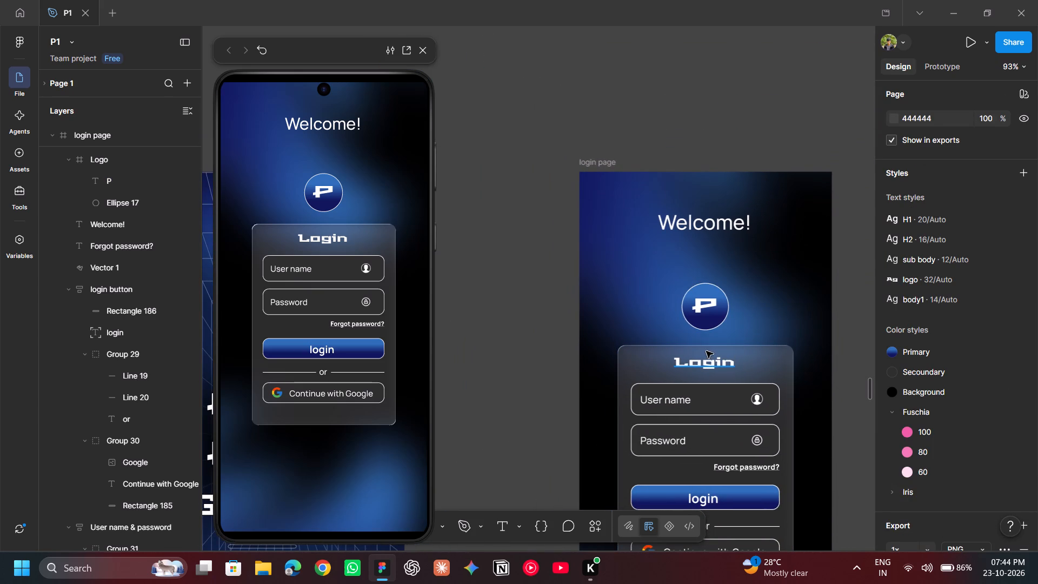
{"action": "left_click", "coordinate": [709, 361]}
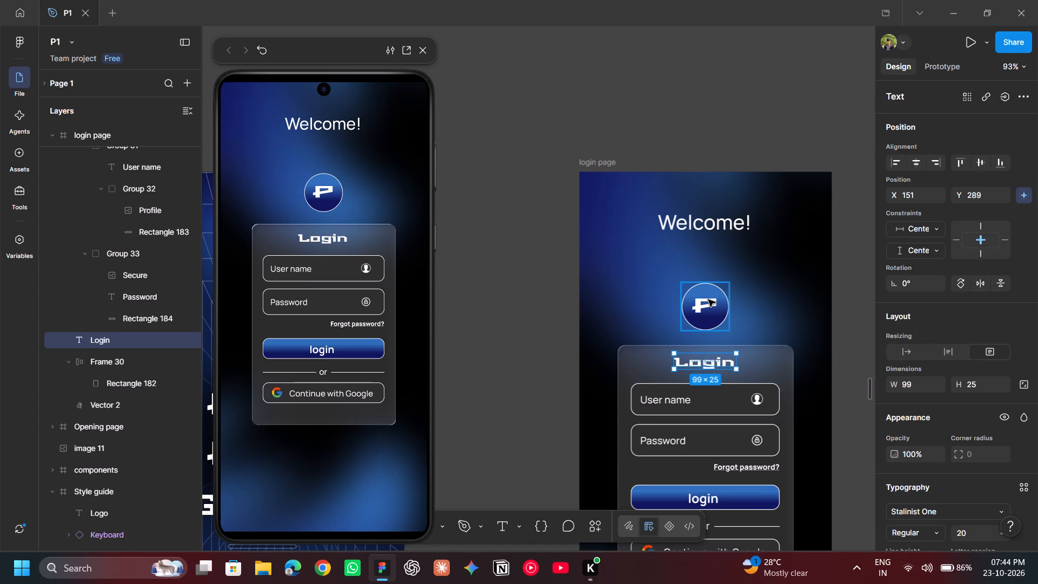
{"action": "scroll", "coordinate": [707, 300], "scroll_direction": "right", "scroll_amount": 1}
{"action": "scroll", "coordinate": [707, 300], "scroll_direction": "left", "scroll_amount": 1}
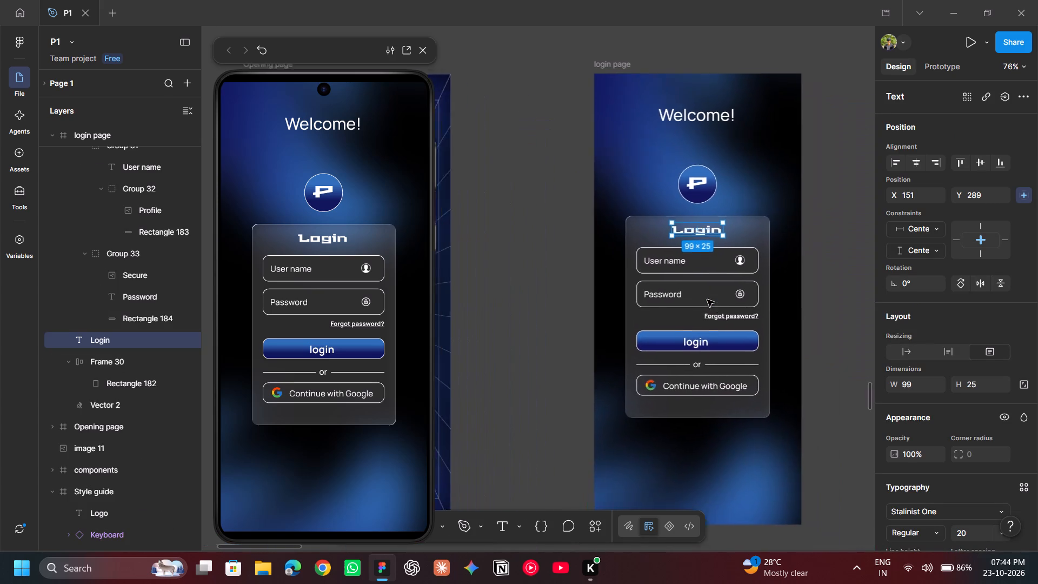
{"action": "scroll", "coordinate": [707, 300], "scroll_direction": "left", "scroll_amount": 2}
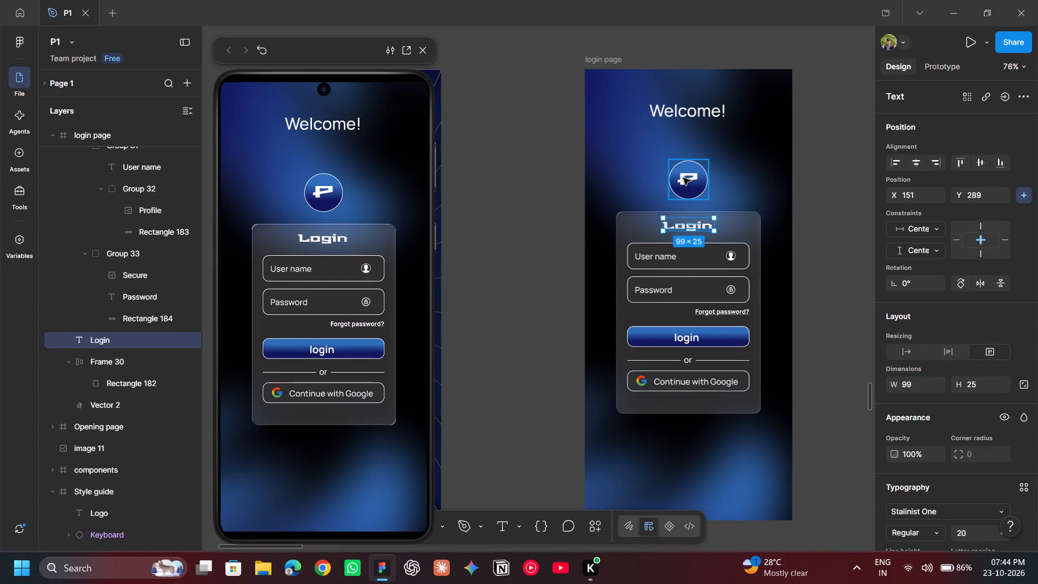
{"action": "double_click", "coordinate": [683, 178]}
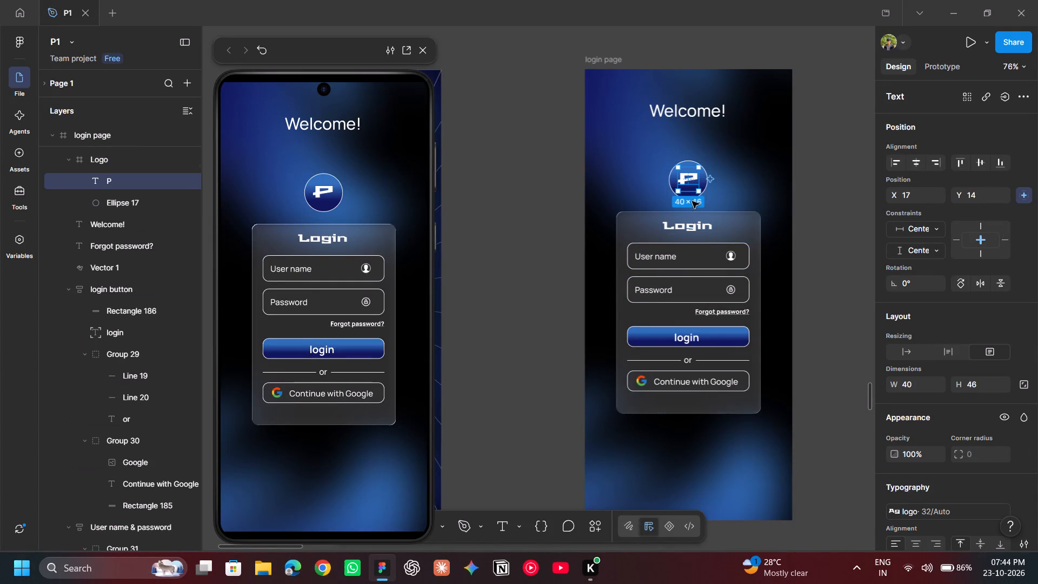
{"action": "left_click", "coordinate": [694, 222]}
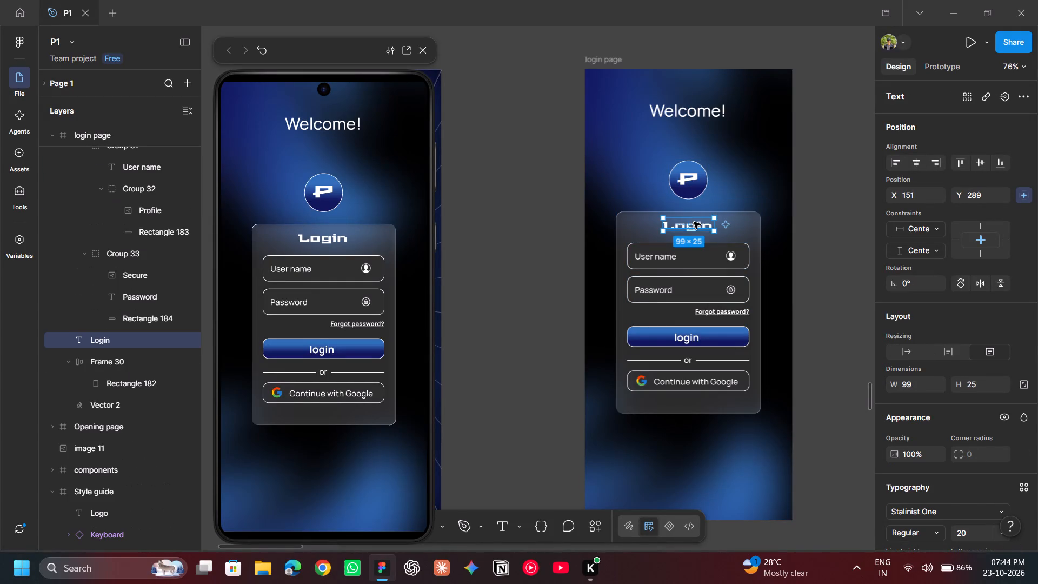
{"action": "left_click", "coordinate": [849, 298]}
{"action": "scroll", "coordinate": [849, 298], "scroll_direction": "right", "scroll_amount": 3}
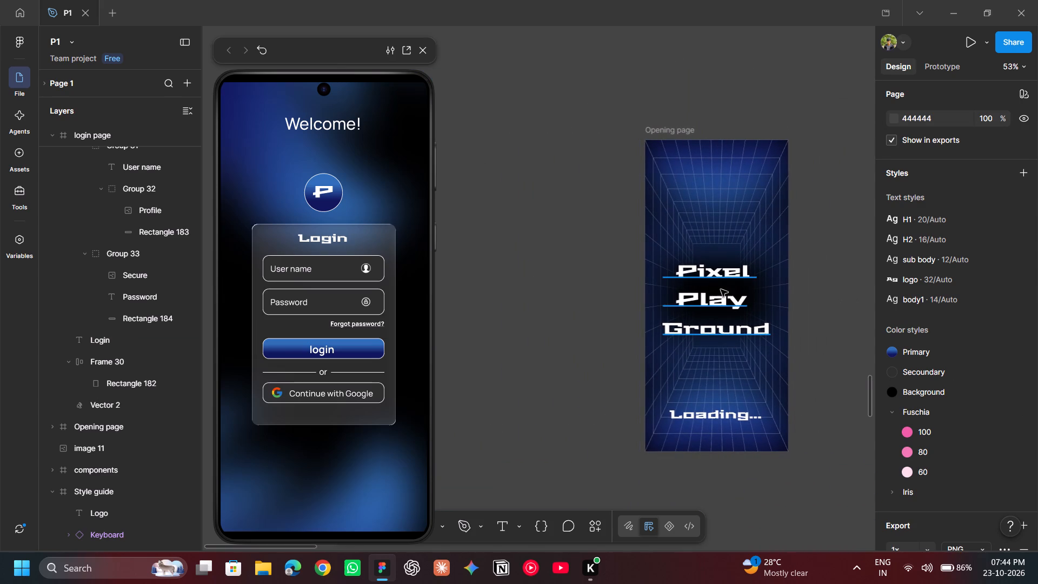
{"action": "double_click", "coordinate": [720, 269]}
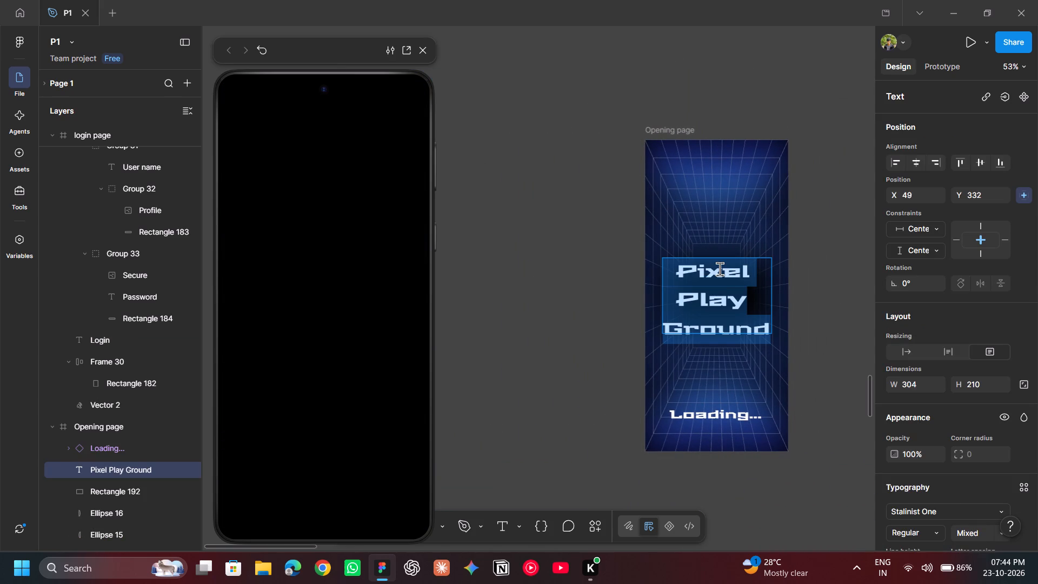
{"action": "left_click", "coordinate": [804, 256]}
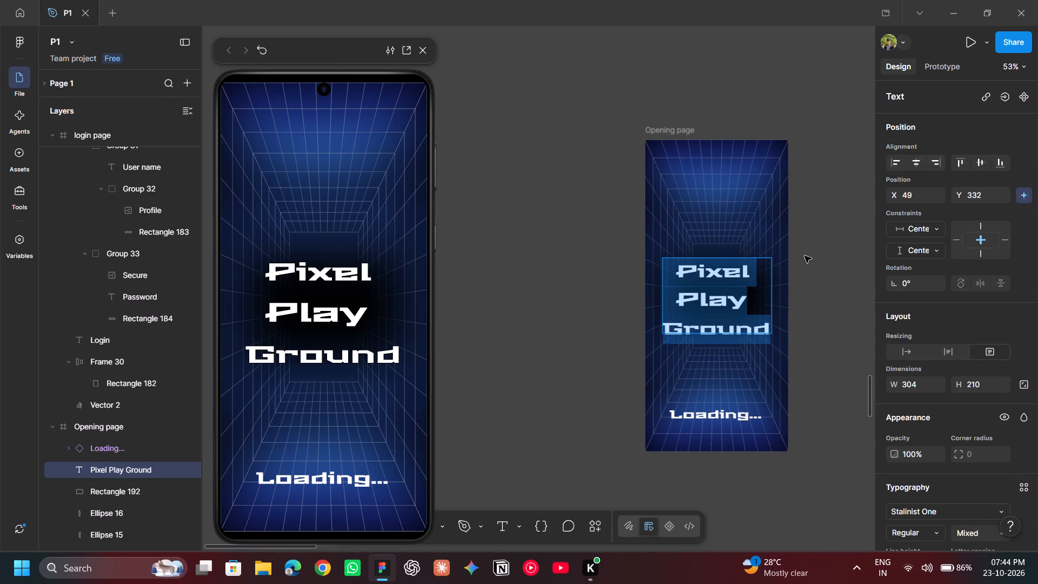
{"action": "double_click", "coordinate": [716, 418]}
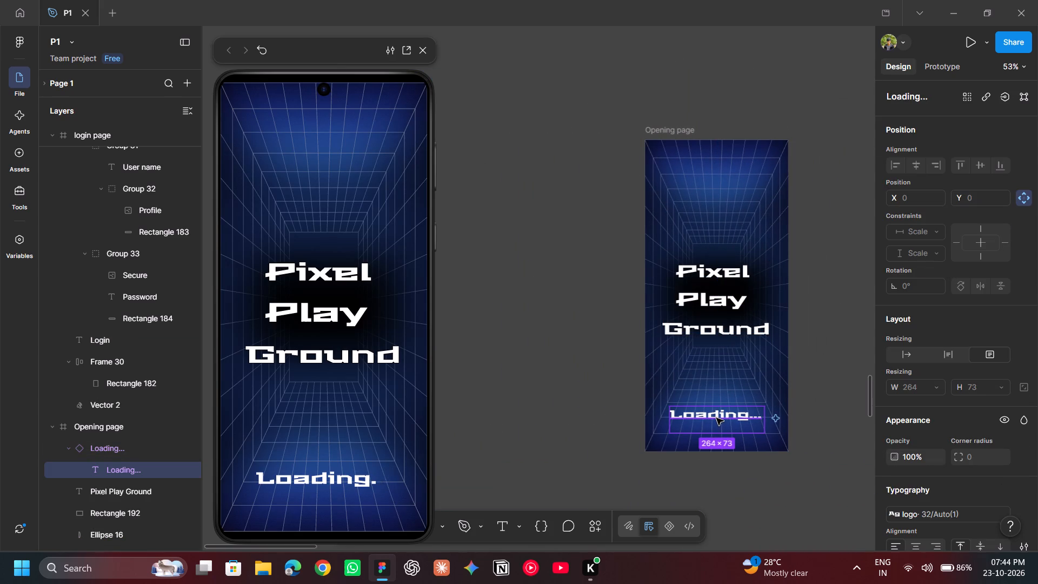
{"action": "left_click", "coordinate": [820, 346]}
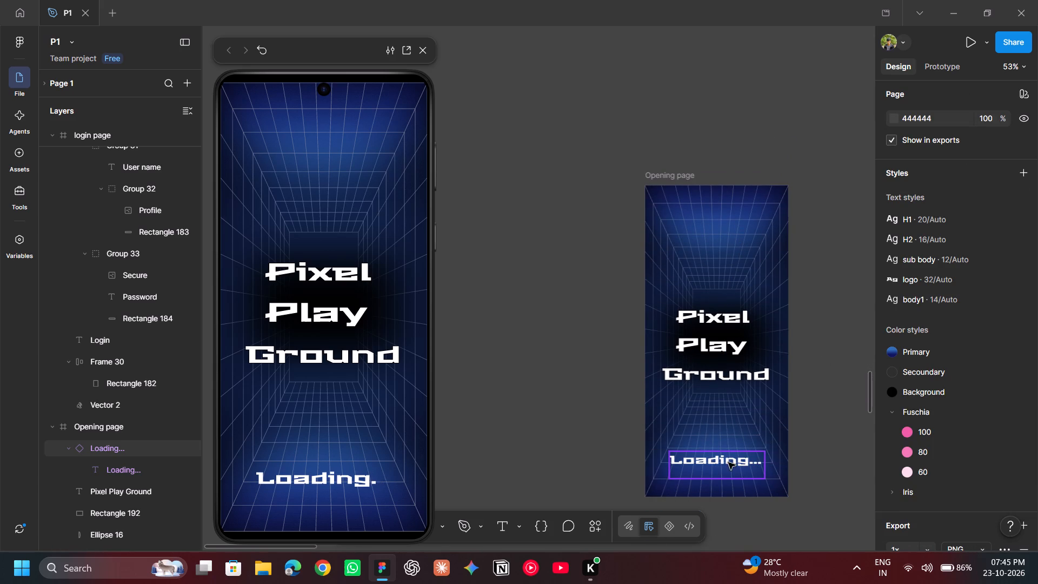
Apply the logo text style to the "Logo" sample in the style guide's Fonts section.
{"action": "left_click", "coordinate": [717, 116]}
{"action": "scroll", "coordinate": [717, 116], "scroll_direction": "up", "scroll_amount": 4}
{"action": "scroll", "coordinate": [717, 116], "scroll_direction": "left", "scroll_amount": 2}
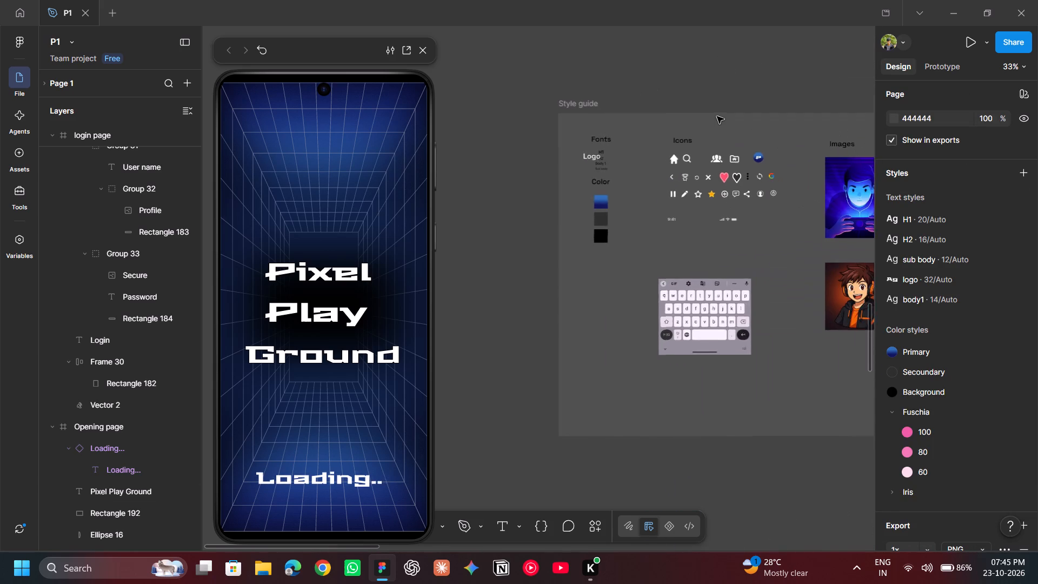
{"action": "scroll", "coordinate": [717, 116], "scroll_direction": "left", "scroll_amount": 1}
{"action": "scroll", "coordinate": [717, 116], "scroll_direction": "right", "scroll_amount": 1}
{"action": "scroll", "coordinate": [717, 116], "scroll_direction": "left", "scroll_amount": 3}
{"action": "scroll", "coordinate": [717, 116], "scroll_direction": "right", "scroll_amount": 4}
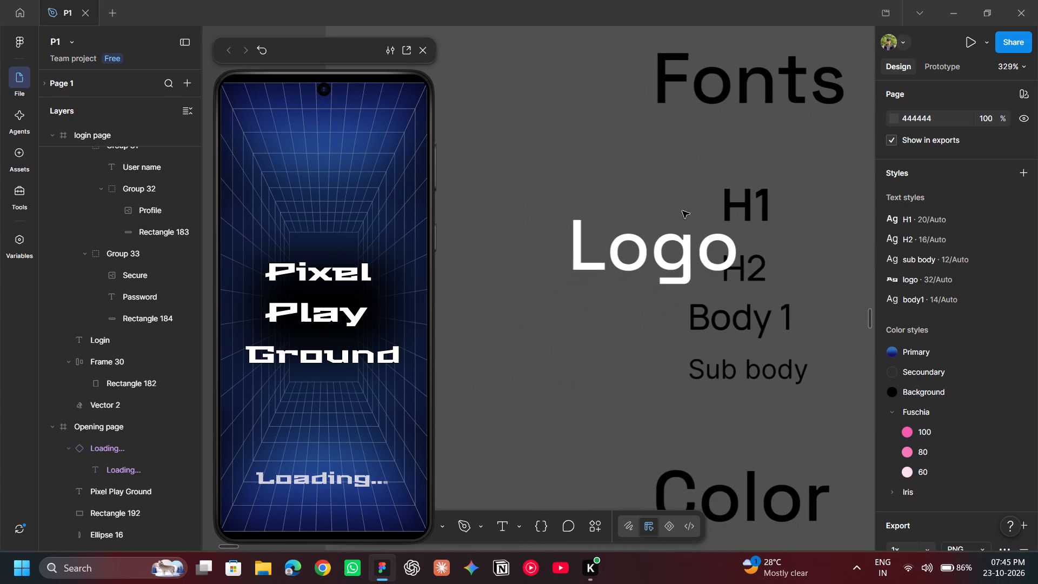
{"action": "left_click", "coordinate": [663, 250]}
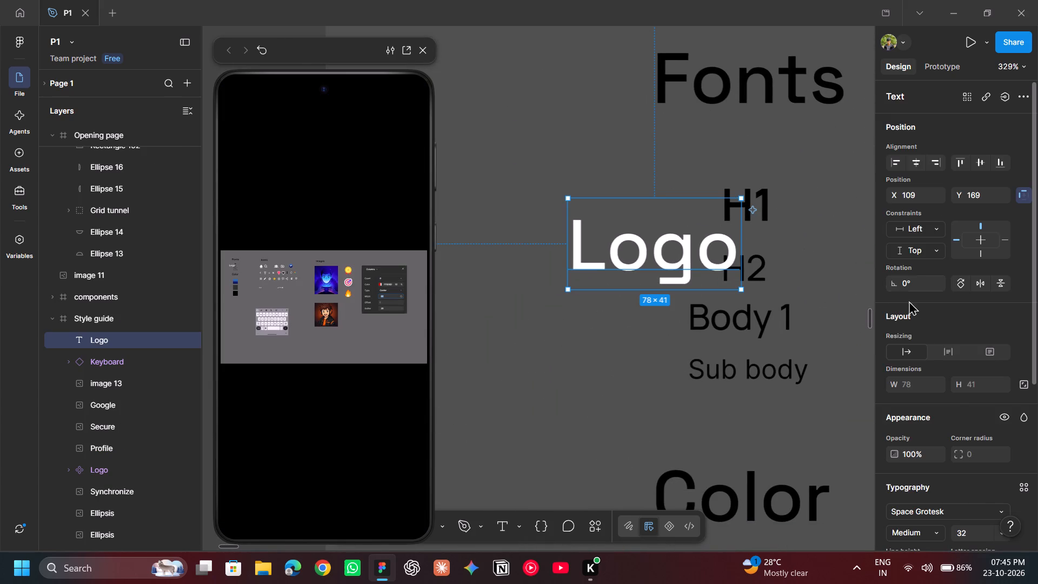
{"action": "left_click", "coordinate": [1017, 489]}
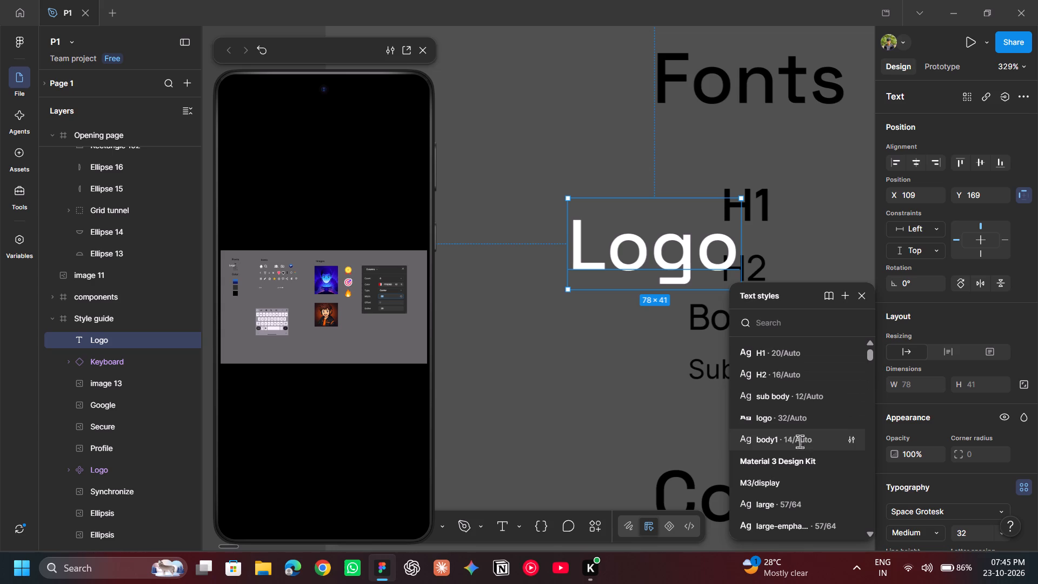
{"action": "left_click", "coordinate": [773, 419]}
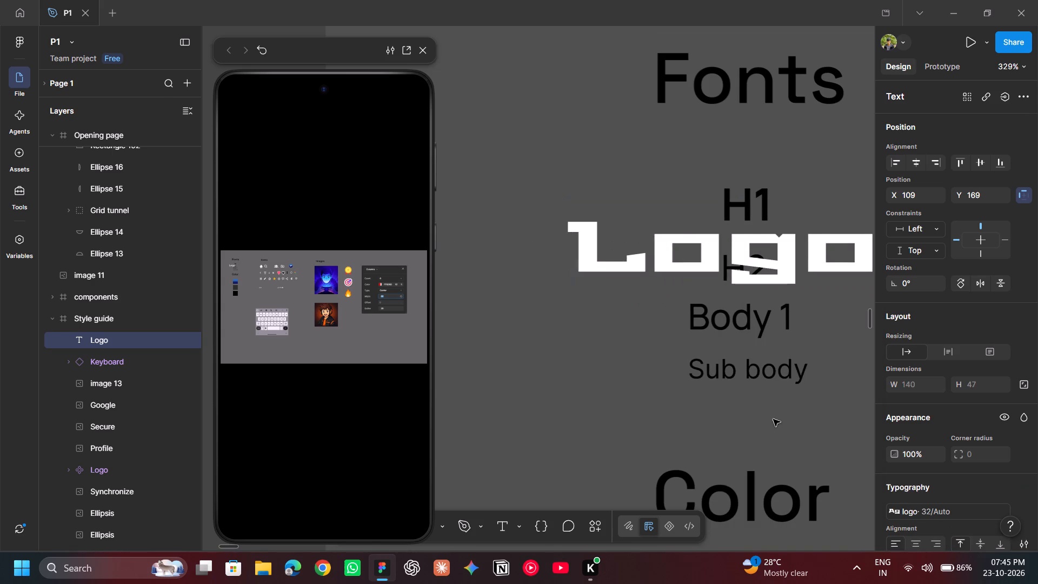
Extend the style guide's logo sample text to read "Logo font".
{"action": "scroll", "coordinate": [757, 229], "scroll_direction": "left", "scroll_amount": 1}
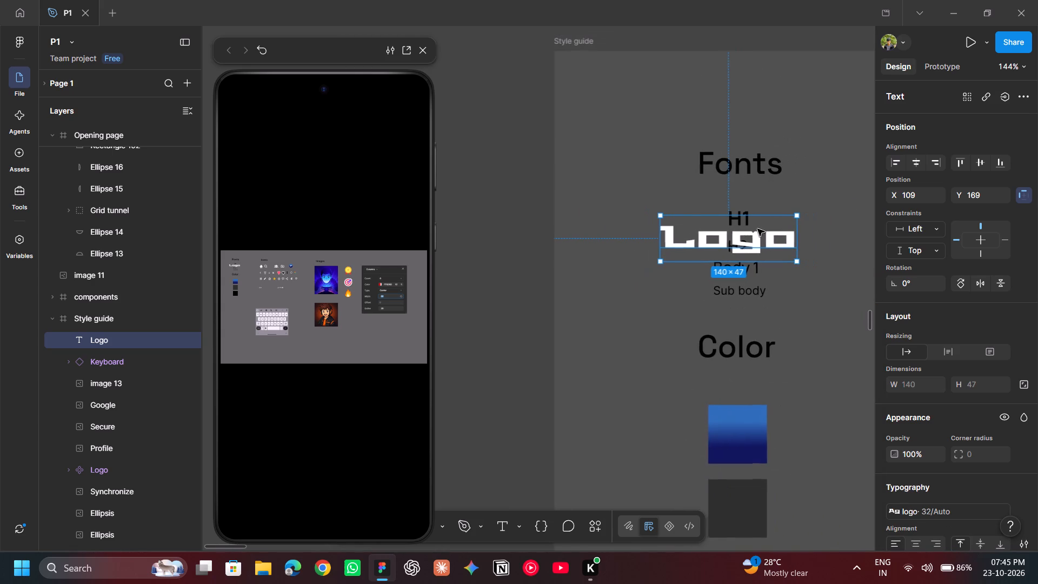
{"action": "scroll", "coordinate": [757, 229], "scroll_direction": "left", "scroll_amount": 1}
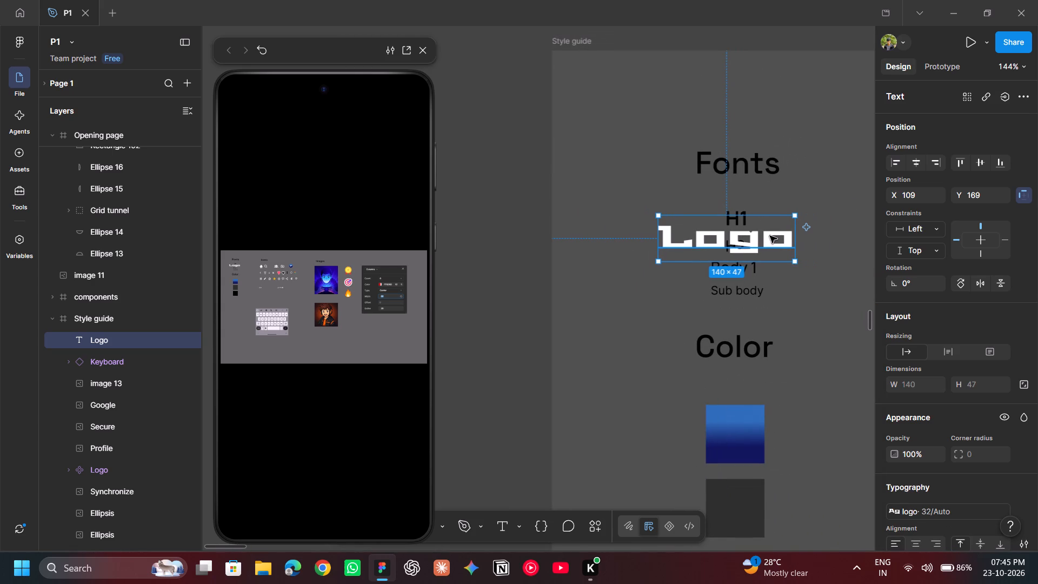
{"action": "double_click", "coordinate": [787, 241]}
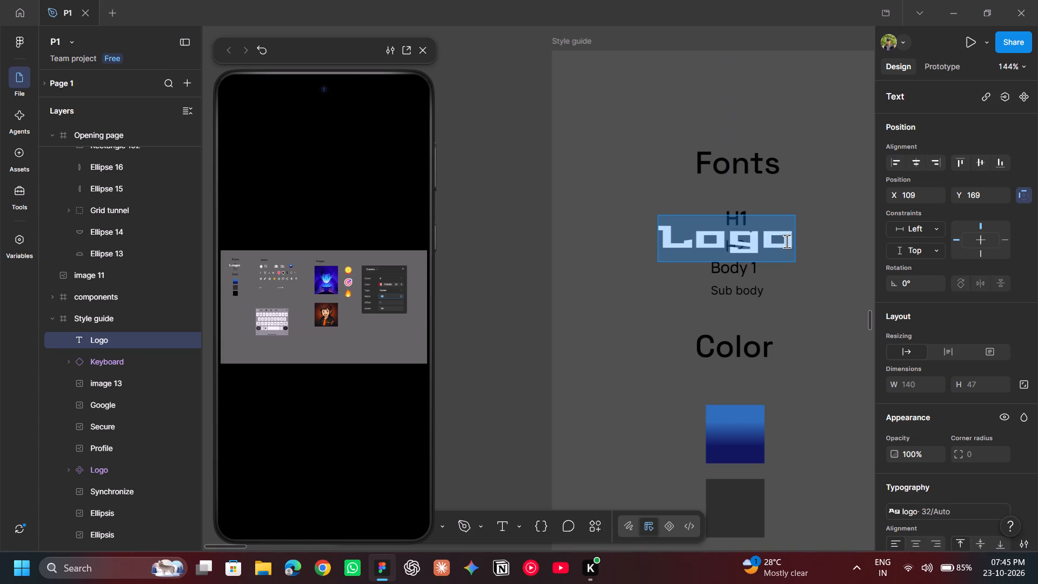
{"action": "left_click", "coordinate": [787, 241]}
{"action": "left_click", "coordinate": [787, 241]}
{"action": "left_click", "coordinate": [787, 241]}
{"action": "key", "text": "space"}
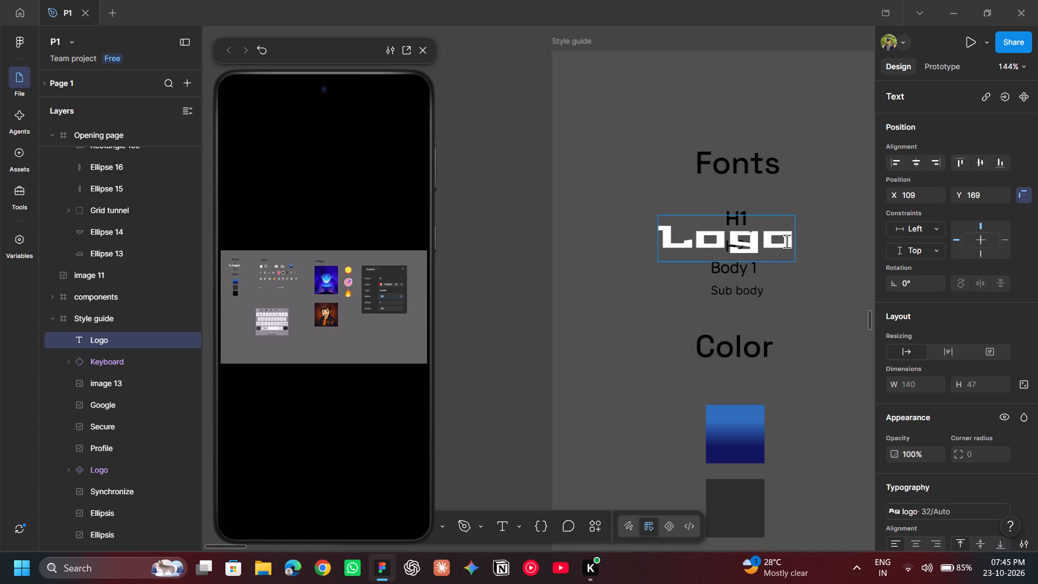
{"action": "type", "text": "font"}
{"action": "scroll", "coordinate": [739, 282], "scroll_direction": "left", "scroll_amount": 2}
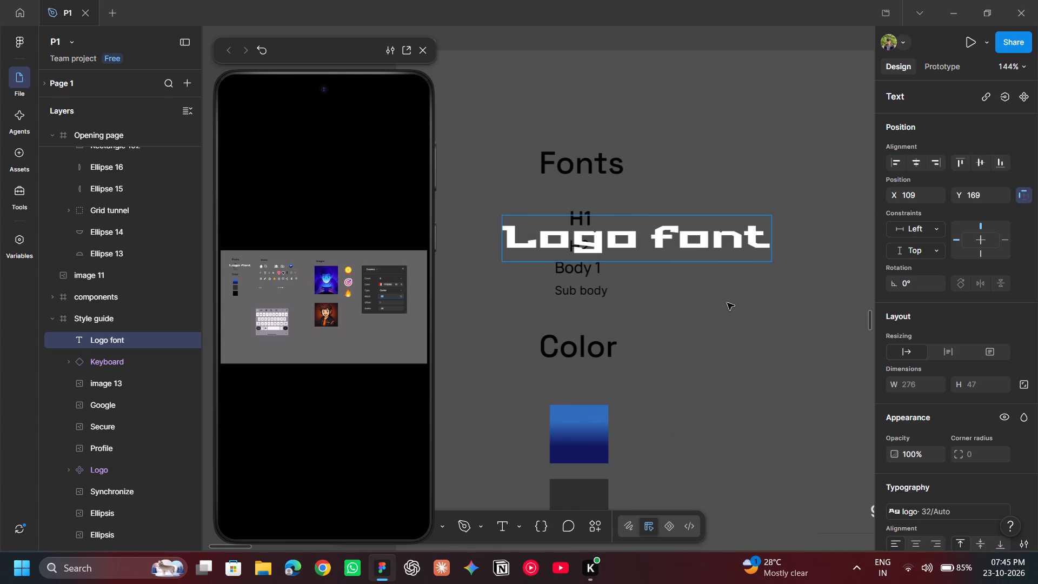
{"action": "double_click", "coordinate": [731, 313]}
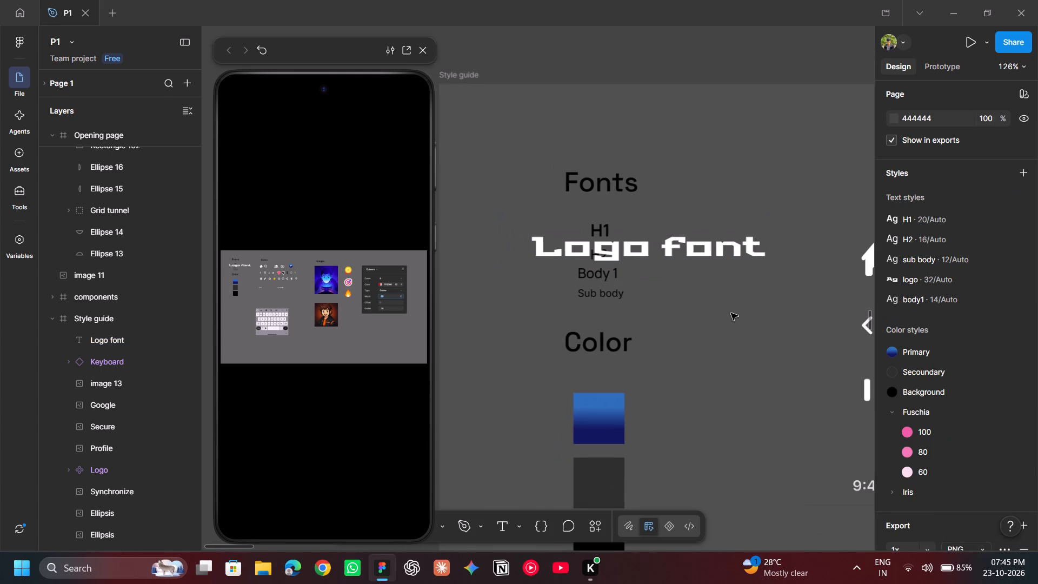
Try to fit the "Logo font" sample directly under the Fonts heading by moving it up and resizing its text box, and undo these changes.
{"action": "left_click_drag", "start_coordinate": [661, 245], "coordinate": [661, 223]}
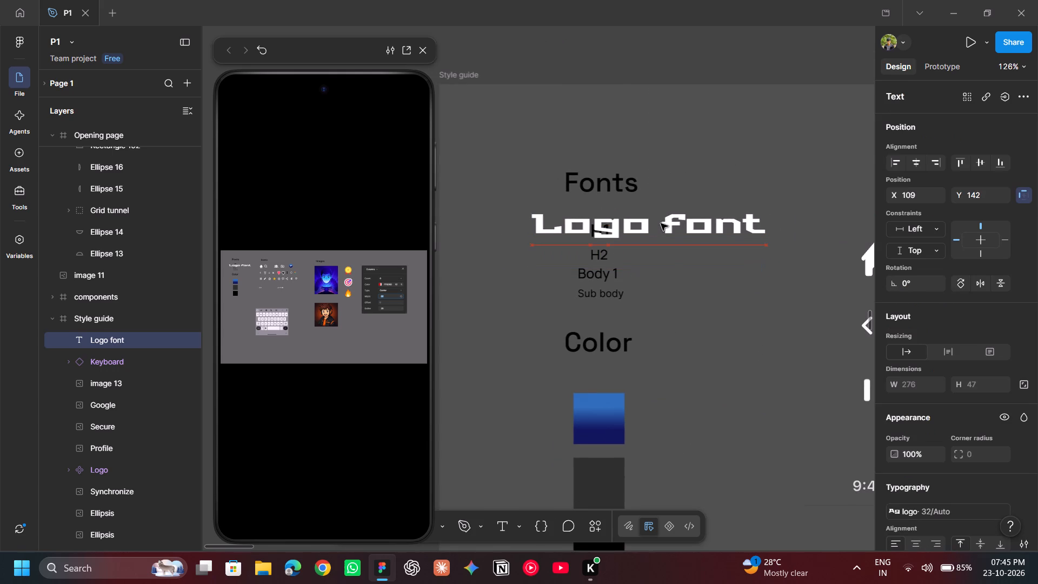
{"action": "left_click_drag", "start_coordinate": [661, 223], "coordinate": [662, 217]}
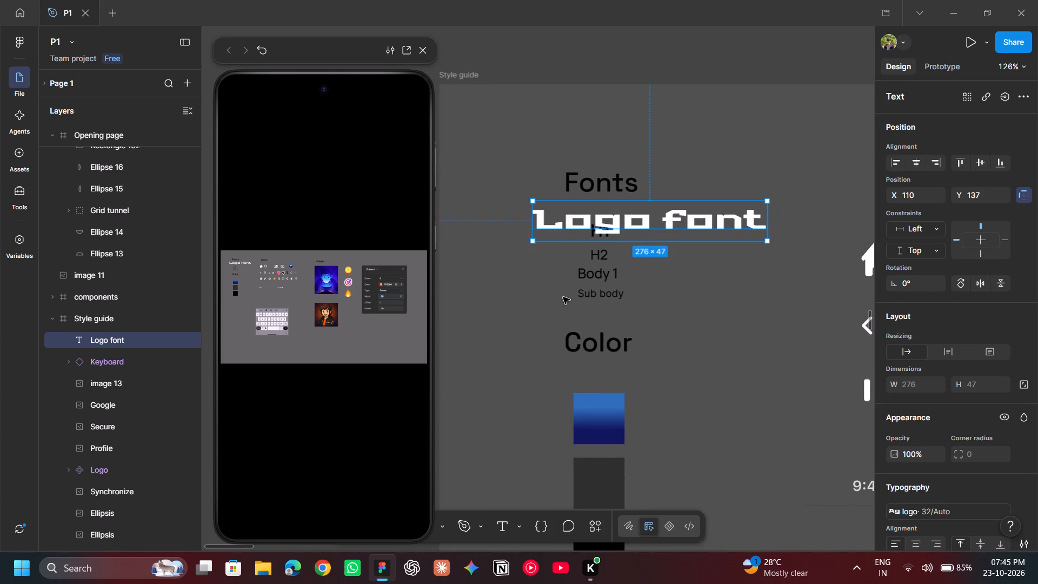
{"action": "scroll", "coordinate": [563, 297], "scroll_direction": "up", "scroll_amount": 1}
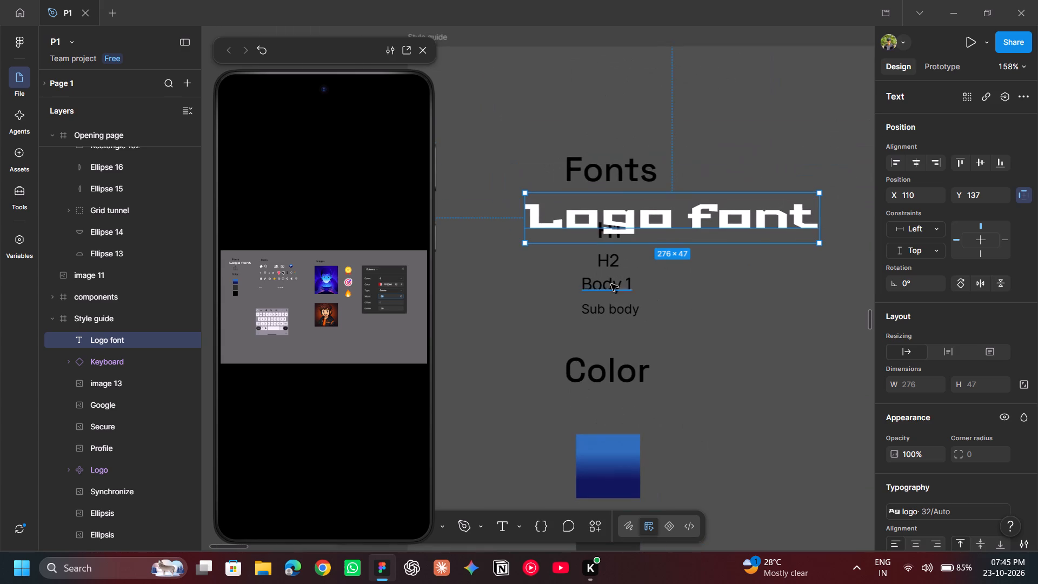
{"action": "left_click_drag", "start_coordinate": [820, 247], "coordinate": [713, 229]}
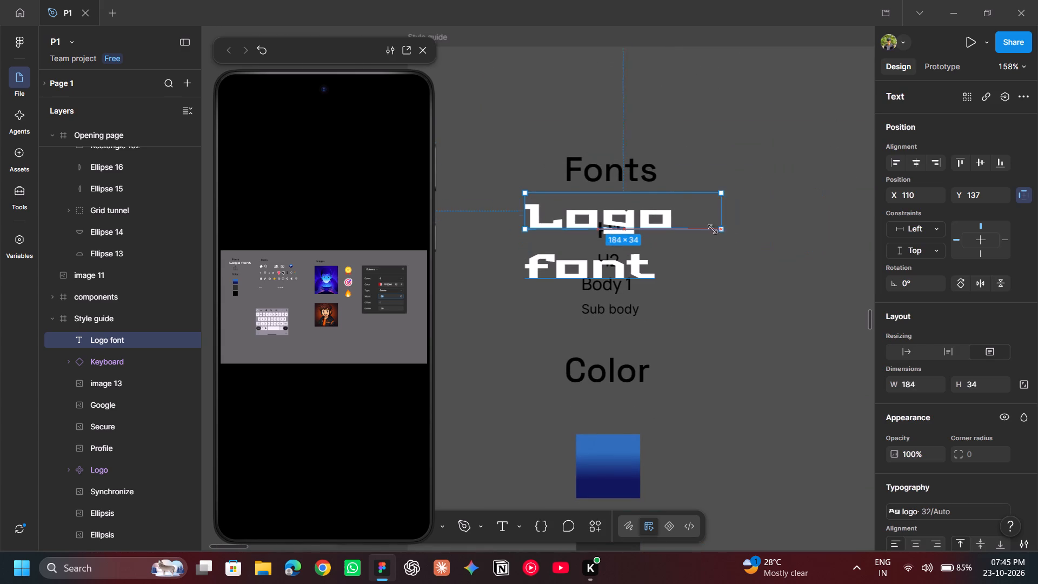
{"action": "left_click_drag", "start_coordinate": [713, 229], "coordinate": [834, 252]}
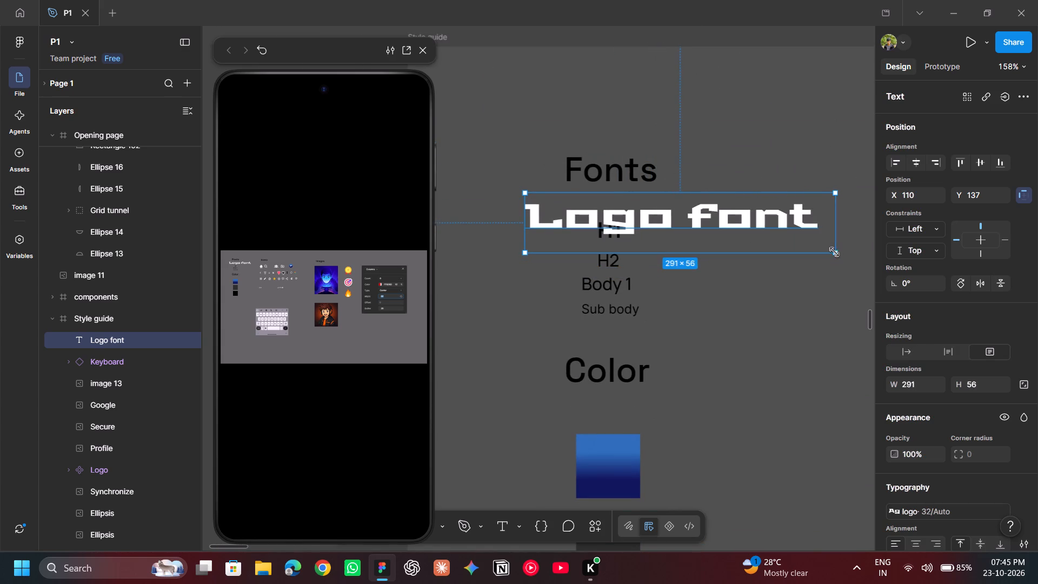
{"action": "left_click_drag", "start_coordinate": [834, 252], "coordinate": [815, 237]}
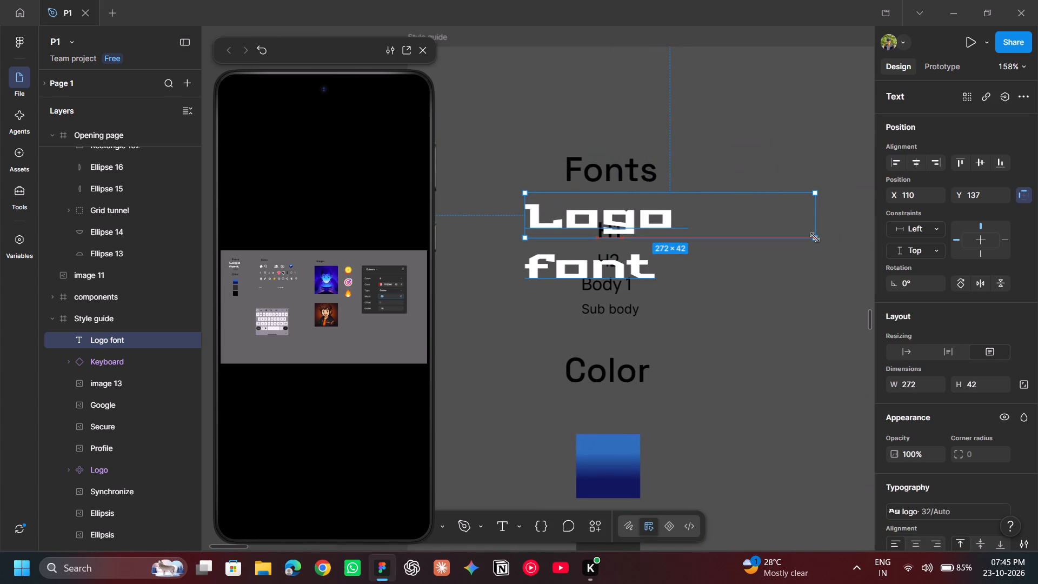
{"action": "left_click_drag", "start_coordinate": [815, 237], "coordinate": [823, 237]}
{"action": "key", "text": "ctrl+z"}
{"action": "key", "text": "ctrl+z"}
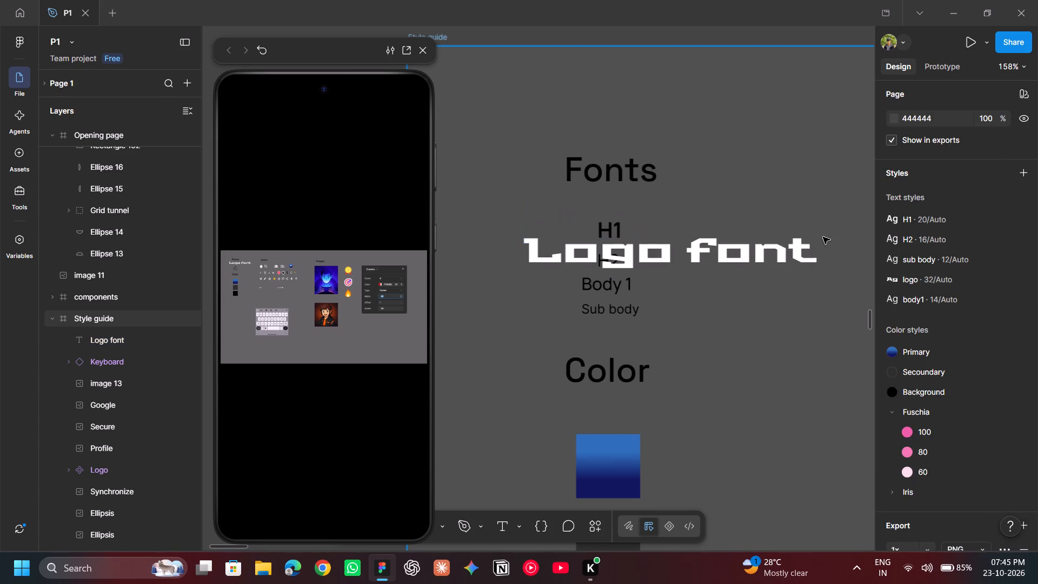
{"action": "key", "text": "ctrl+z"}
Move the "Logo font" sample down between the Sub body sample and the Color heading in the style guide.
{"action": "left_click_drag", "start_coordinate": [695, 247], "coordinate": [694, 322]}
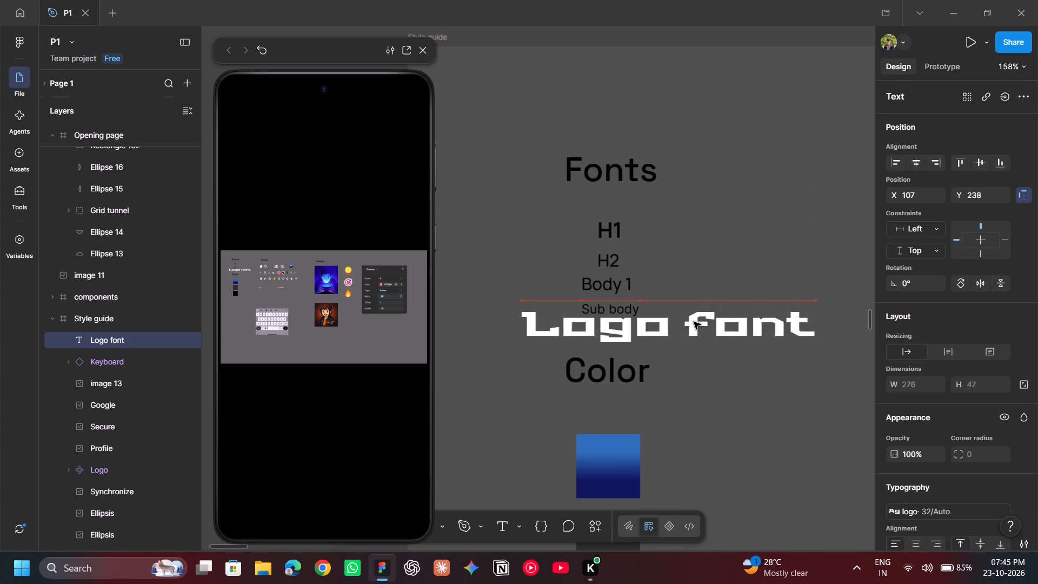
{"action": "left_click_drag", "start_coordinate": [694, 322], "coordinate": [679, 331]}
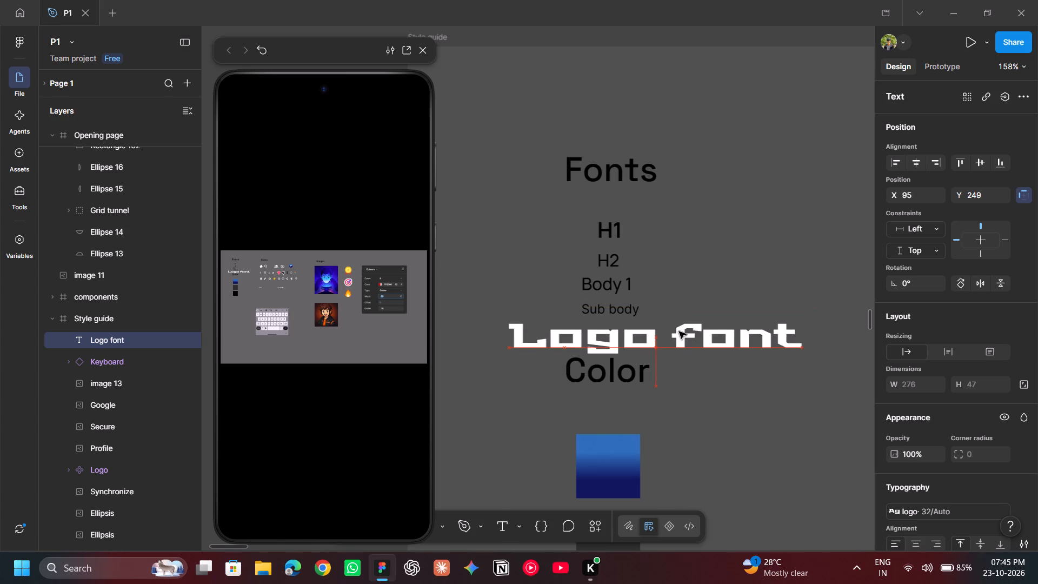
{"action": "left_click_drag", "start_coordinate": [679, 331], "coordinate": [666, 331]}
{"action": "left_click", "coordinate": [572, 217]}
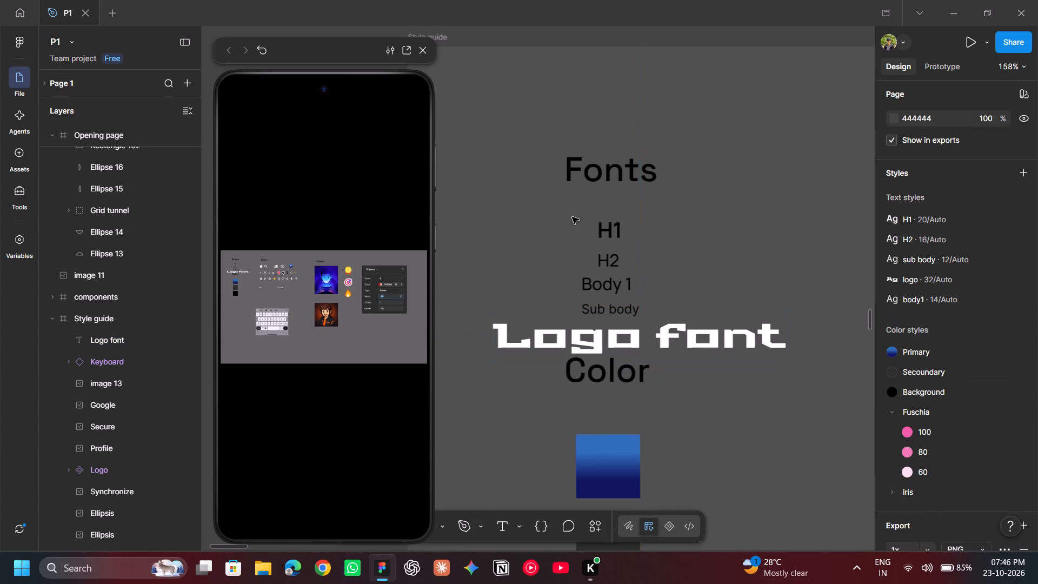
Tidy the H1, H2, Body 1 and Sub body samples to an even spacing of 4 and move them beside the Fonts heading.
{"action": "left_click_drag", "start_coordinate": [578, 213], "coordinate": [646, 311]}
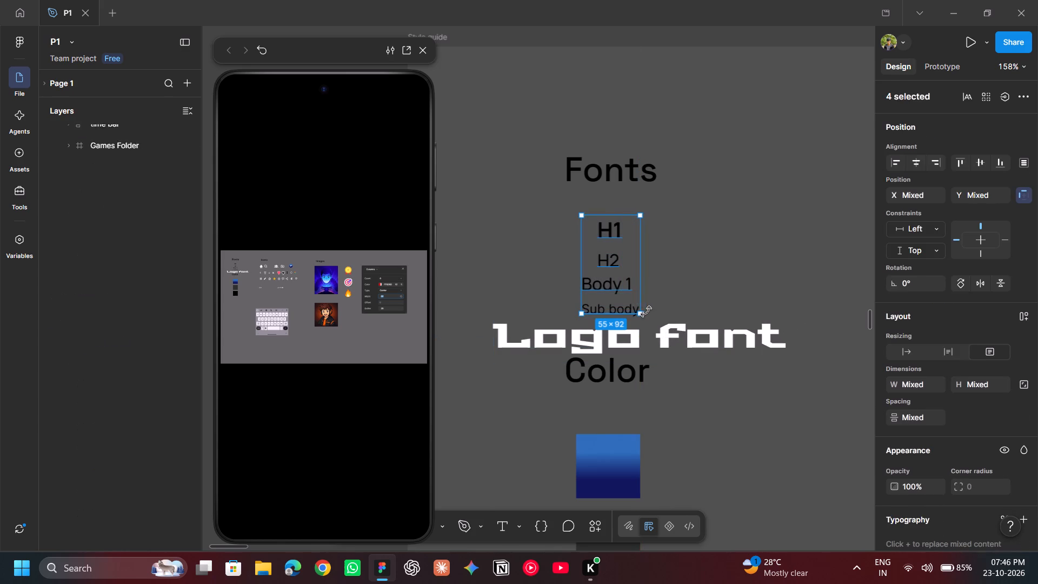
{"action": "left_click", "coordinate": [628, 306]}
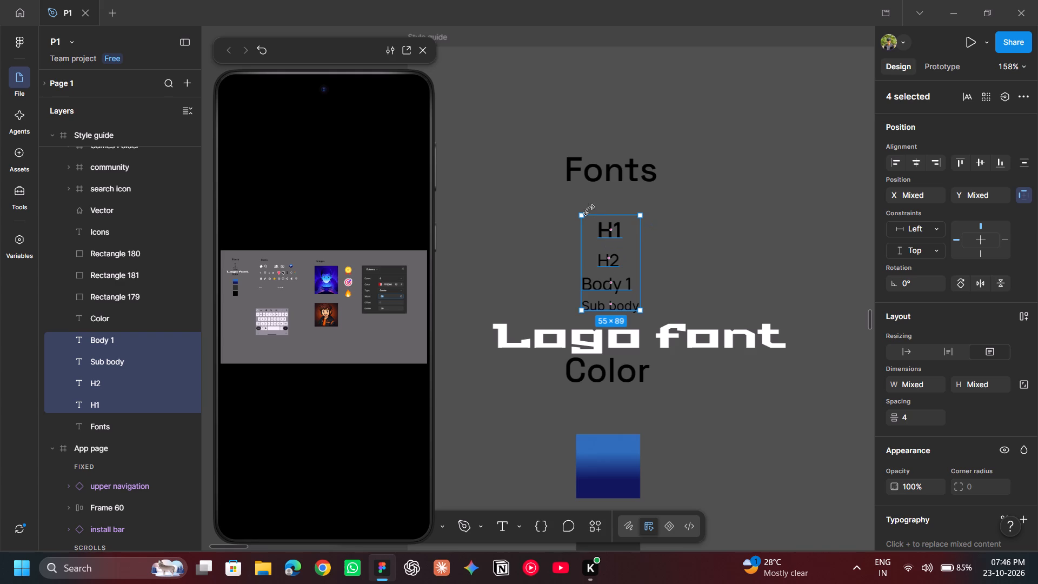
{"action": "left_click_drag", "start_coordinate": [595, 251], "coordinate": [786, 172]}
Move the "Logo font" sample above the H1 sample, at about X 229, Y 43 in the style guide.
{"action": "left_click_drag", "start_coordinate": [630, 332], "coordinate": [755, 96]}
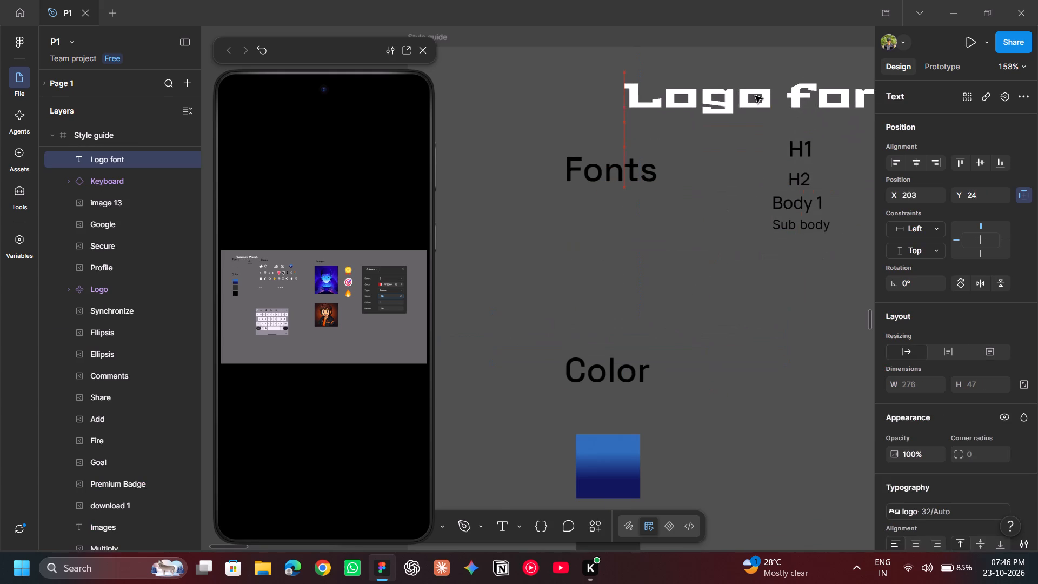
{"action": "left_click_drag", "start_coordinate": [755, 96], "coordinate": [772, 113]}
{"action": "scroll", "coordinate": [772, 113], "scroll_direction": "left", "scroll_amount": 2}
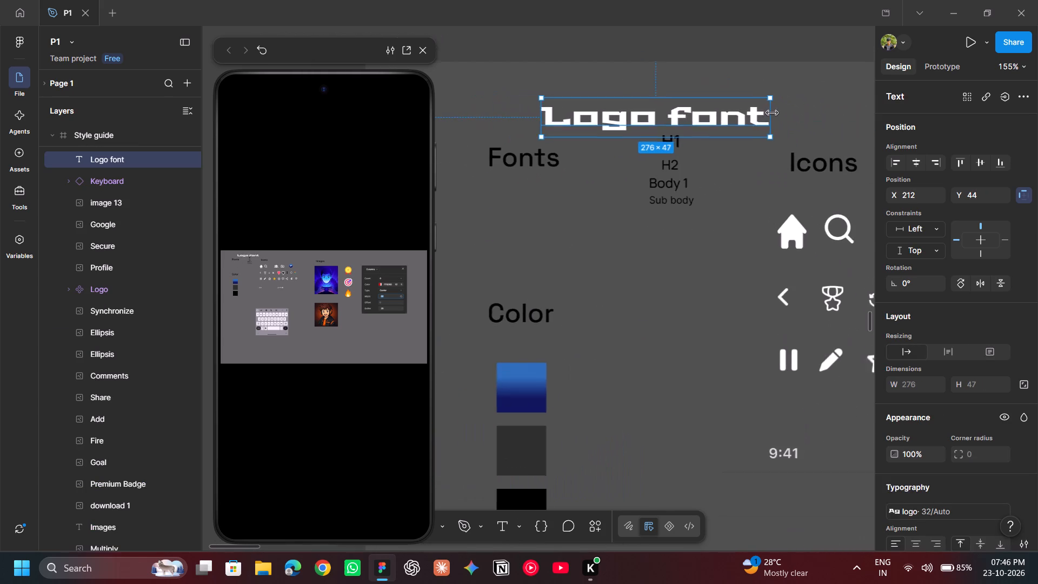
{"action": "left_click_drag", "start_coordinate": [671, 116], "coordinate": [691, 114]}
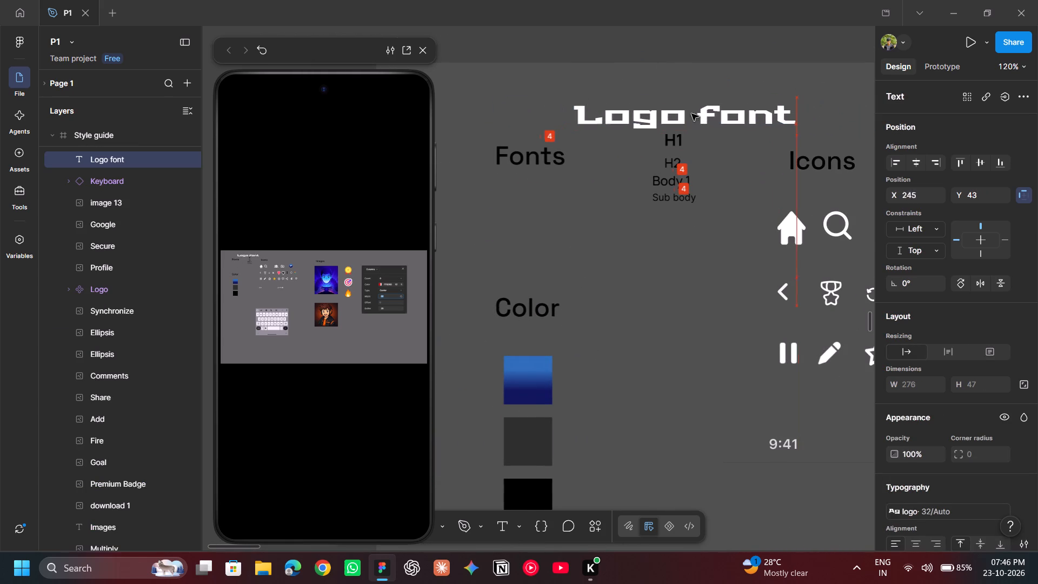
{"action": "left_click_drag", "start_coordinate": [691, 114], "coordinate": [685, 114]}
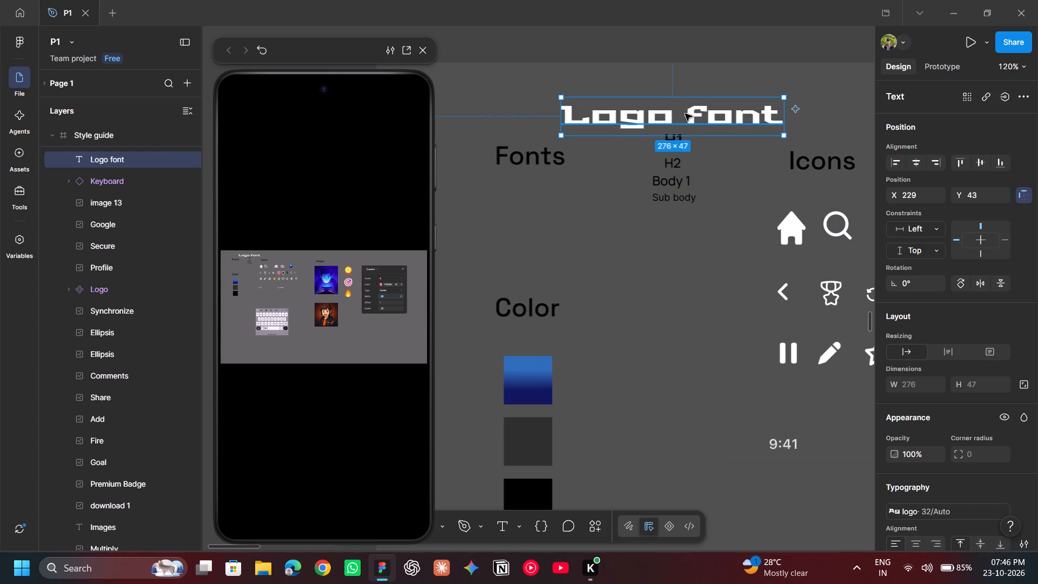
Inspect the text properties of the logo P on the login page and on the home page.
{"action": "scroll", "coordinate": [685, 114], "scroll_direction": "left", "scroll_amount": 4}
{"action": "scroll", "coordinate": [685, 114], "scroll_direction": "down", "scroll_amount": 4}
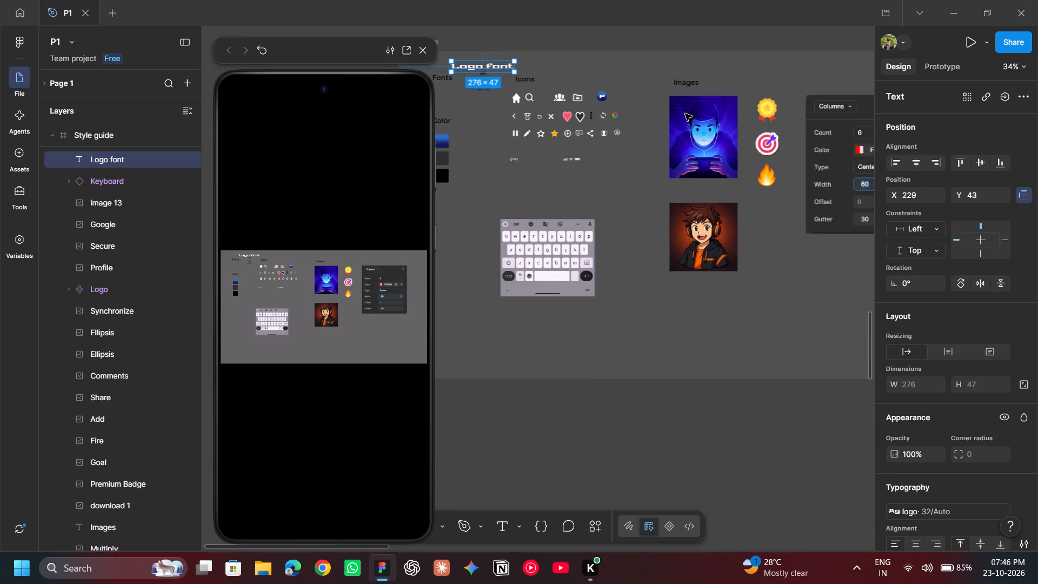
{"action": "scroll", "coordinate": [685, 114], "scroll_direction": "down", "scroll_amount": 6}
{"action": "scroll", "coordinate": [685, 114], "scroll_direction": "right", "scroll_amount": 1}
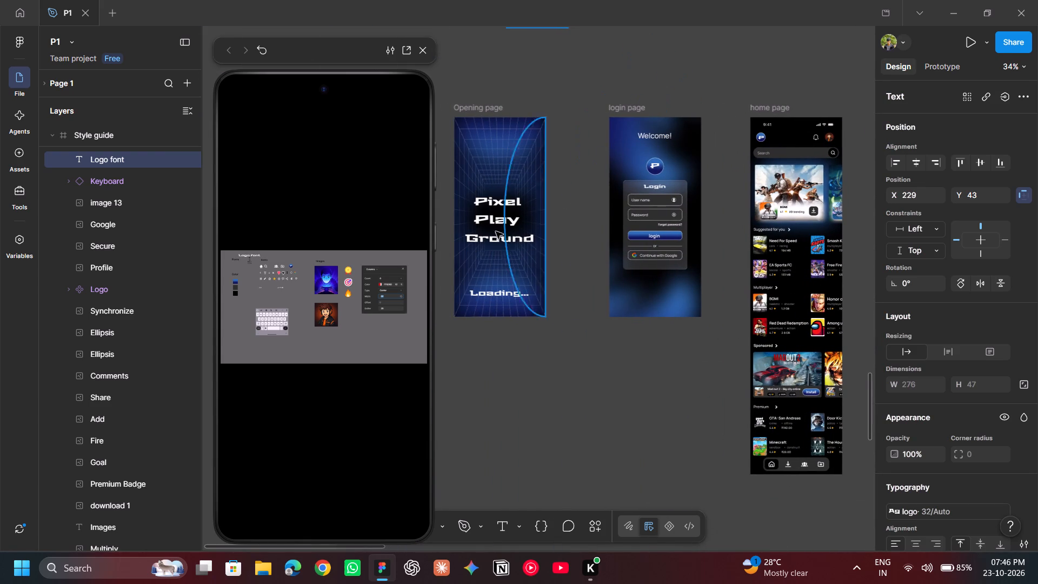
{"action": "double_click", "coordinate": [655, 169]}
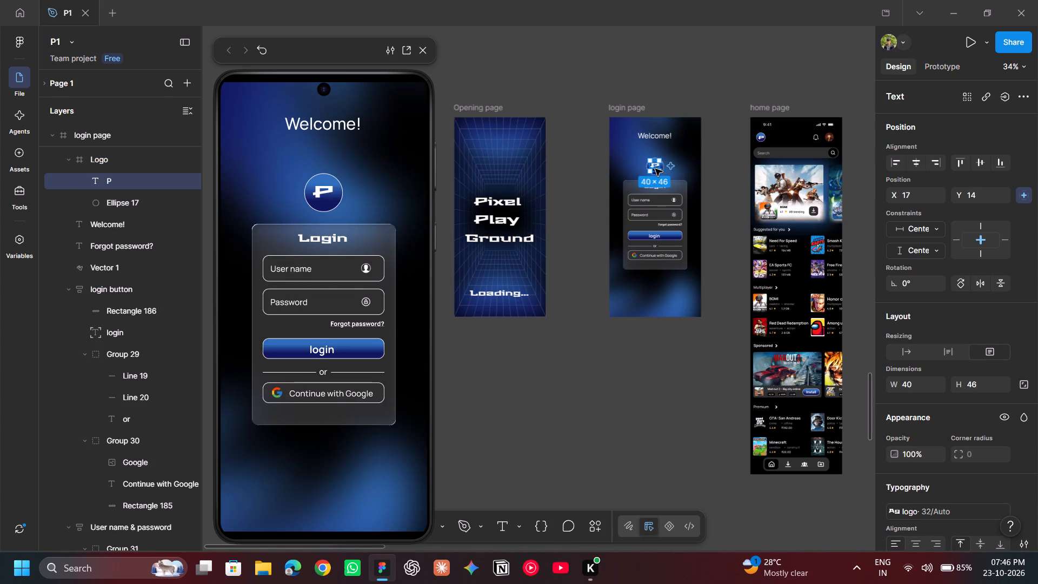
{"action": "left_click", "coordinate": [565, 70]}
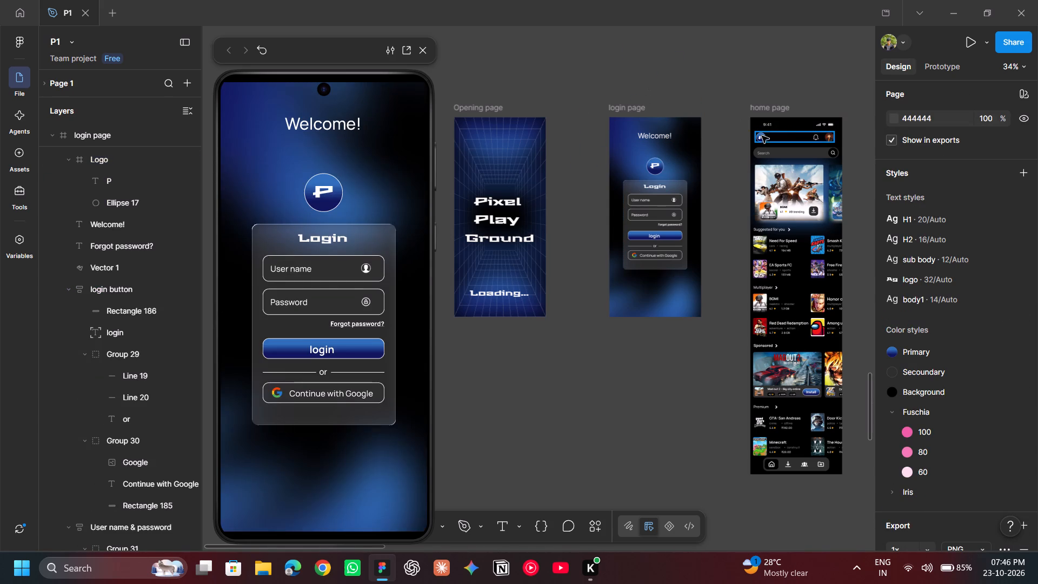
{"action": "double_click", "coordinate": [762, 137]}
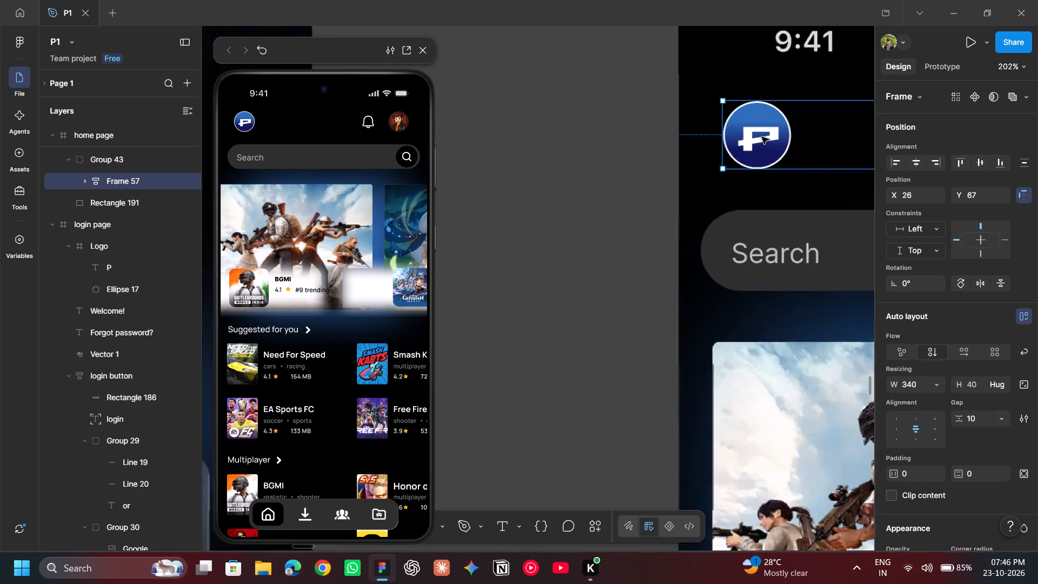
{"action": "double_click", "coordinate": [755, 137]}
{"action": "triple_click", "coordinate": [755, 137]}
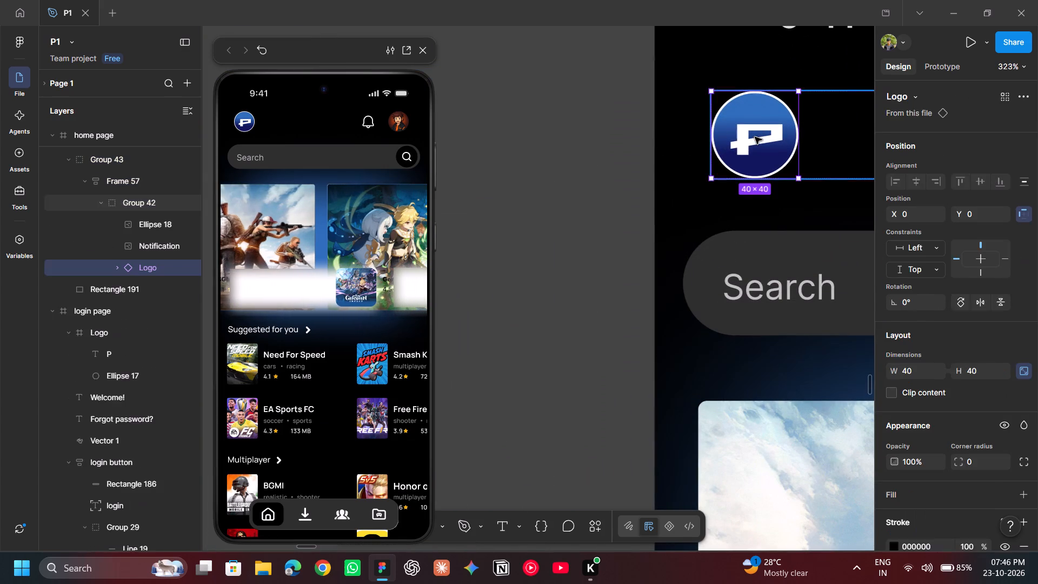
{"action": "left_click", "coordinate": [755, 137]}
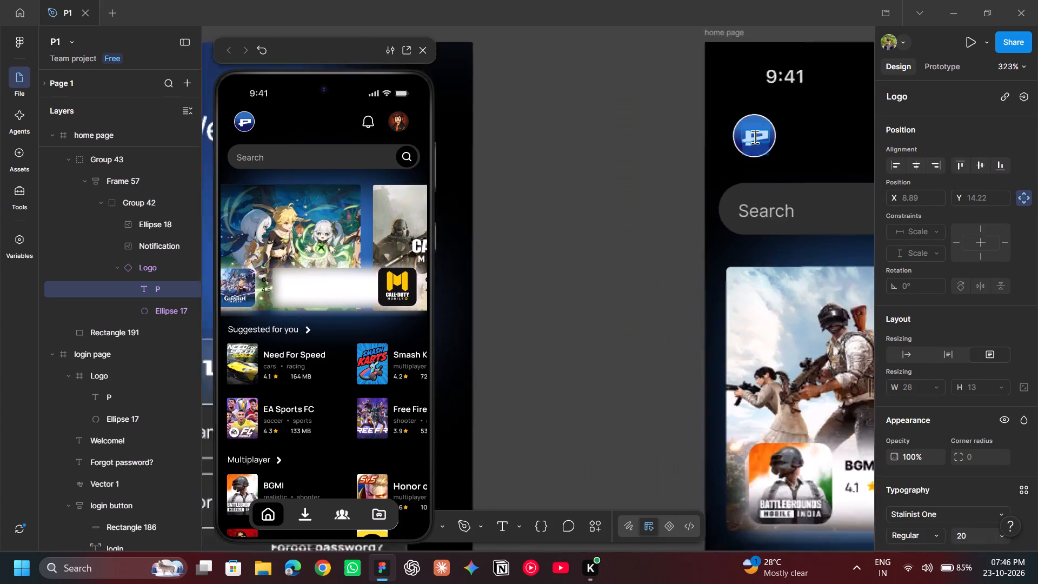
{"action": "left_click", "coordinate": [663, 208]}
{"action": "left_click", "coordinate": [663, 208]}
Set the font size of the whole "Pixel Play Ground" title on the opening page to 32.
{"action": "scroll", "coordinate": [663, 208], "scroll_direction": "up", "scroll_amount": 1}
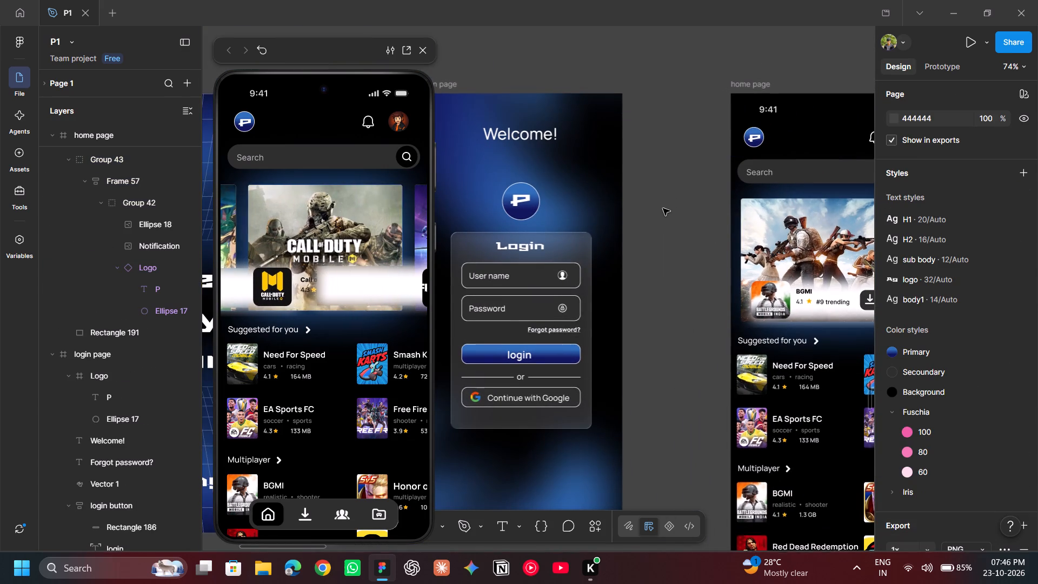
{"action": "scroll", "coordinate": [663, 208], "scroll_direction": "up", "scroll_amount": 1}
{"action": "scroll", "coordinate": [663, 208], "scroll_direction": "right", "scroll_amount": 1}
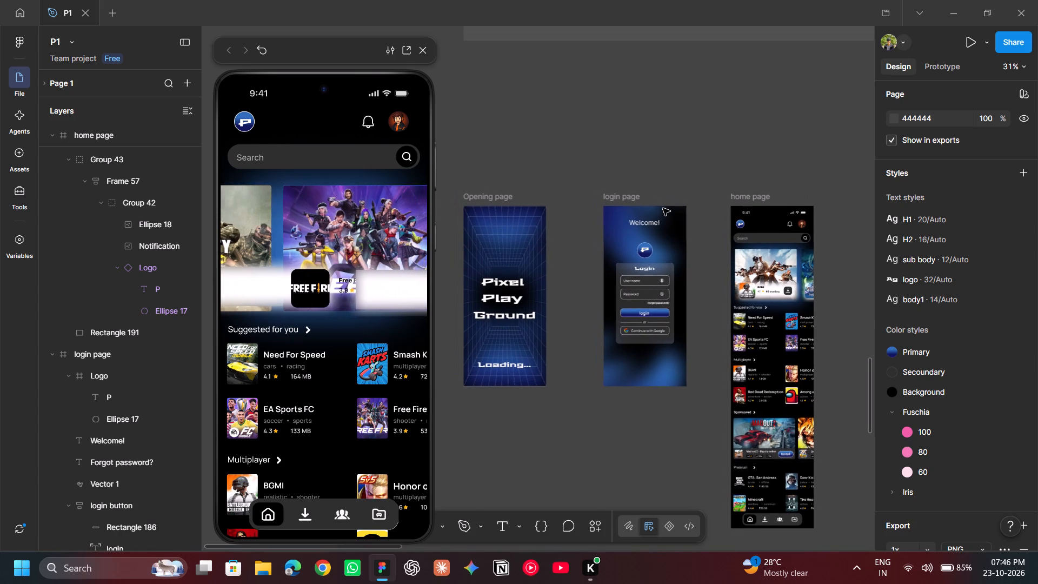
{"action": "double_click", "coordinate": [495, 308]}
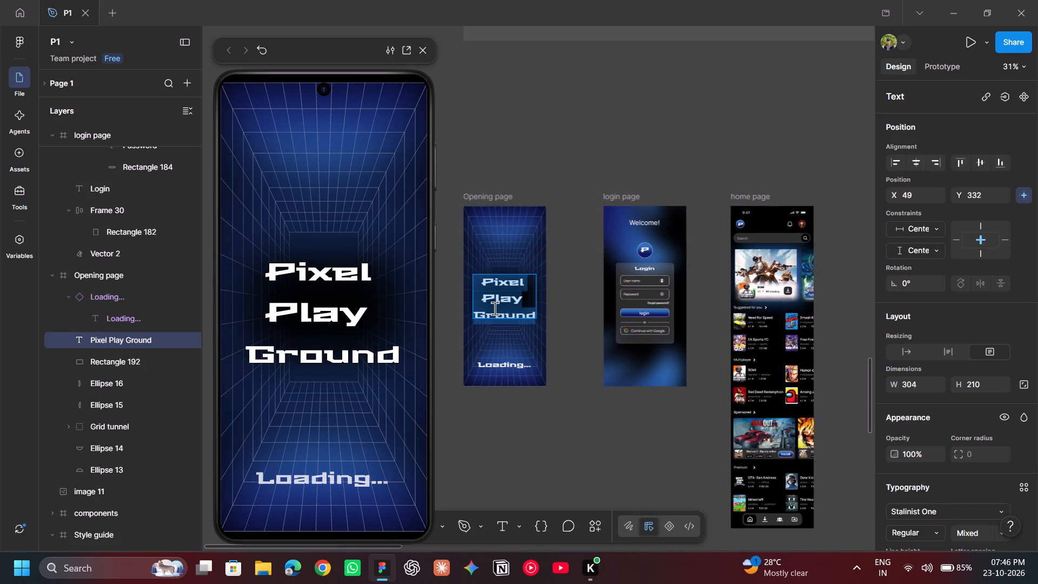
{"action": "double_click", "coordinate": [516, 297]}
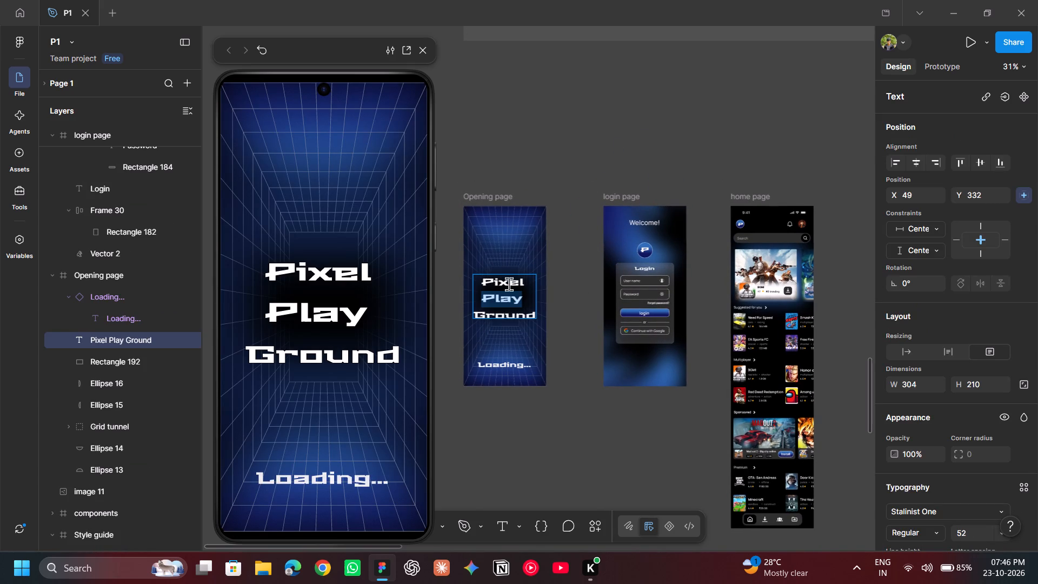
{"action": "left_click", "coordinate": [504, 280]}
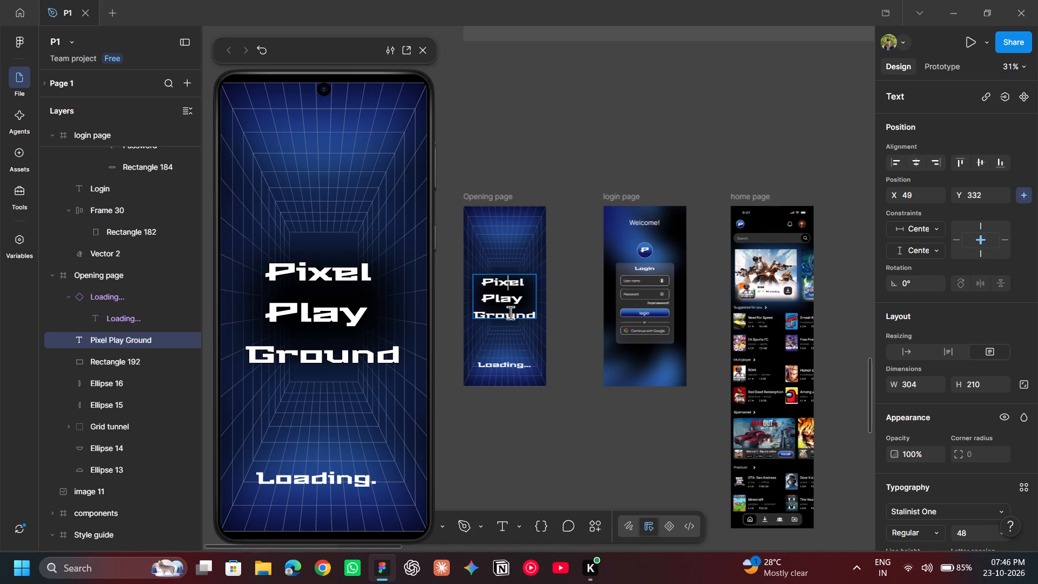
{"action": "left_click", "coordinate": [510, 315]}
{"action": "left_click_drag", "start_coordinate": [533, 315], "coordinate": [475, 273]}
{"action": "scroll", "coordinate": [970, 468], "scroll_direction": "down", "scroll_amount": 1}
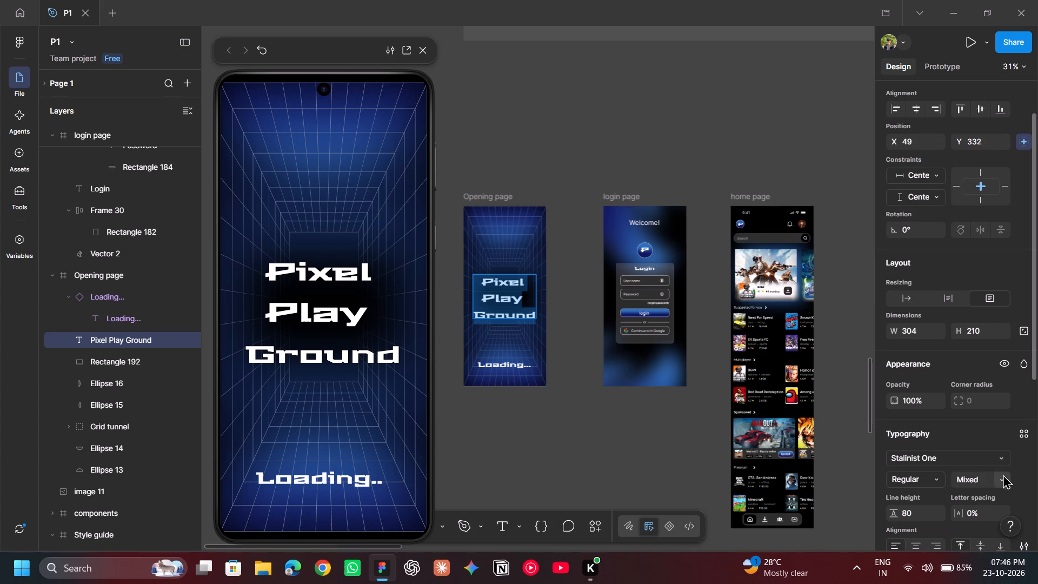
{"action": "left_click", "coordinate": [1003, 476]}
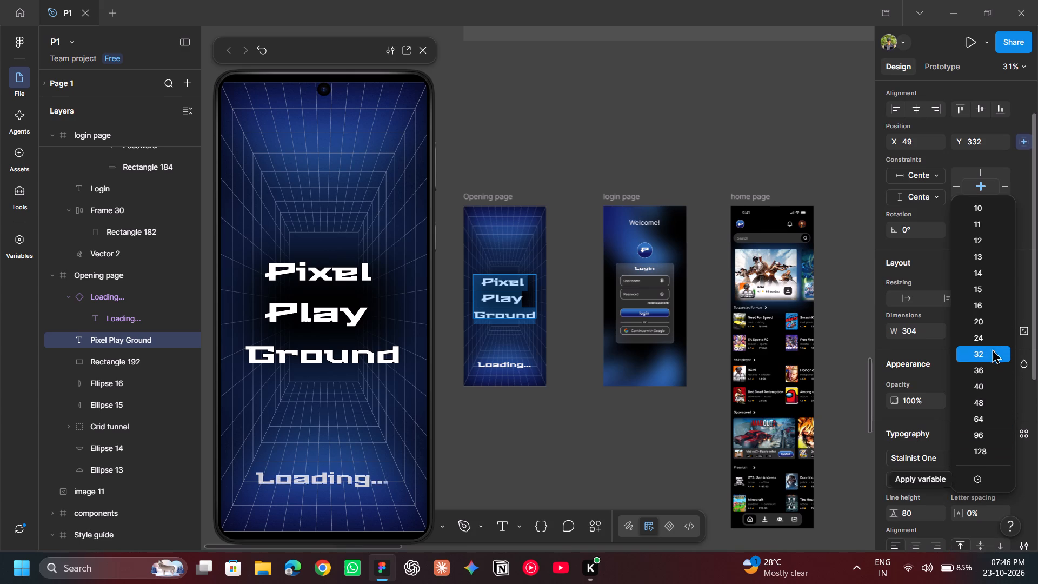
{"action": "left_click", "coordinate": [988, 347]}
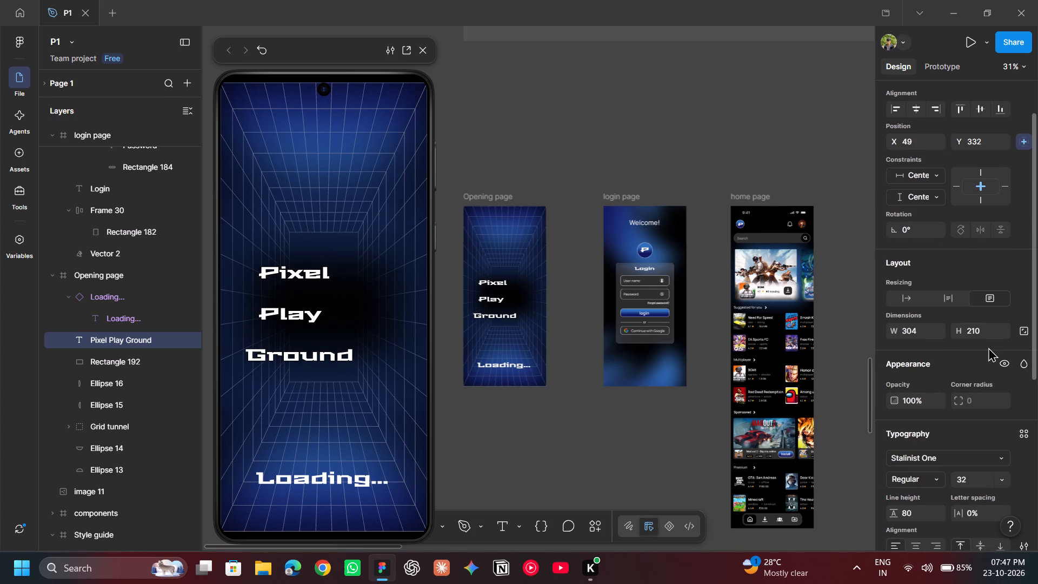
Reset the line height of the "Pixel Play Ground" title to Auto.
{"action": "left_click", "coordinate": [919, 507]}
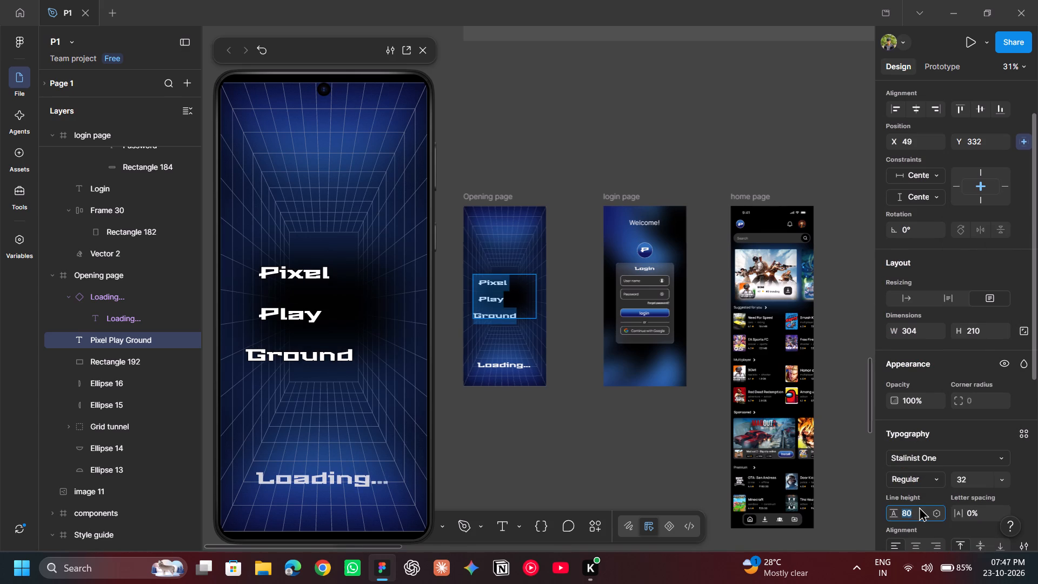
{"action": "key", "text": "BackSpace"}
{"action": "key", "text": "Return"}
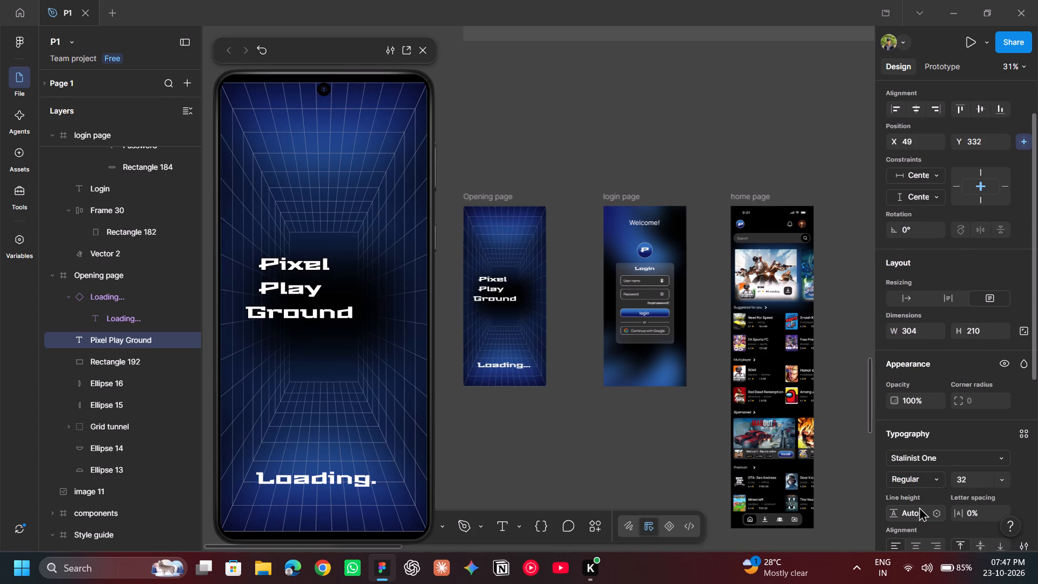
{"action": "left_click", "coordinate": [755, 140]}
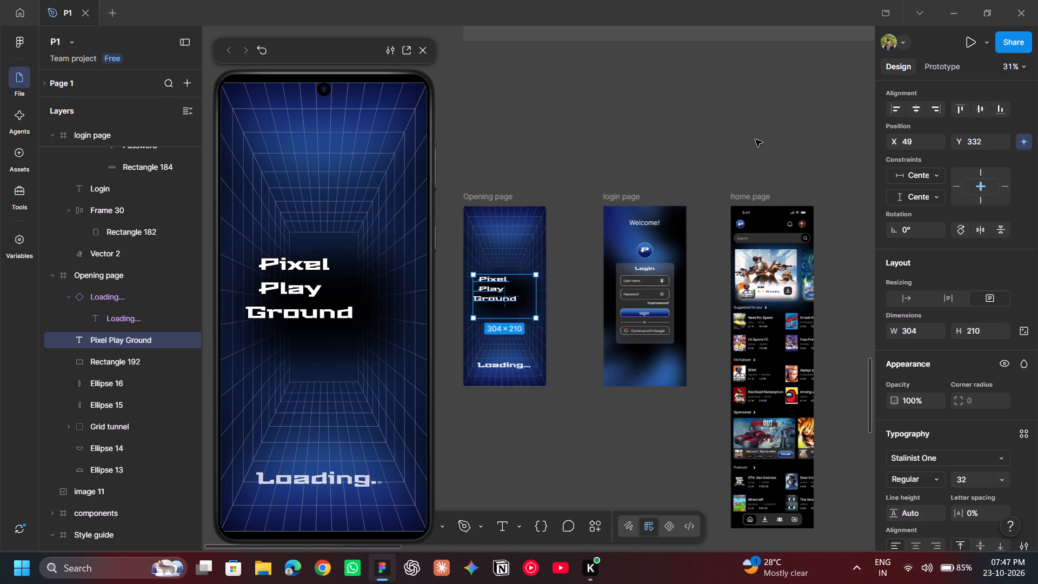
Shrink the title's text box to about 219 × 140 so it fits closely around the three lines.
{"action": "scroll", "coordinate": [523, 282], "scroll_direction": "right", "scroll_amount": 2}
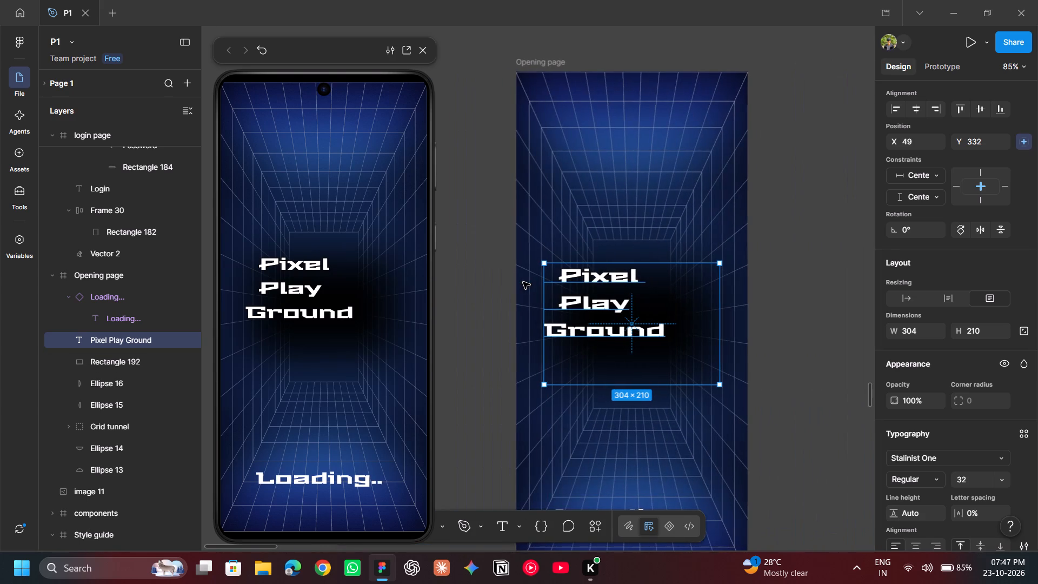
{"action": "left_click_drag", "start_coordinate": [604, 386], "coordinate": [604, 355]}
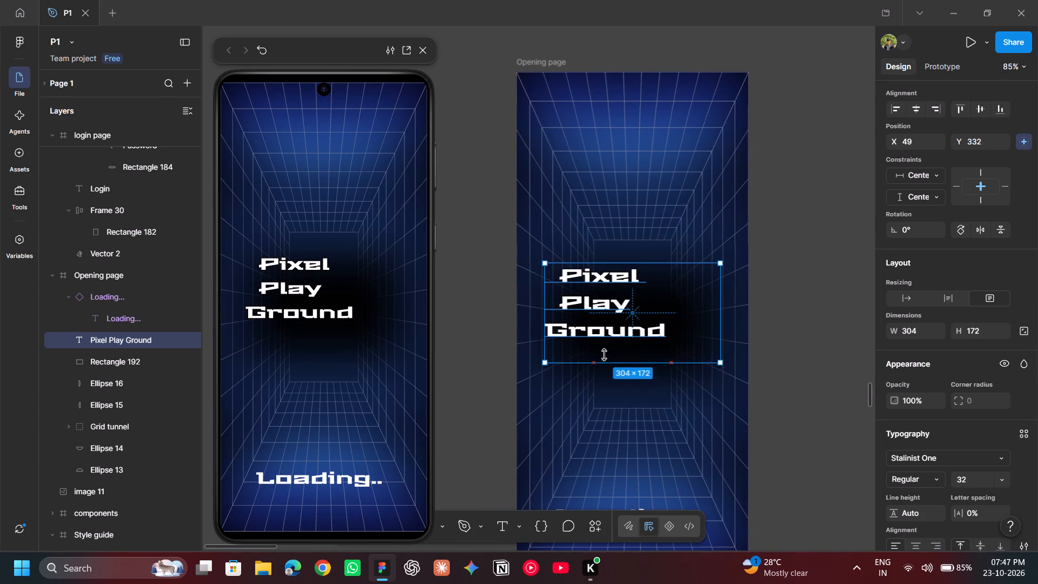
{"action": "left_click_drag", "start_coordinate": [604, 355], "coordinate": [604, 345]}
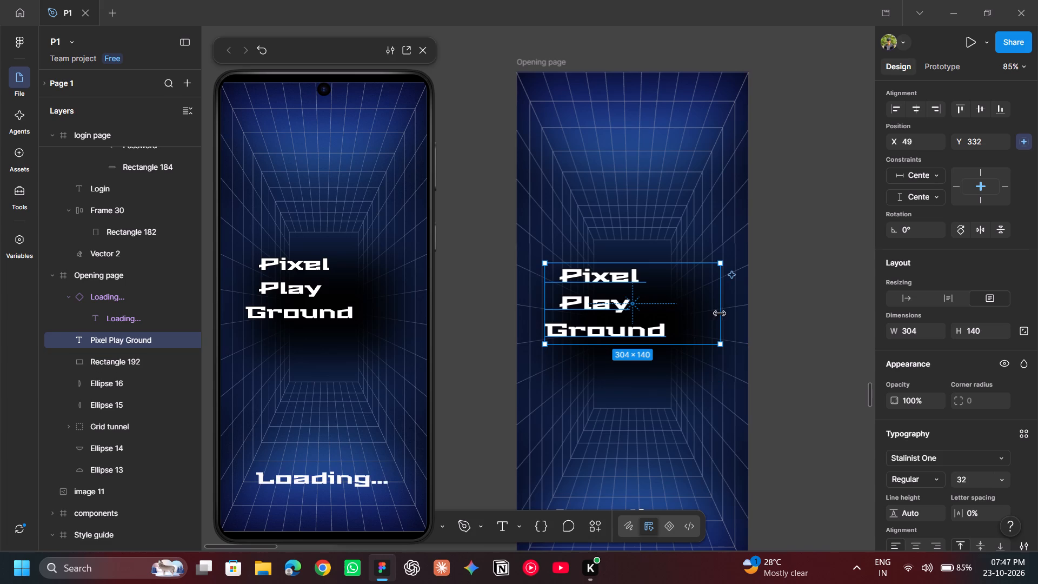
{"action": "left_click_drag", "start_coordinate": [721, 313], "coordinate": [673, 318]}
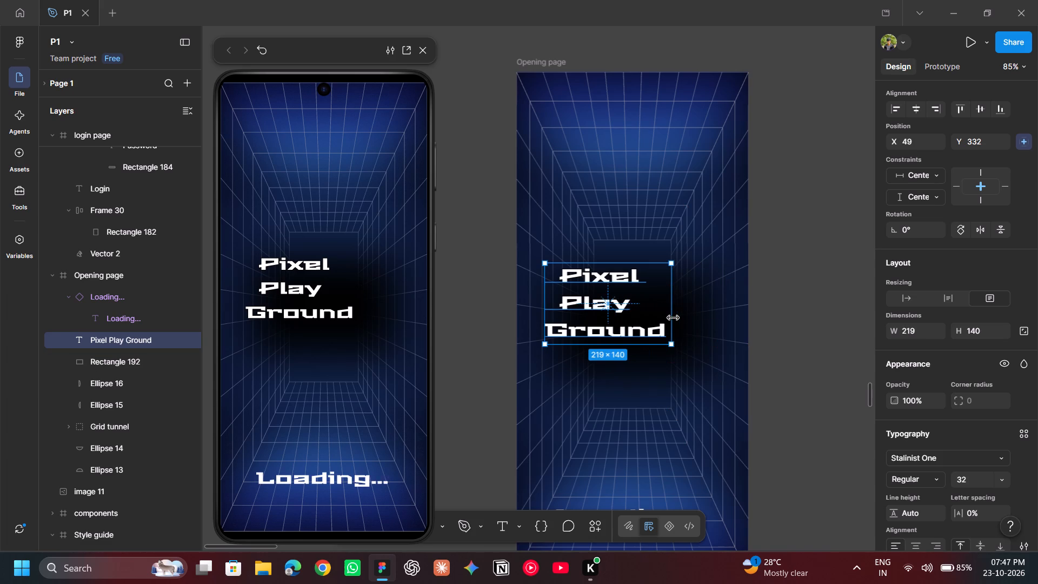
Move the "Pixel Play Ground" title to about X 92, Y 354, centring it over the dark area of the grid tunnel.
{"action": "left_click_drag", "start_coordinate": [611, 308], "coordinate": [634, 319]}
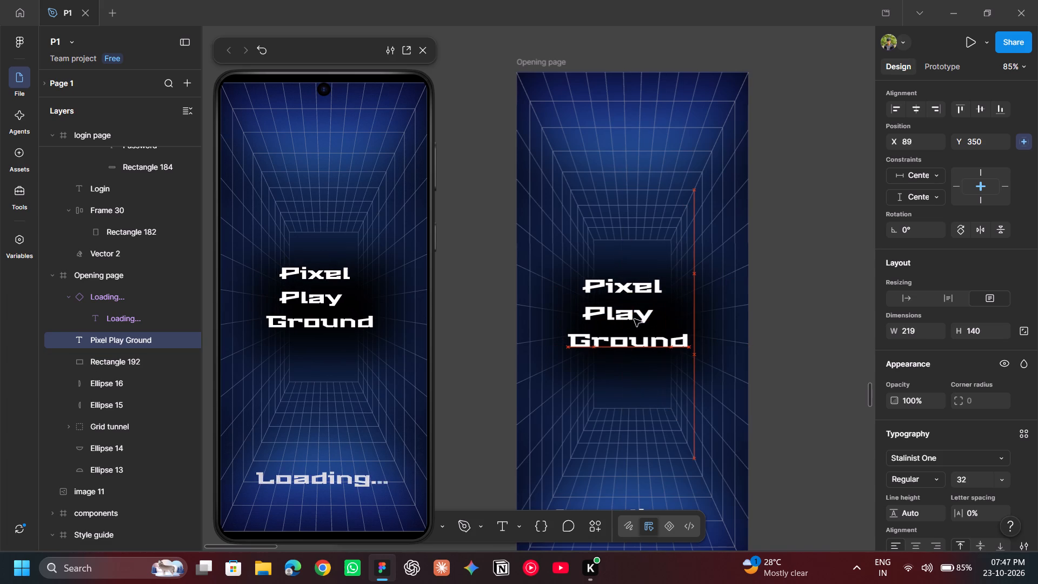
{"action": "left_click_drag", "start_coordinate": [634, 319], "coordinate": [636, 321]}
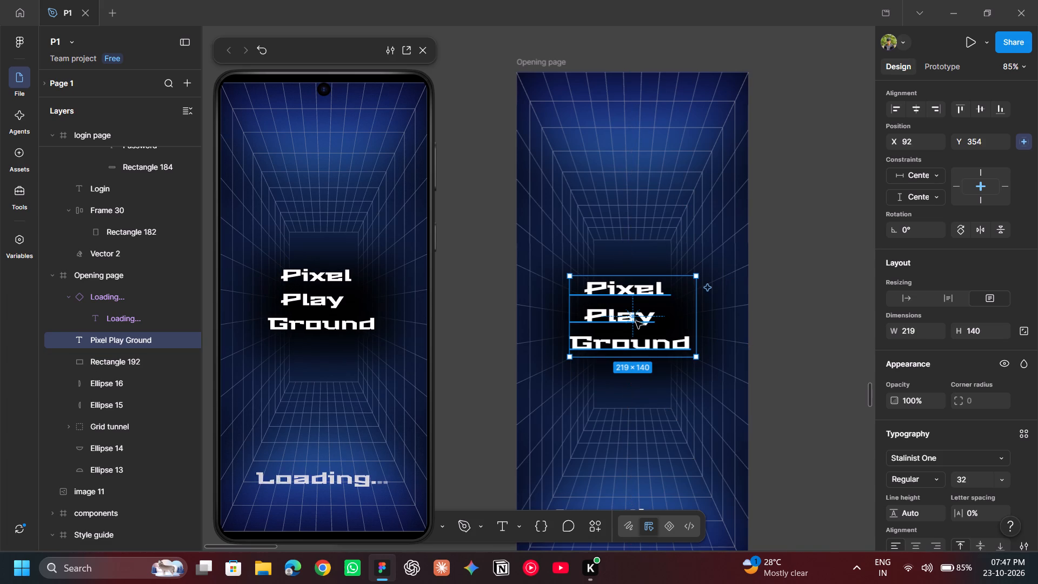
{"action": "left_click", "coordinate": [823, 295]}
{"action": "scroll", "coordinate": [823, 295], "scroll_direction": "down", "scroll_amount": 2}
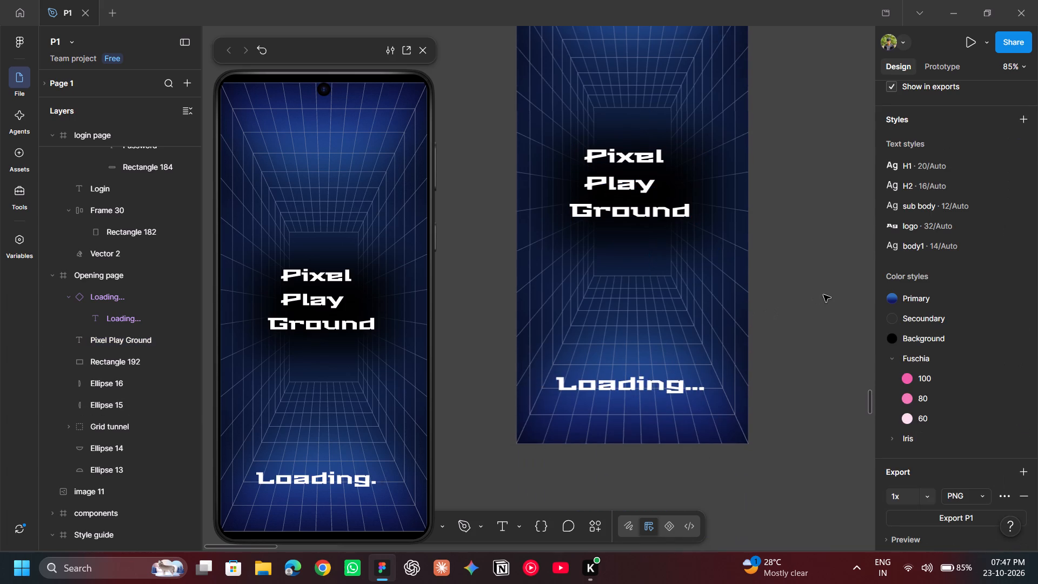
Shift the "Loading..." component on the opening page sideways to about X 80, Y 748.
{"action": "scroll", "coordinate": [823, 295], "scroll_direction": "down", "scroll_amount": 1}
{"action": "double_click", "coordinate": [656, 354]}
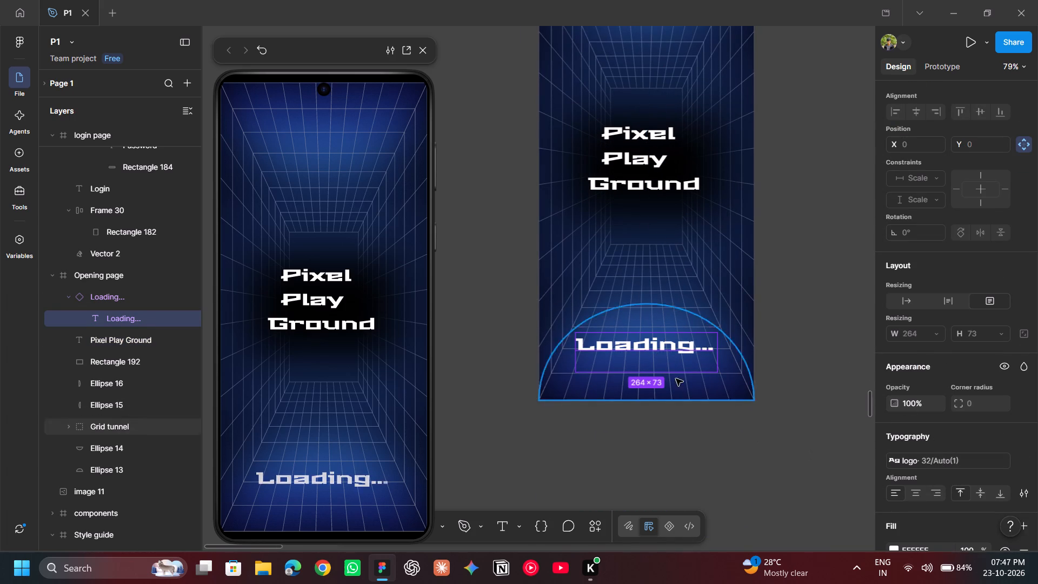
{"action": "left_click_drag", "start_coordinate": [655, 351], "coordinate": [662, 350]}
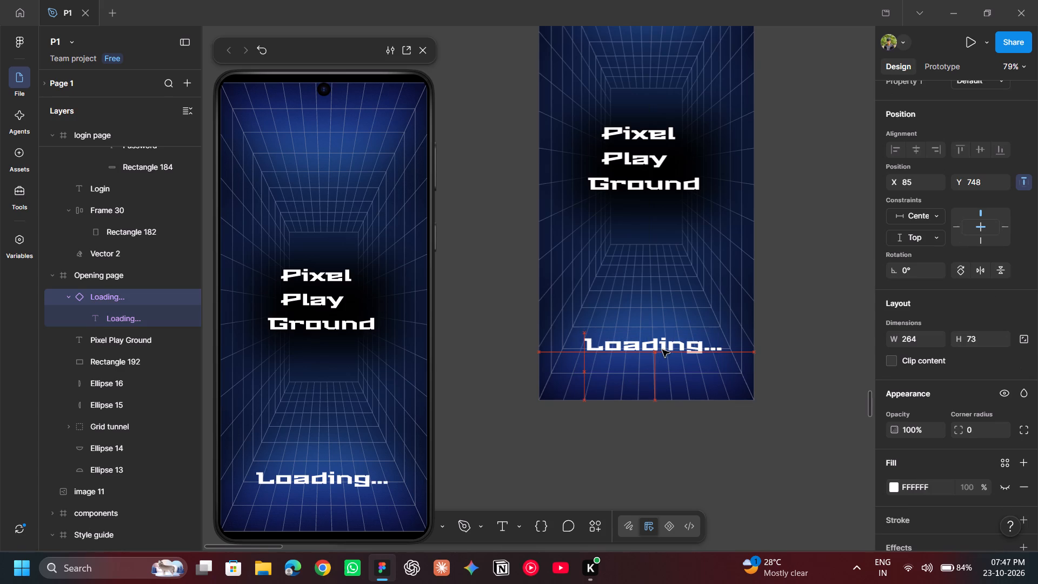
{"action": "left_click_drag", "start_coordinate": [662, 350], "coordinate": [654, 350]}
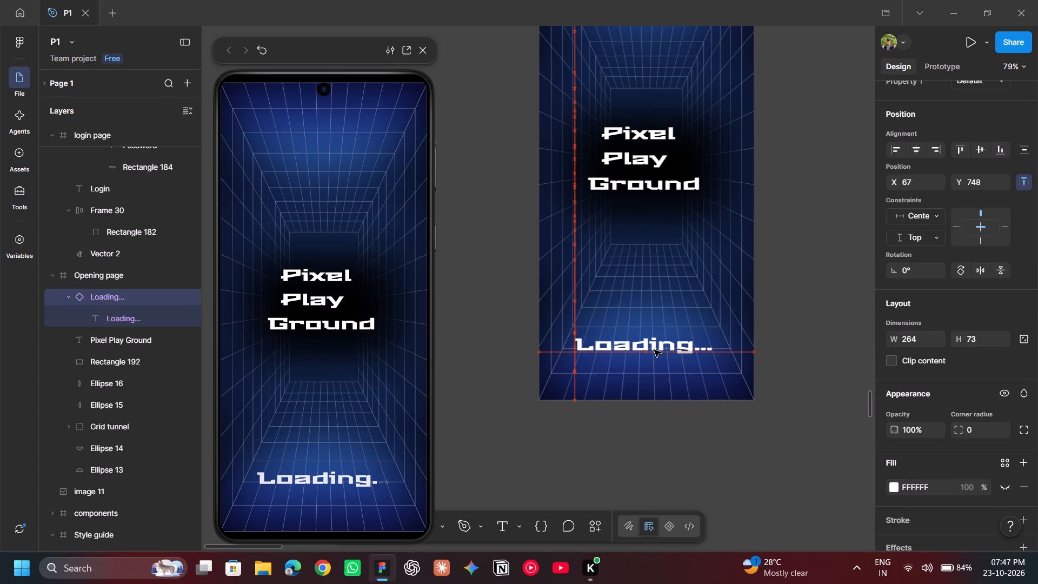
{"action": "left_click_drag", "start_coordinate": [654, 350], "coordinate": [659, 350]}
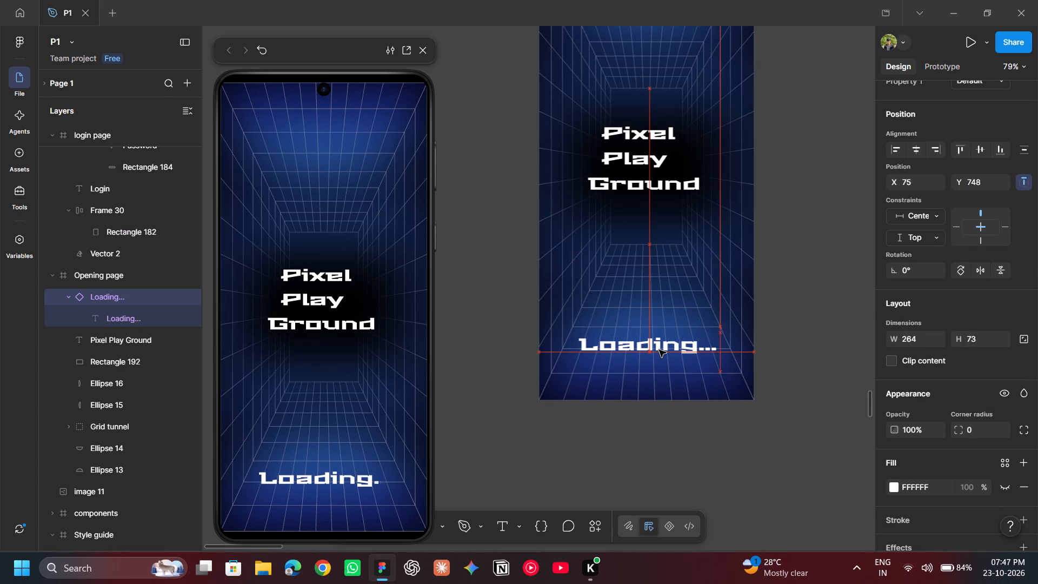
{"action": "left_click_drag", "start_coordinate": [659, 350], "coordinate": [660, 350]}
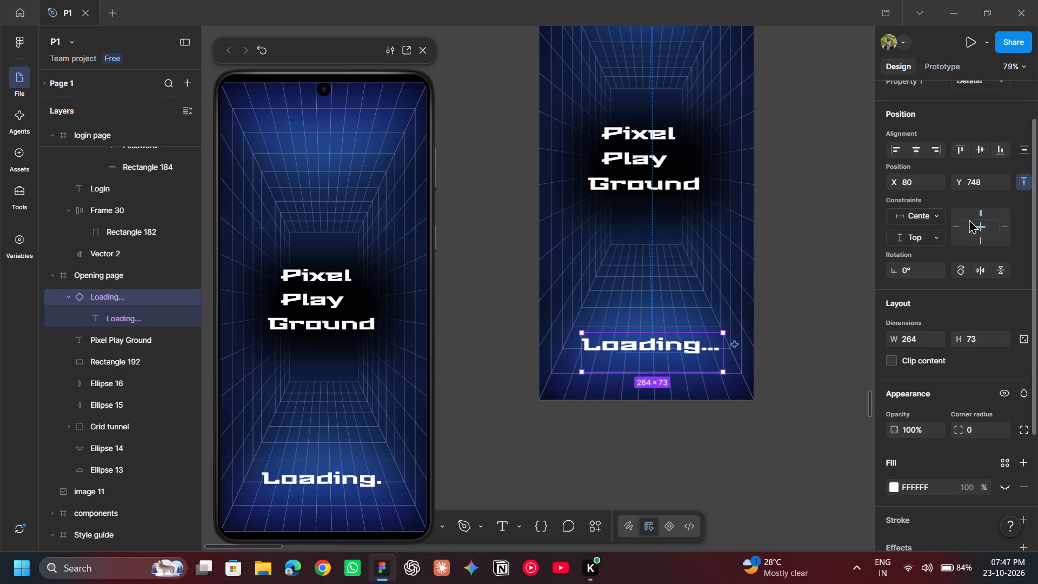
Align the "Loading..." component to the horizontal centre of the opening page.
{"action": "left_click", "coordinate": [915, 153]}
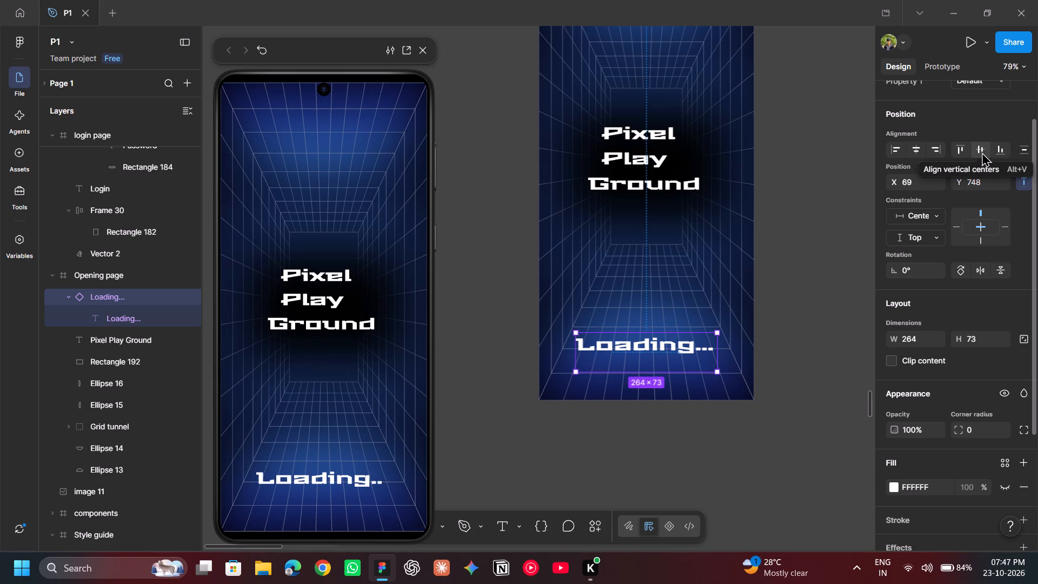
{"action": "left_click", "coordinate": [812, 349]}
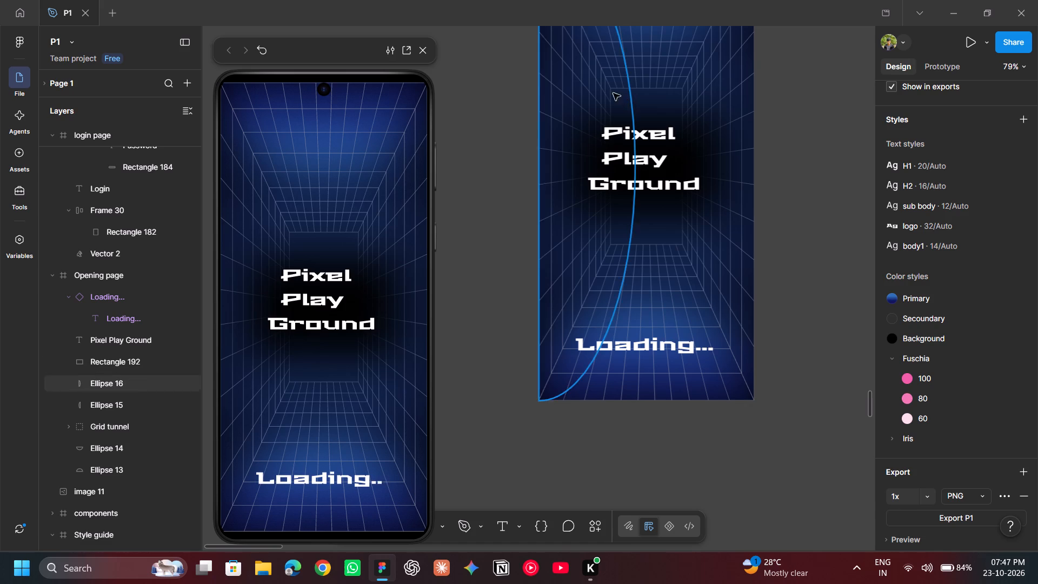
Open the "Pixel Play Ground" title in Motion mode, dismissing the text motion tip and closing the prototype preview.
{"action": "left_click", "coordinate": [638, 147]}
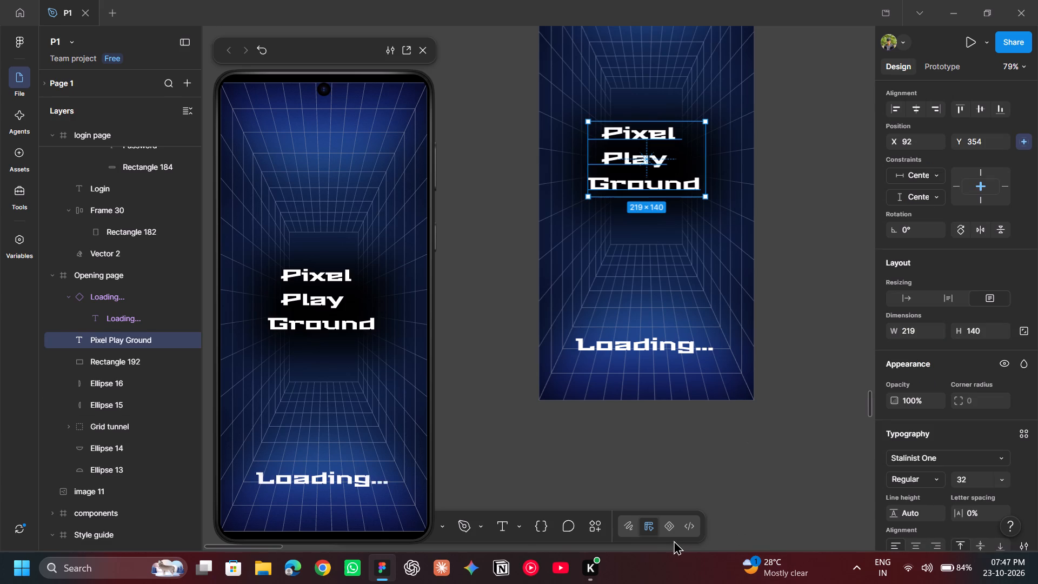
{"action": "left_click", "coordinate": [667, 529]}
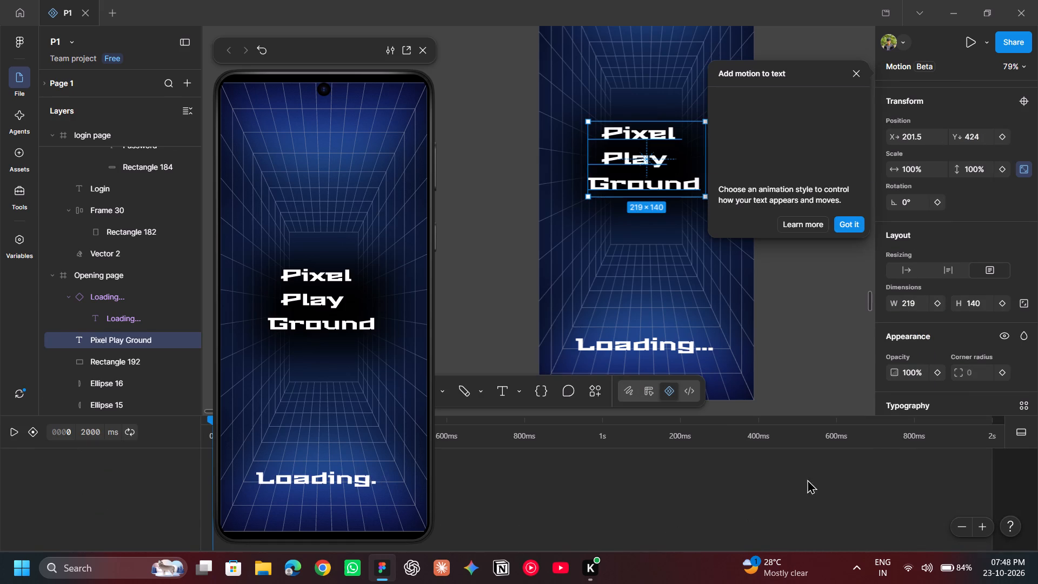
{"action": "left_click", "coordinate": [856, 224]}
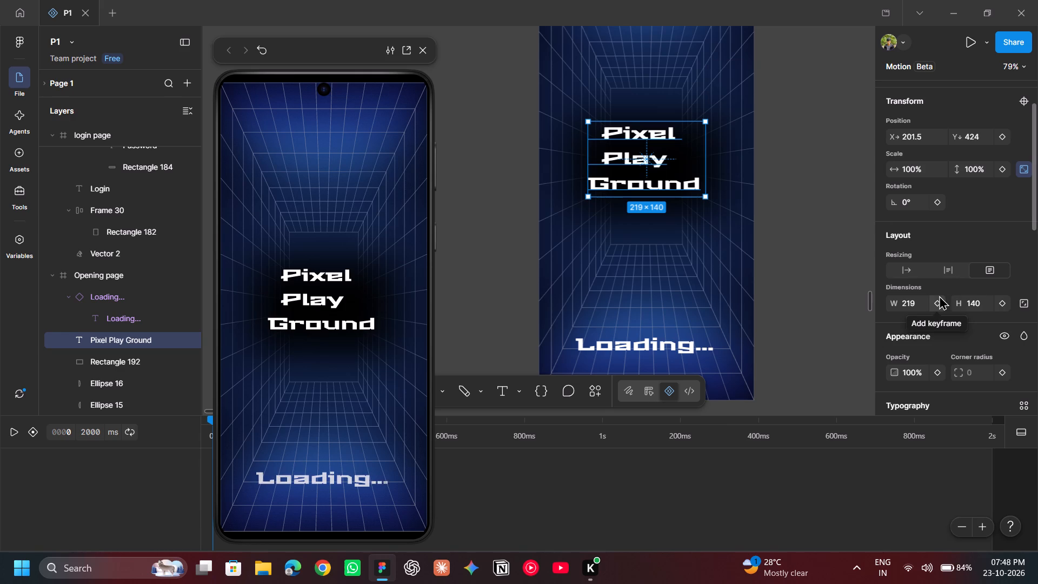
{"action": "left_click", "coordinate": [428, 45]}
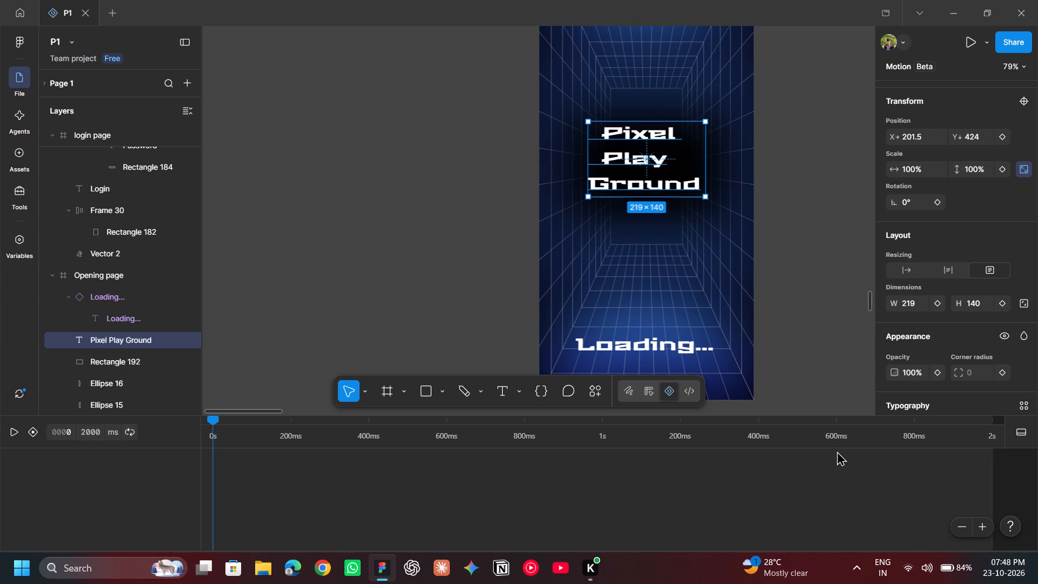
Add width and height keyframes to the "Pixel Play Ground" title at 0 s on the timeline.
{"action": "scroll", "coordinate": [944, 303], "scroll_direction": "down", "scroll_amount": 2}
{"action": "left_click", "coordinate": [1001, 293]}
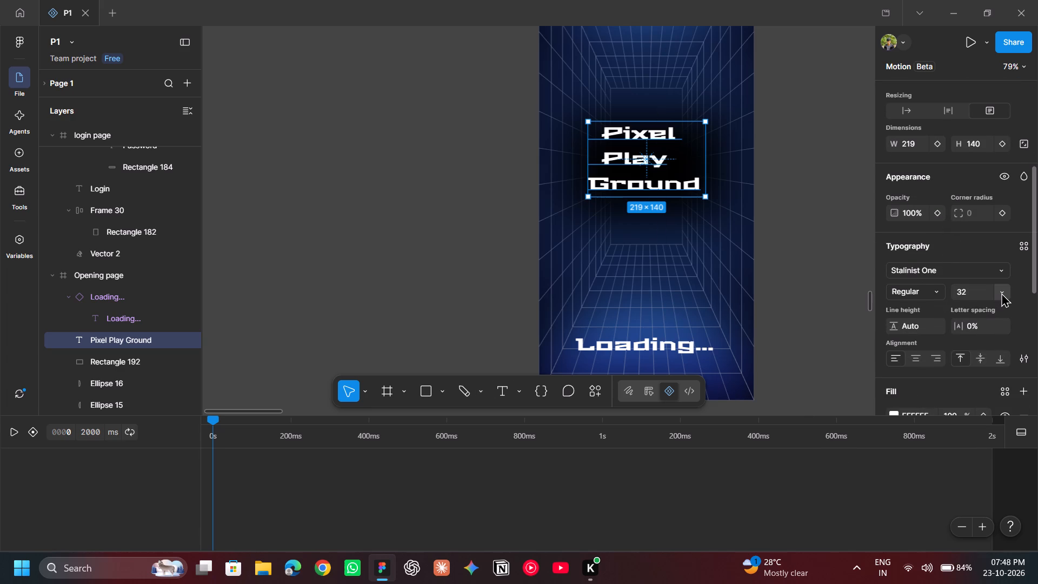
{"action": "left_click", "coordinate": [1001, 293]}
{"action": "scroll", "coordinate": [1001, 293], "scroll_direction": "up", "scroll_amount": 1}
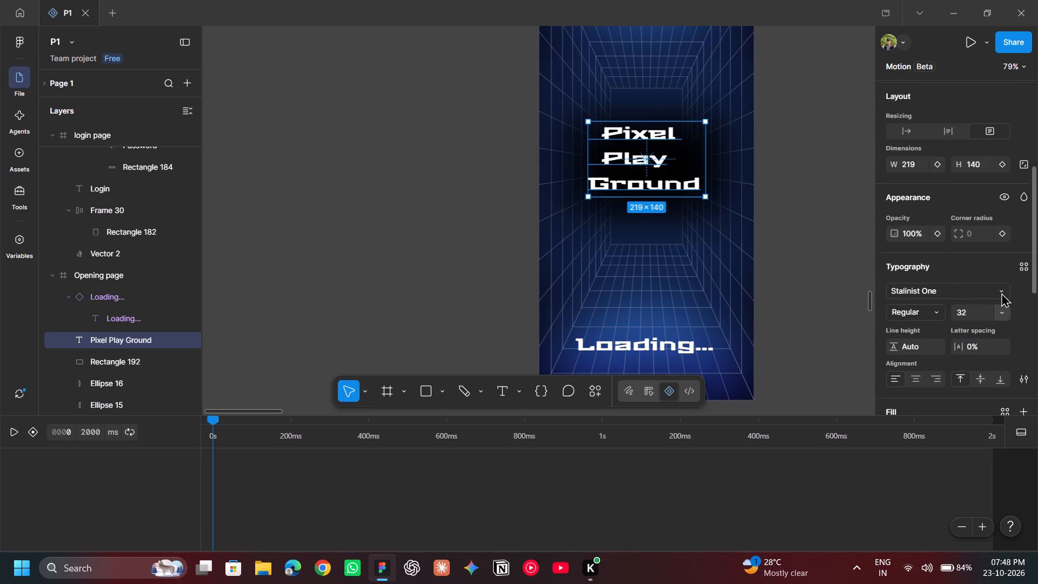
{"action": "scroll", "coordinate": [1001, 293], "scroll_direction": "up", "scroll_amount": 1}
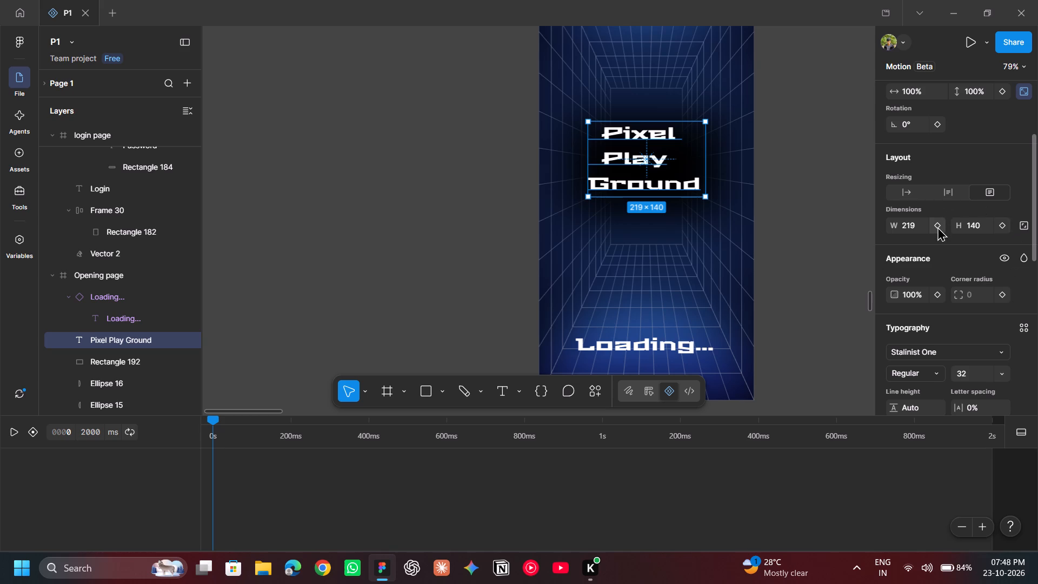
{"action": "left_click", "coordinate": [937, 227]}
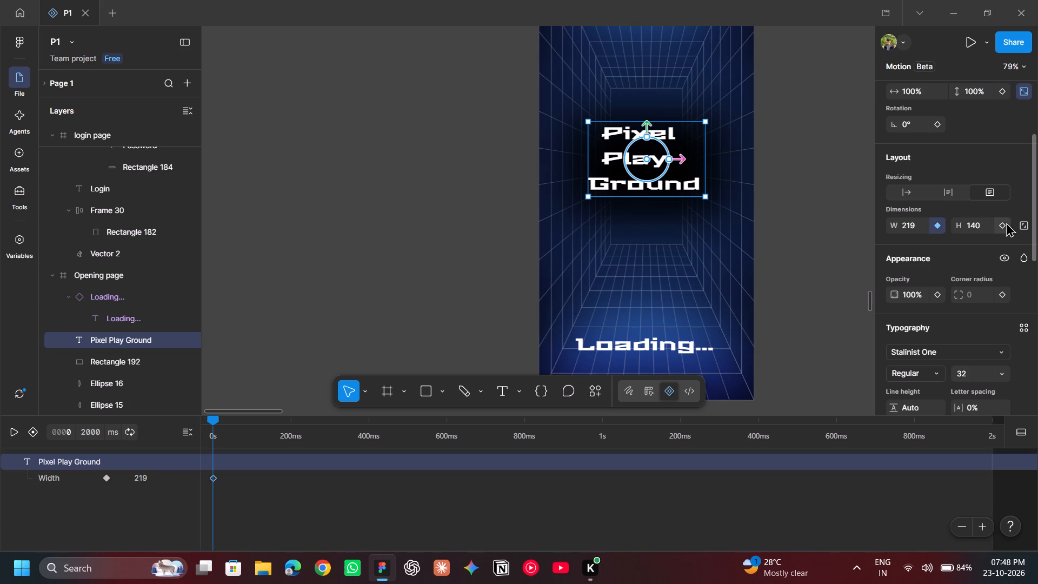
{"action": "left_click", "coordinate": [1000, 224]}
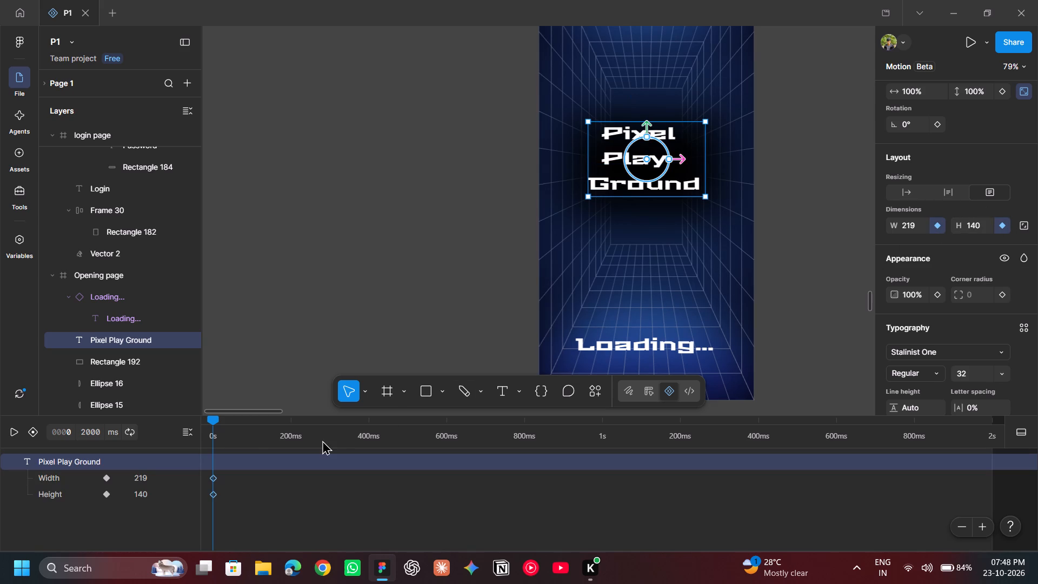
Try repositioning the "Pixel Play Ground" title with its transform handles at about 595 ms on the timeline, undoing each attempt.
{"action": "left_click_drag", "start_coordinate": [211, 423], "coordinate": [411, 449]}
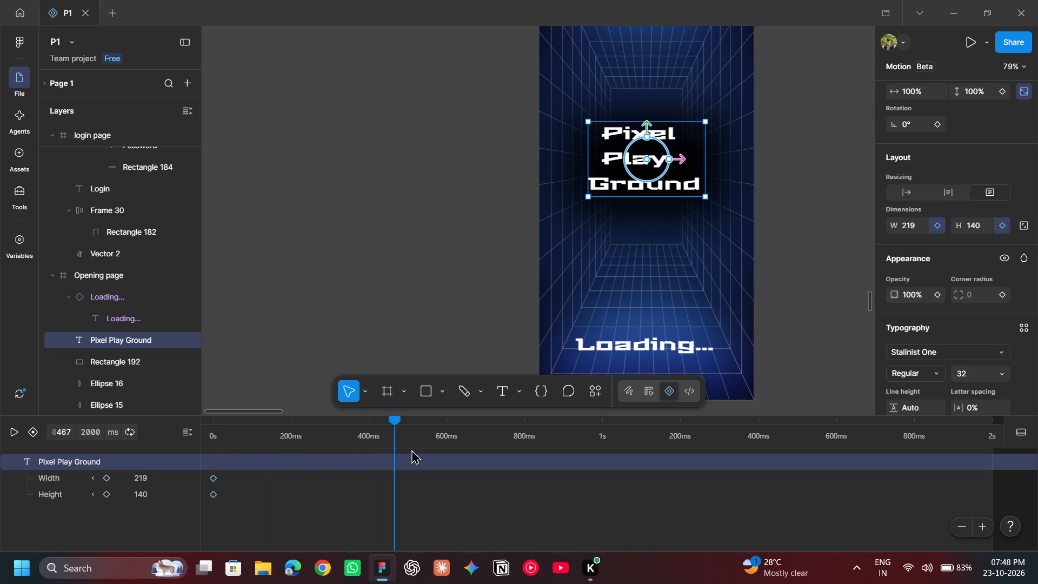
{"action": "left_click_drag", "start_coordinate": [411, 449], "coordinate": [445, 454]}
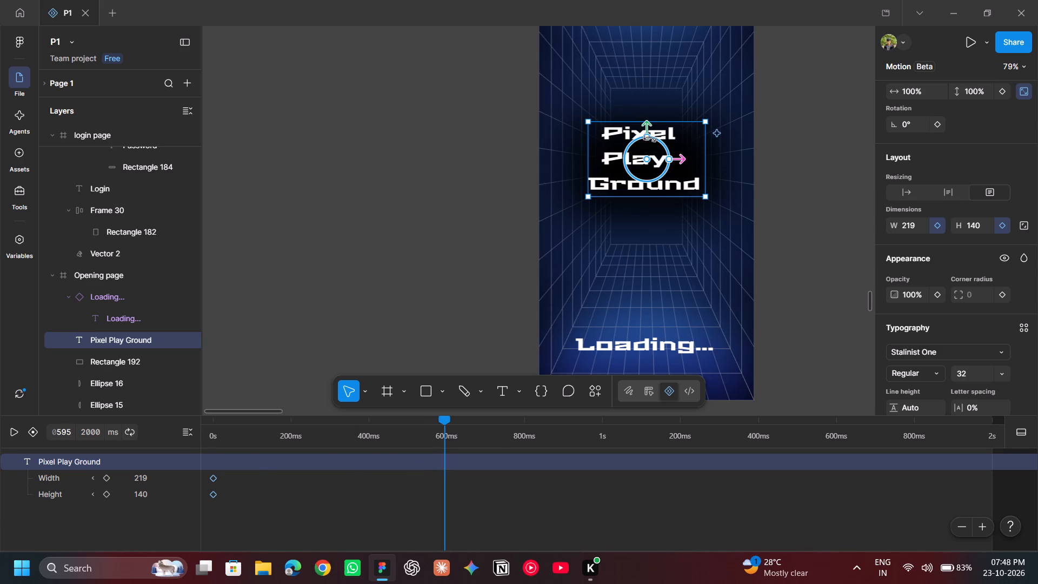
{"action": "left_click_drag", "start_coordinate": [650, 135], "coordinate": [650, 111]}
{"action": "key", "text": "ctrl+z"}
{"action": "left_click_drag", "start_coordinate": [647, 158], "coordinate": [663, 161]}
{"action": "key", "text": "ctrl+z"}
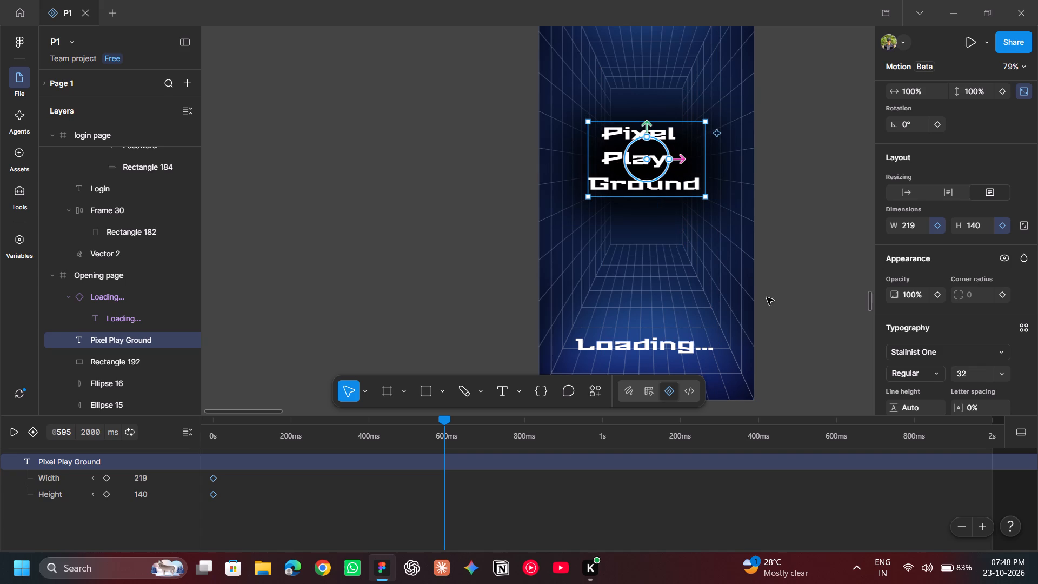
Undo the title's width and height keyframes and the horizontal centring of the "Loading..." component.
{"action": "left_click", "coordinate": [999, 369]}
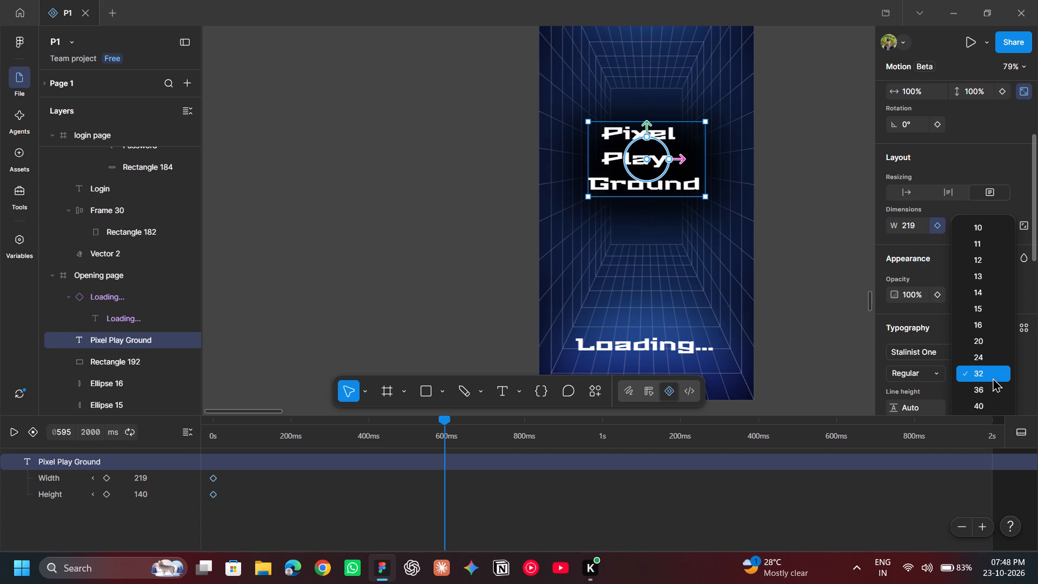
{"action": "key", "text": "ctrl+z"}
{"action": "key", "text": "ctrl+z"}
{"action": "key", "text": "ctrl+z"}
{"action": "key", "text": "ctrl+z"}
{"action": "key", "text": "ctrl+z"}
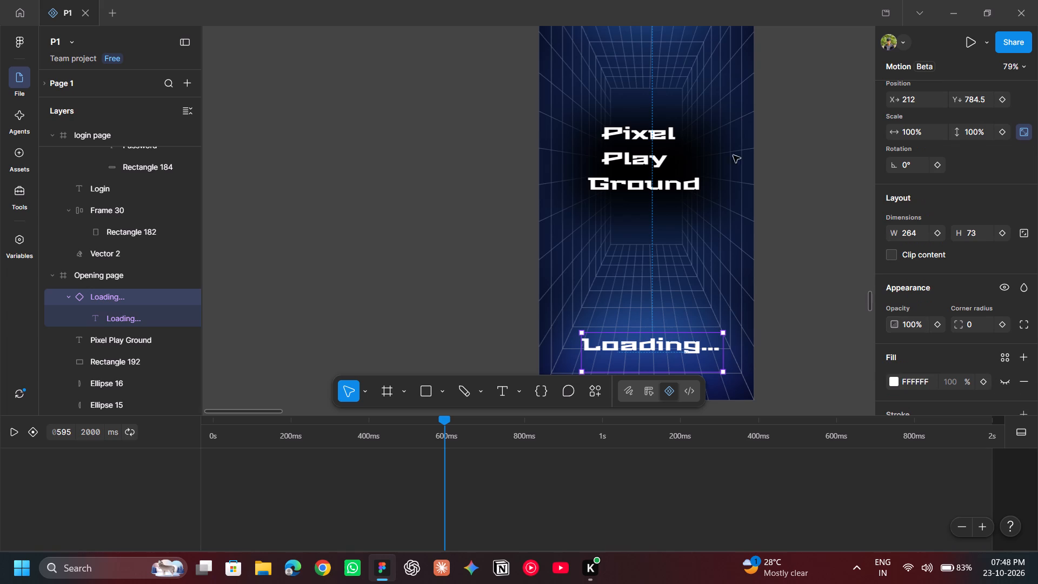
Set the font size of the "Pixel Play Ground" title on the opening page to 20.
{"action": "double_click", "coordinate": [656, 141]}
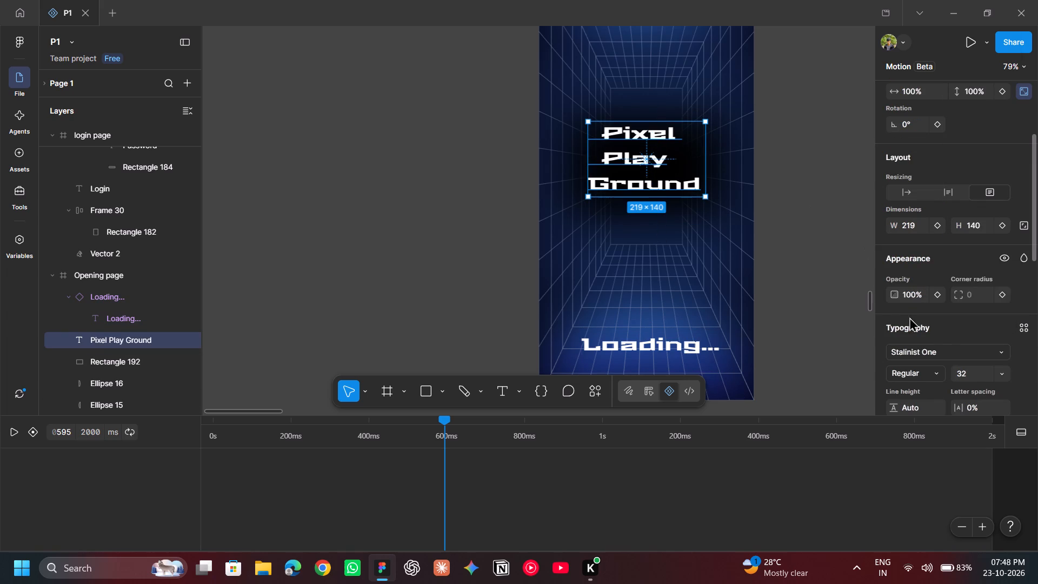
{"action": "scroll", "coordinate": [925, 334], "scroll_direction": "down", "scroll_amount": 1}
{"action": "left_click", "coordinate": [1002, 347]}
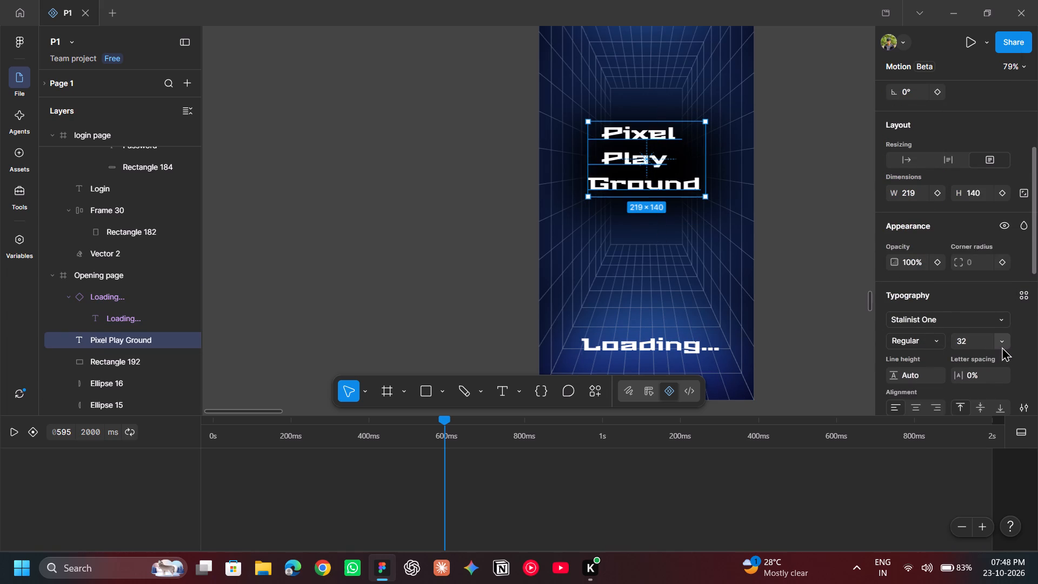
{"action": "left_click", "coordinate": [995, 310]}
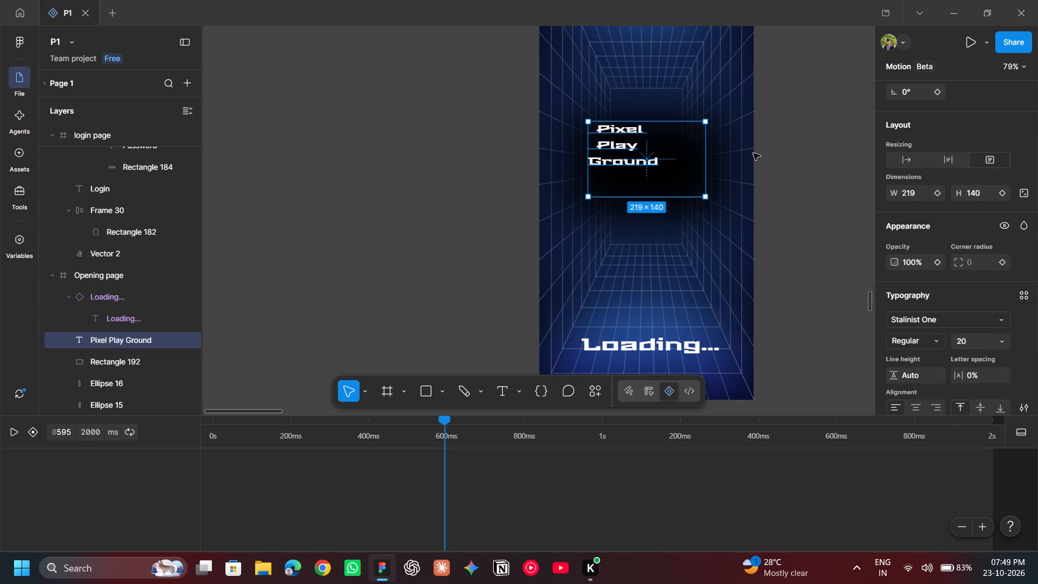
Shrink the title's text box to about 139 × 90 so it fits closely around the three lines.
{"action": "left_click_drag", "start_coordinate": [664, 197], "coordinate": [667, 170]}
{"action": "left_click_drag", "start_coordinate": [708, 150], "coordinate": [671, 152]}
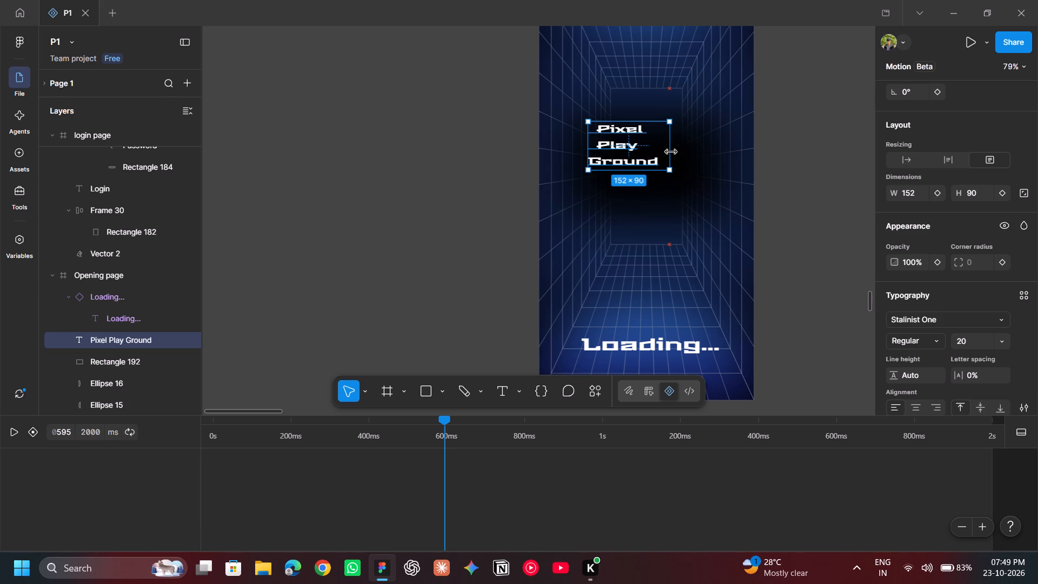
{"action": "left_click_drag", "start_coordinate": [671, 152], "coordinate": [662, 156]}
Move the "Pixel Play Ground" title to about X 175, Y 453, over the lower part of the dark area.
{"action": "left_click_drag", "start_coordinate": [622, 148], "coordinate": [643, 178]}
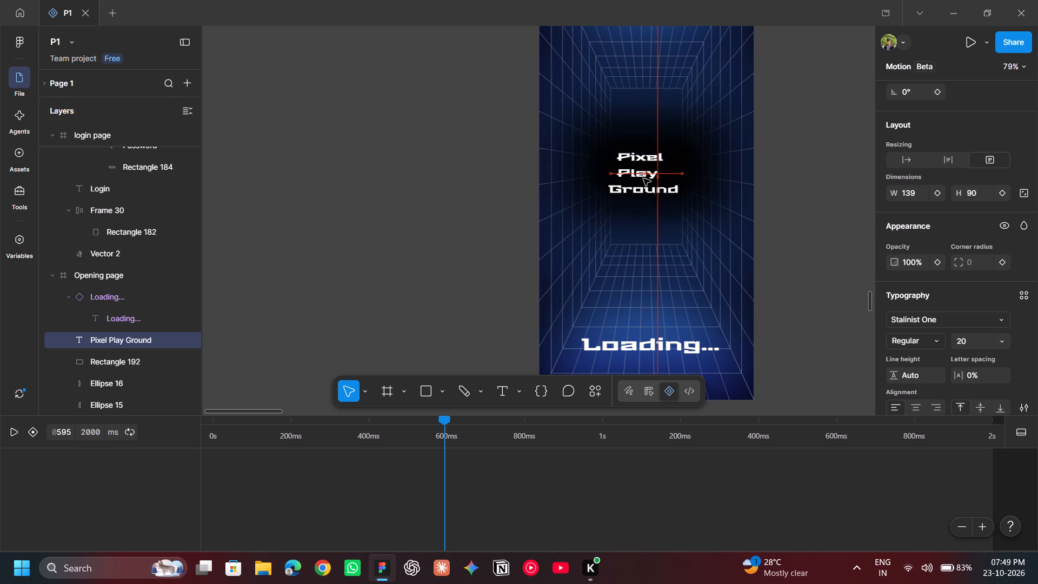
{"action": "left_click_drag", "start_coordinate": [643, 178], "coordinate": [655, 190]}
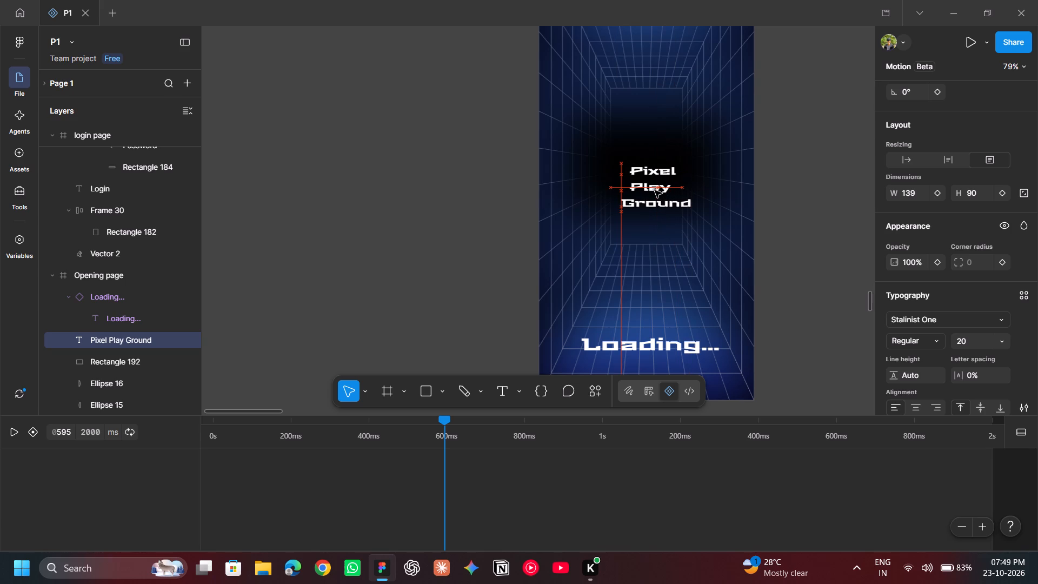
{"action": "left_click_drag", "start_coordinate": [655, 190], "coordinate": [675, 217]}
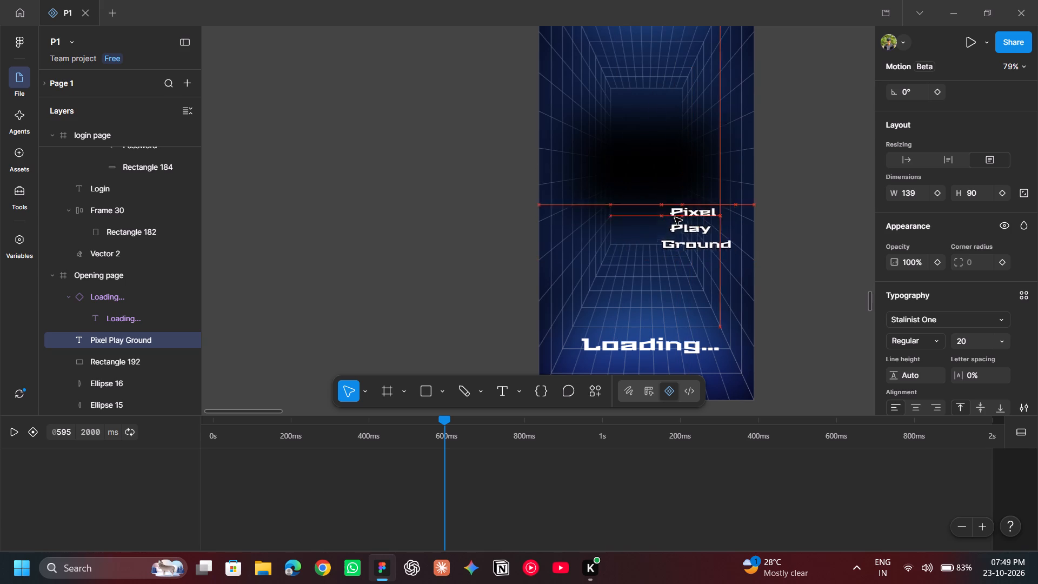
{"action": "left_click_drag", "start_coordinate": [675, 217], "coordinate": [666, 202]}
Return to Design mode and centre the "Pixel Play Ground" title horizontally and vertically on the opening page.
{"action": "scroll", "coordinate": [937, 183], "scroll_direction": "up", "scroll_amount": 6}
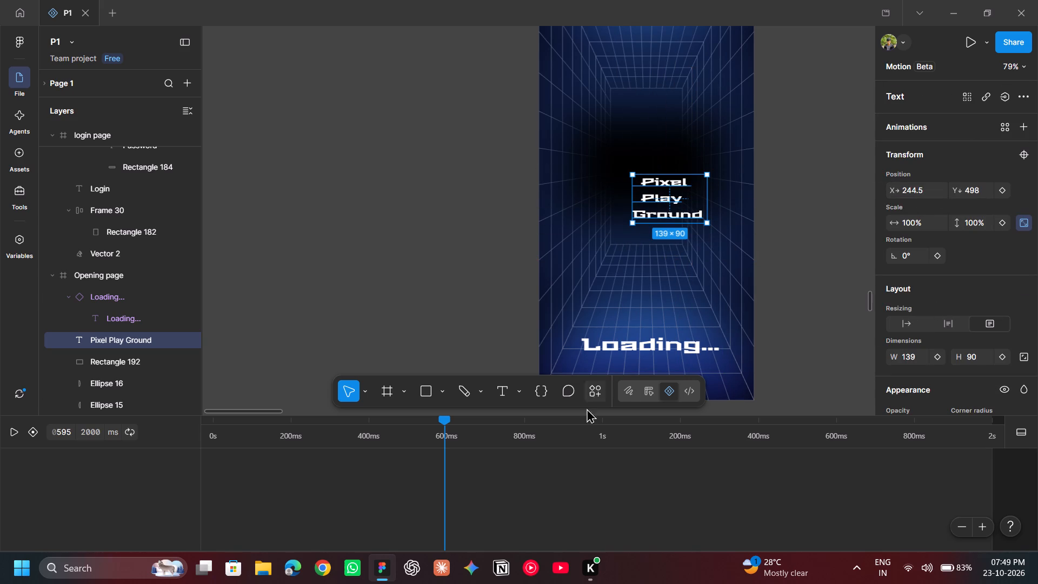
{"action": "left_click", "coordinate": [645, 387]}
{"action": "scroll", "coordinate": [695, 389], "scroll_direction": "up", "scroll_amount": 1}
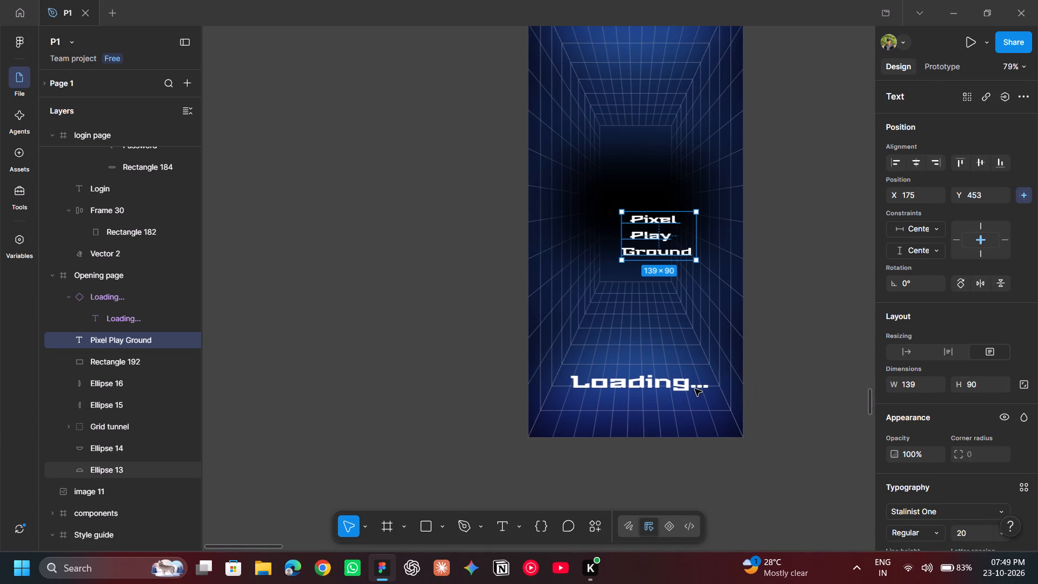
{"action": "scroll", "coordinate": [695, 389], "scroll_direction": "up", "scroll_amount": 1}
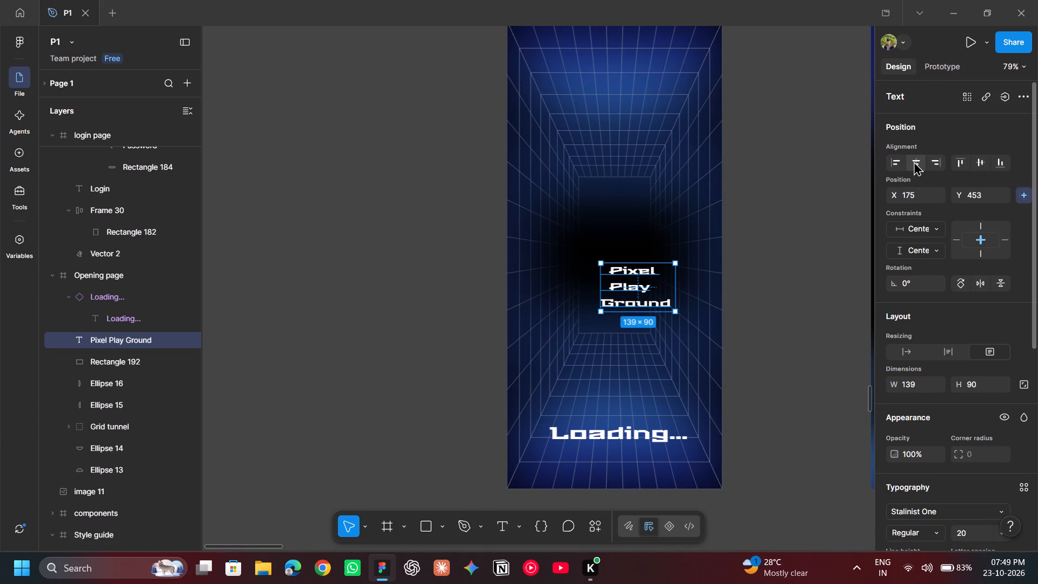
{"action": "left_click", "coordinate": [914, 161]}
{"action": "left_click", "coordinate": [972, 163]}
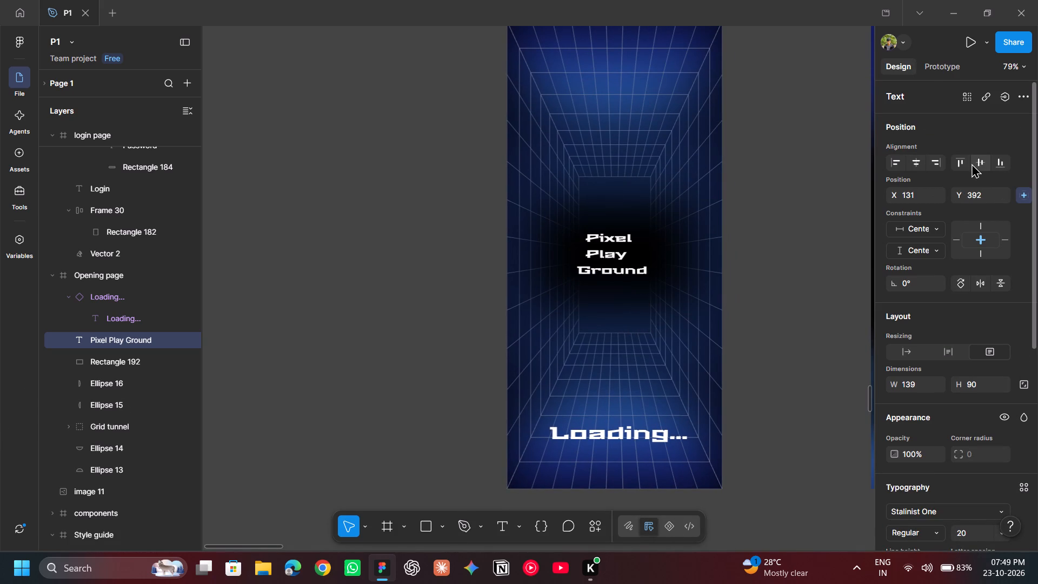
{"action": "left_click", "coordinate": [831, 283]}
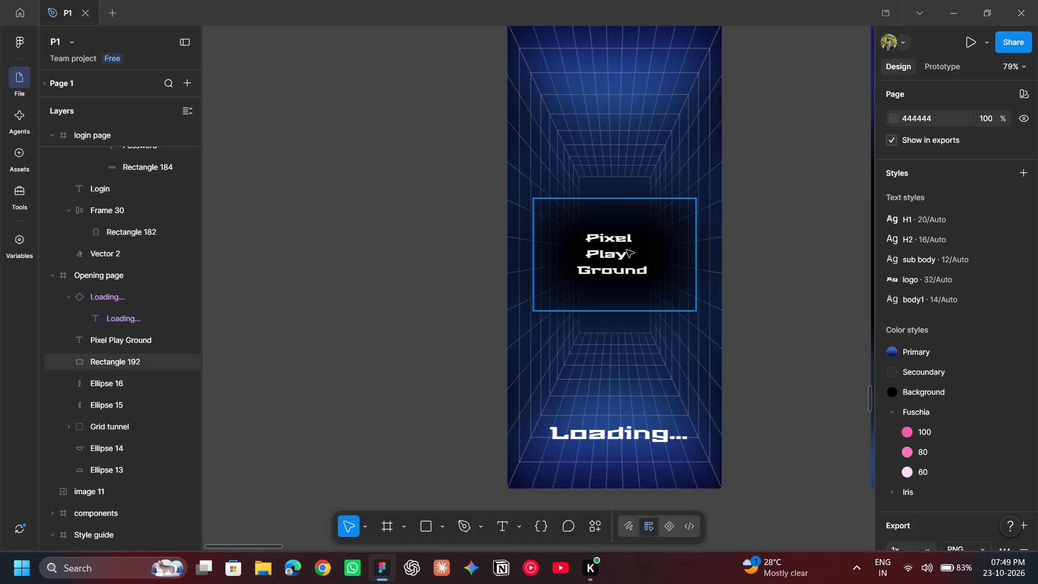
In Motion mode, add width and height keyframes of 139 and 90 to the "Pixel Play Ground" title at 0 s.
{"action": "left_click", "coordinate": [610, 249]}
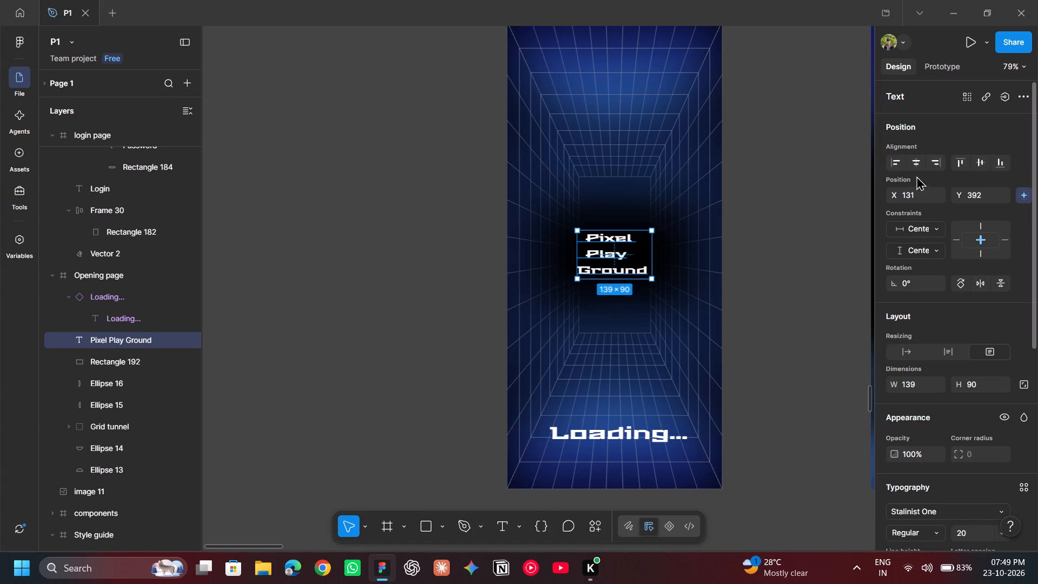
{"action": "left_click", "coordinate": [666, 523]}
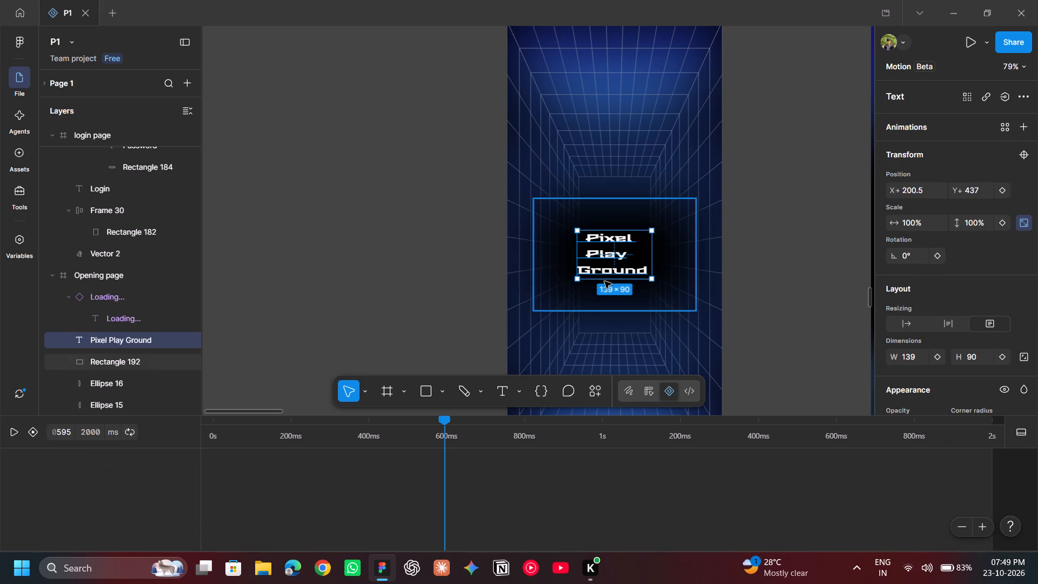
{"action": "left_click_drag", "start_coordinate": [442, 419], "coordinate": [204, 430]}
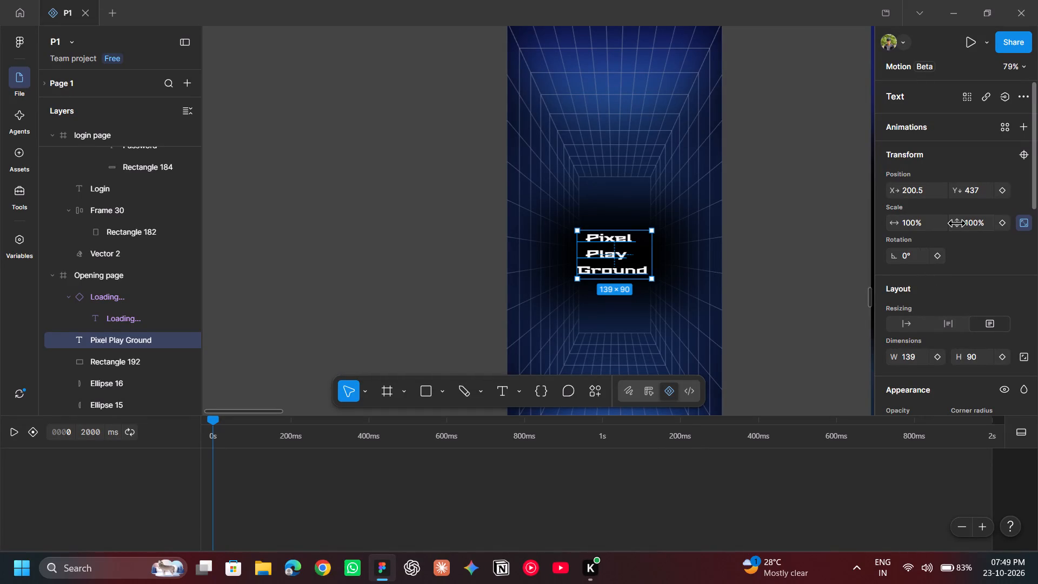
{"action": "scroll", "coordinate": [942, 264], "scroll_direction": "down", "scroll_amount": 2}
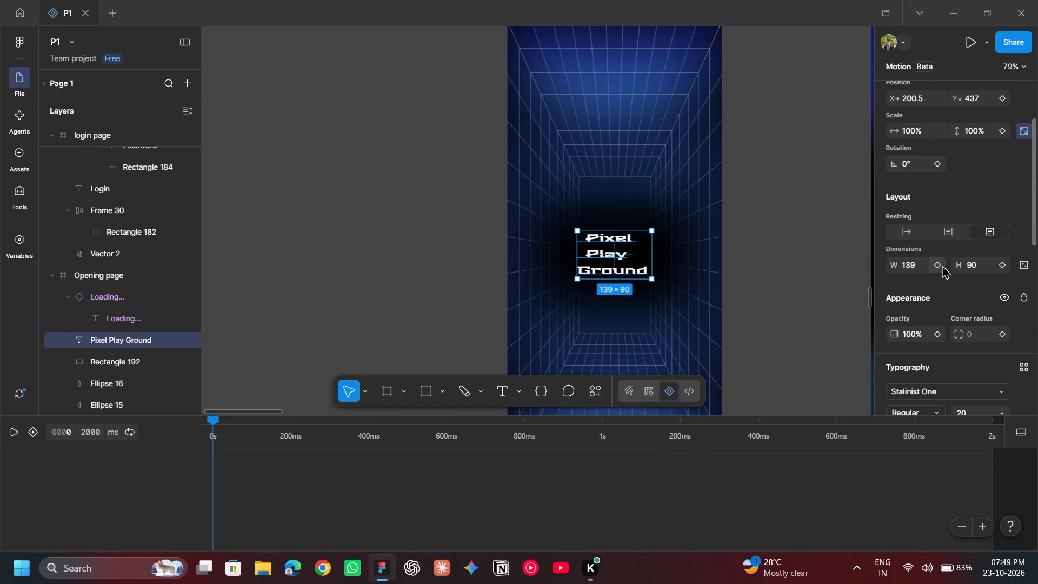
{"action": "left_click", "coordinate": [935, 265]}
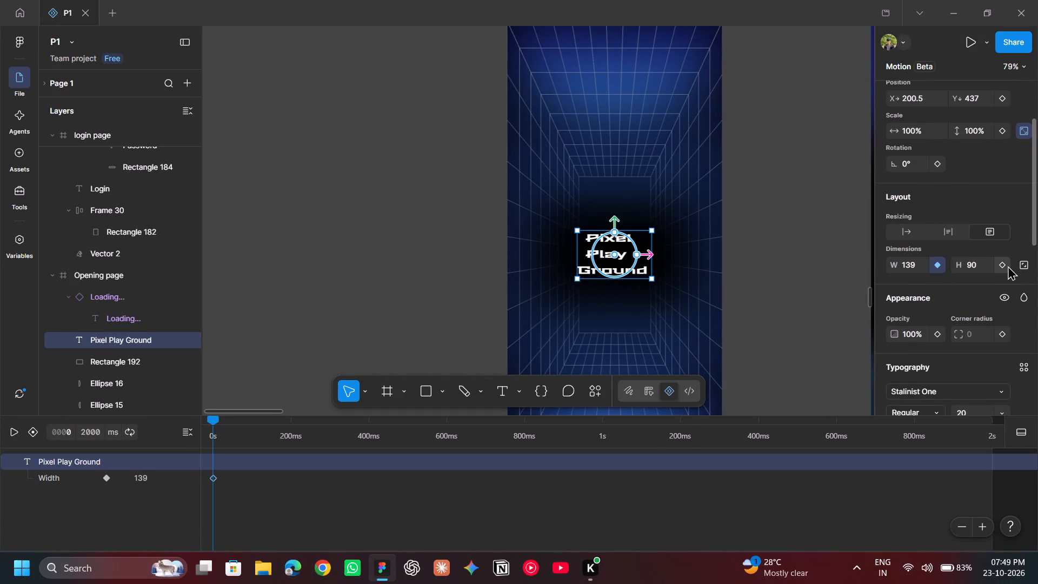
{"action": "left_click", "coordinate": [1008, 266]}
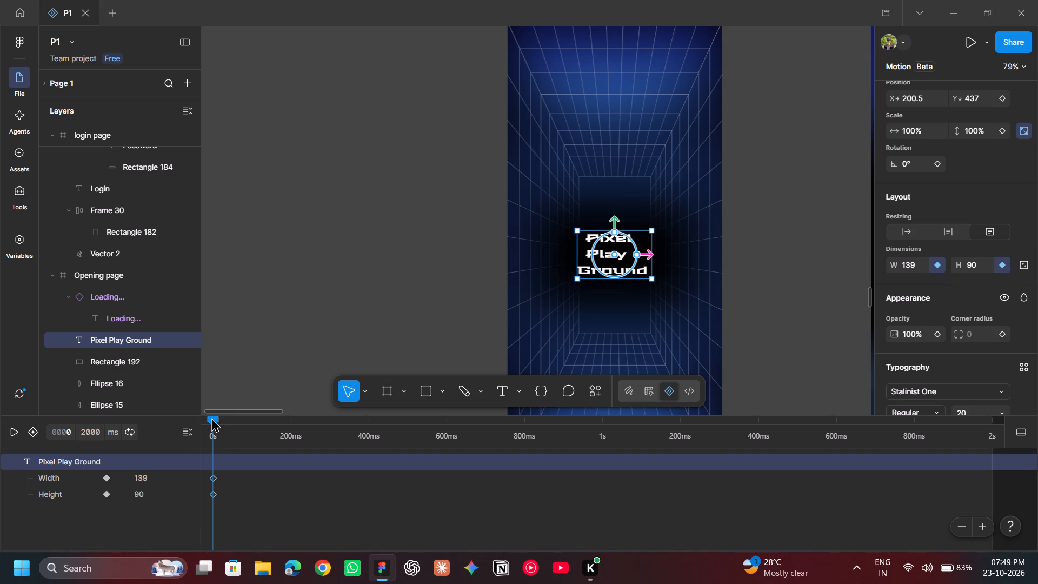
With the playhead moved to about 1003 ms, try setting the "Pixel Play Ground" title's font size to 32.
{"action": "left_click_drag", "start_coordinate": [211, 421], "coordinate": [408, 421]}
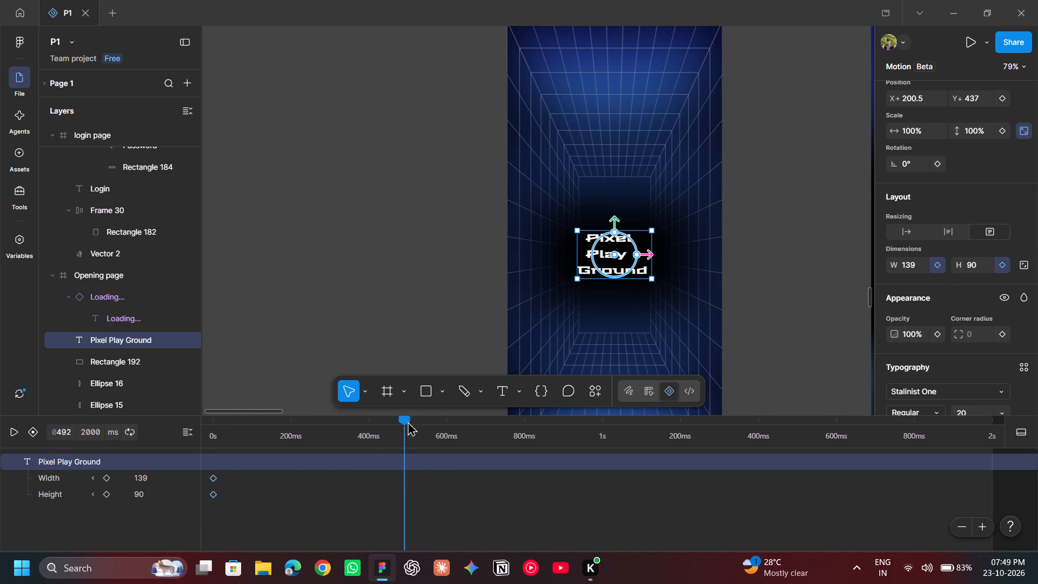
{"action": "left_click_drag", "start_coordinate": [408, 421], "coordinate": [595, 419]}
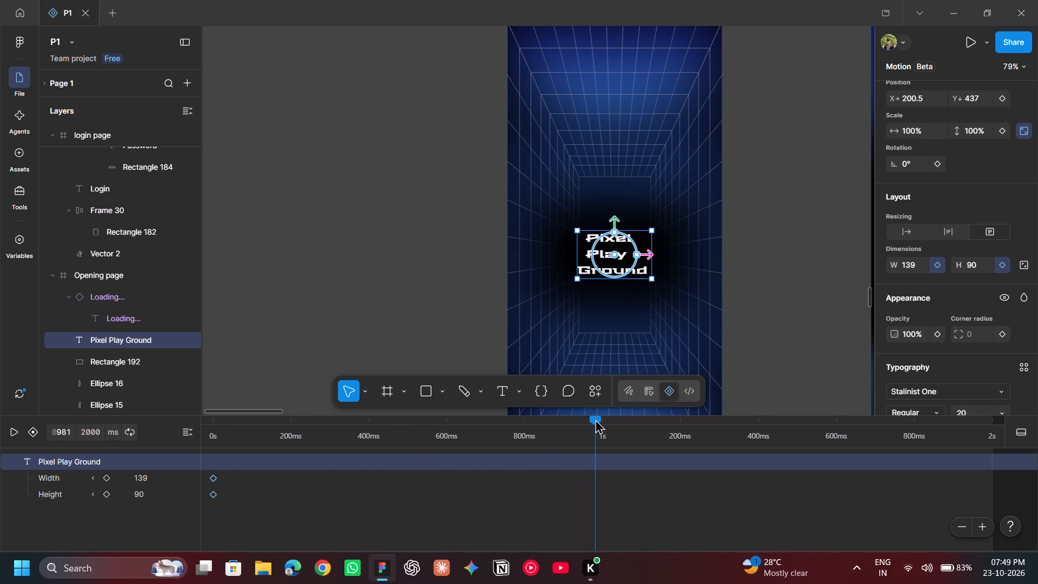
{"action": "left_click_drag", "start_coordinate": [595, 419], "coordinate": [550, 430]}
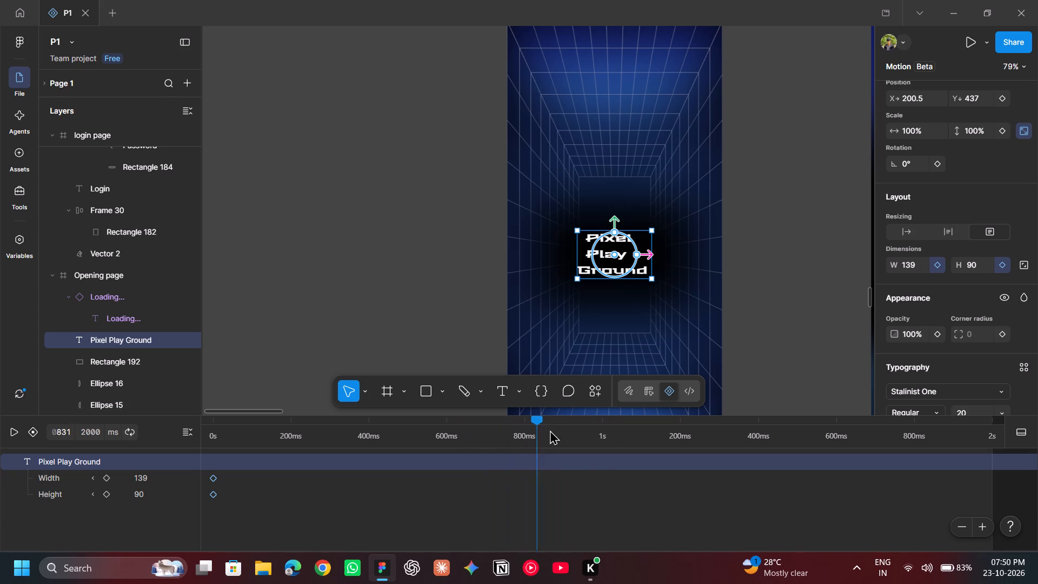
{"action": "left_click_drag", "start_coordinate": [550, 430], "coordinate": [604, 432]}
{"action": "scroll", "coordinate": [939, 345], "scroll_direction": "down", "scroll_amount": 1}
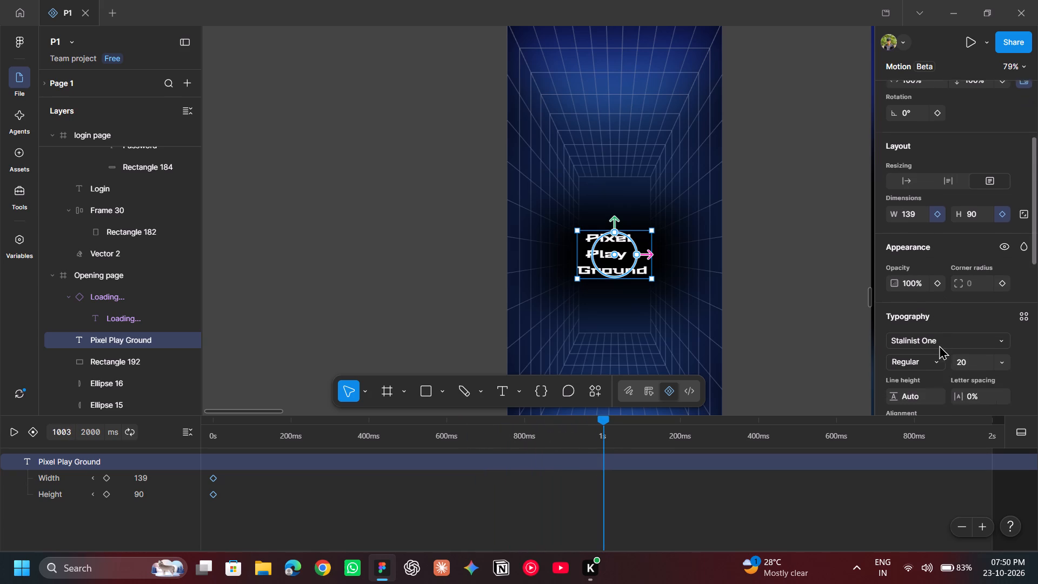
{"action": "scroll", "coordinate": [939, 345], "scroll_direction": "down", "scroll_amount": 2}
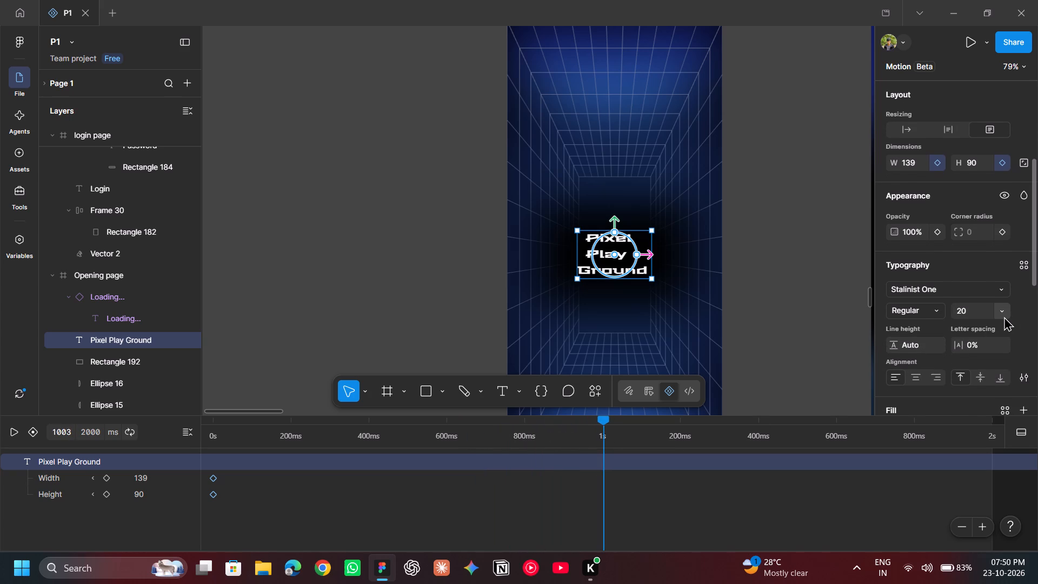
{"action": "left_click", "coordinate": [1004, 316]}
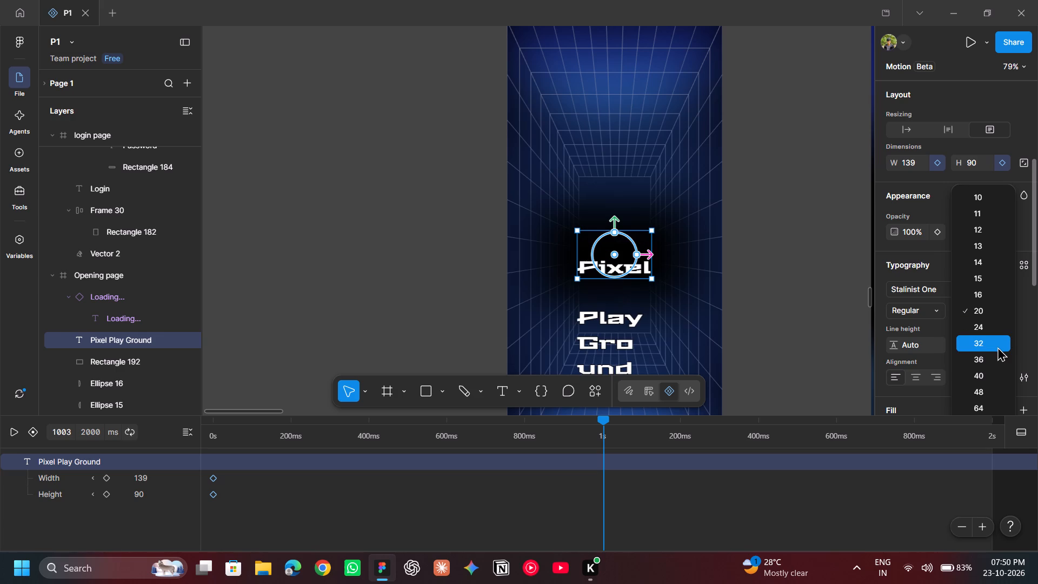
{"action": "left_click", "coordinate": [997, 347]}
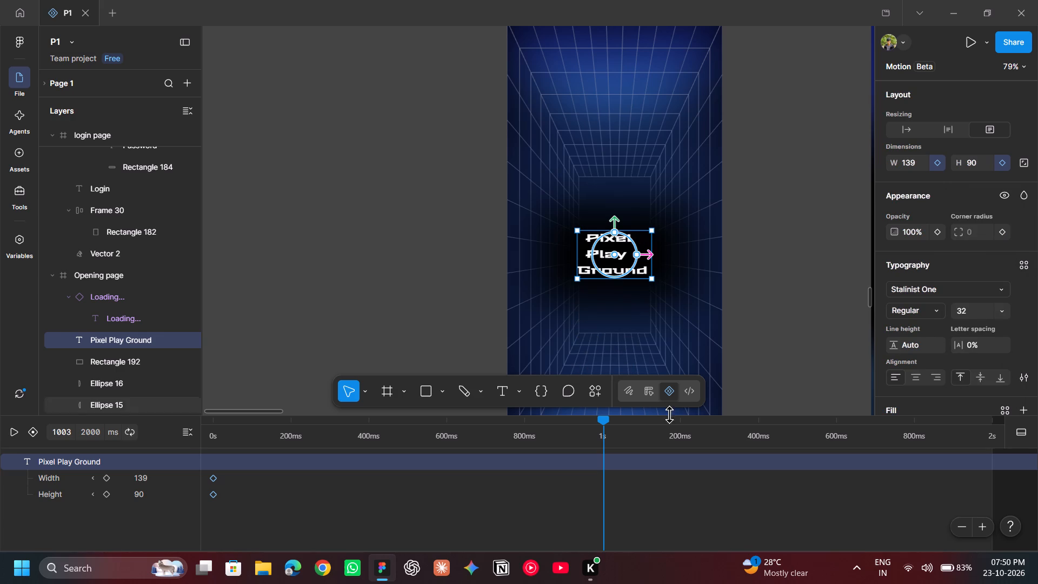
Add width and height keyframes for the "Pixel Play Ground" title at 1003 ms, keeping 139 × 90.
{"action": "scroll", "coordinate": [956, 304], "scroll_direction": "up", "scroll_amount": 1}
{"action": "left_click", "coordinate": [939, 210]}
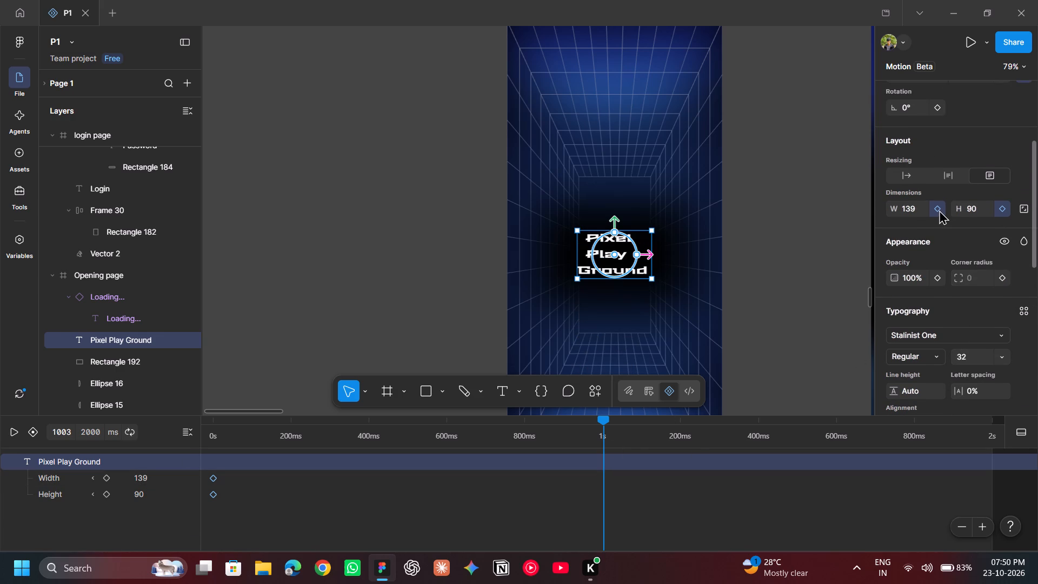
{"action": "left_click", "coordinate": [998, 208]}
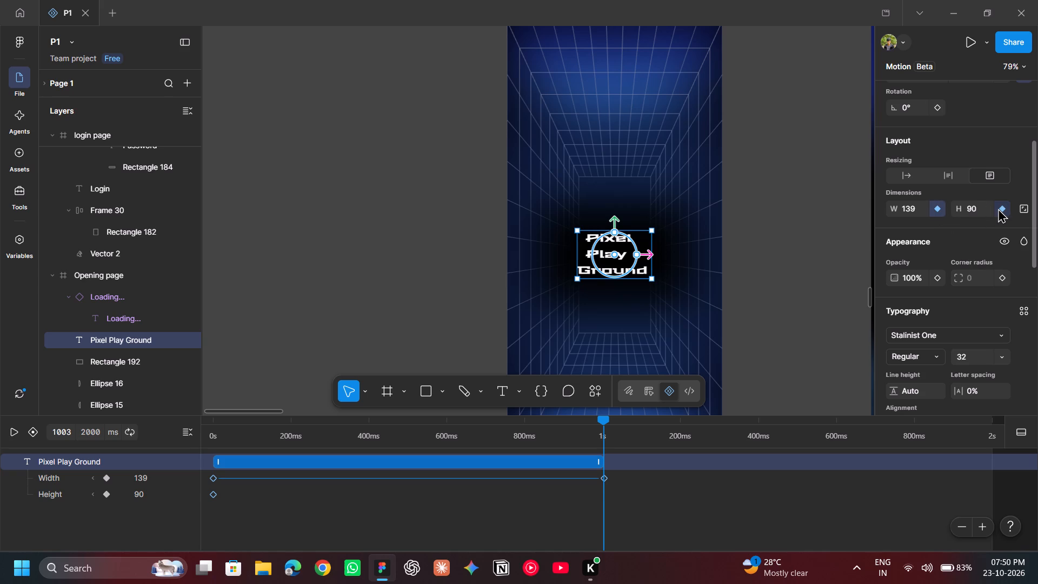
{"action": "left_click", "coordinate": [822, 289]}
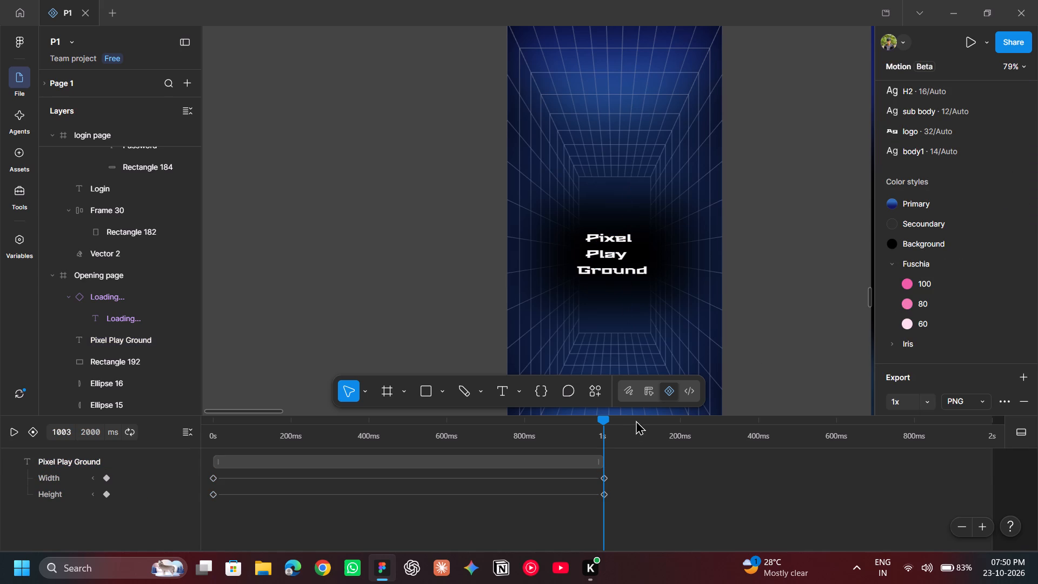
Scrub the timeline back to 0 s to preview the title and inspect its end width and height keyframes.
{"action": "left_click_drag", "start_coordinate": [606, 422], "coordinate": [588, 423]}
{"action": "left_click_drag", "start_coordinate": [588, 423], "coordinate": [190, 447]}
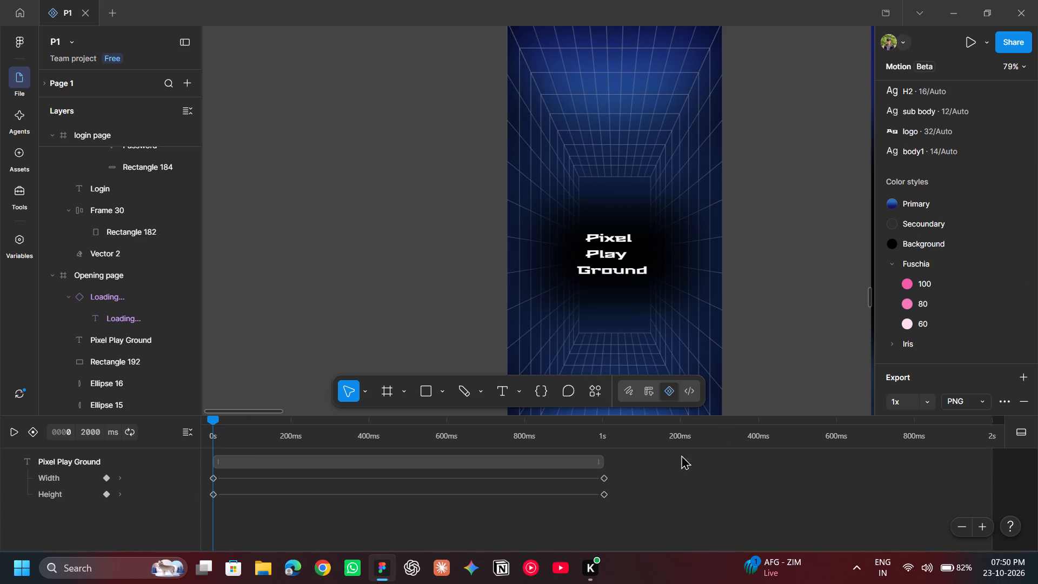
{"action": "left_click", "coordinate": [587, 256]}
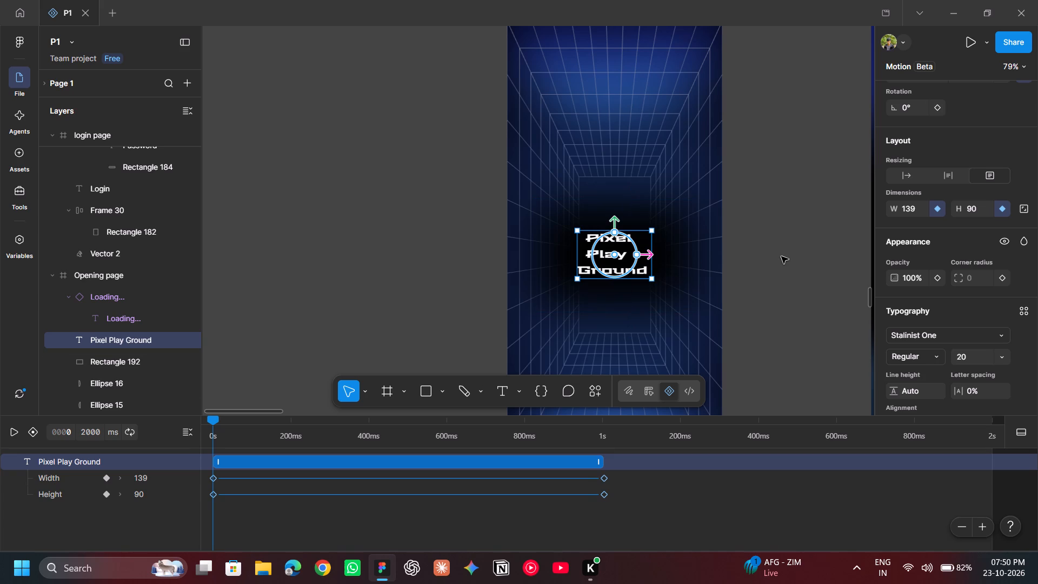
{"action": "left_click", "coordinate": [607, 476]}
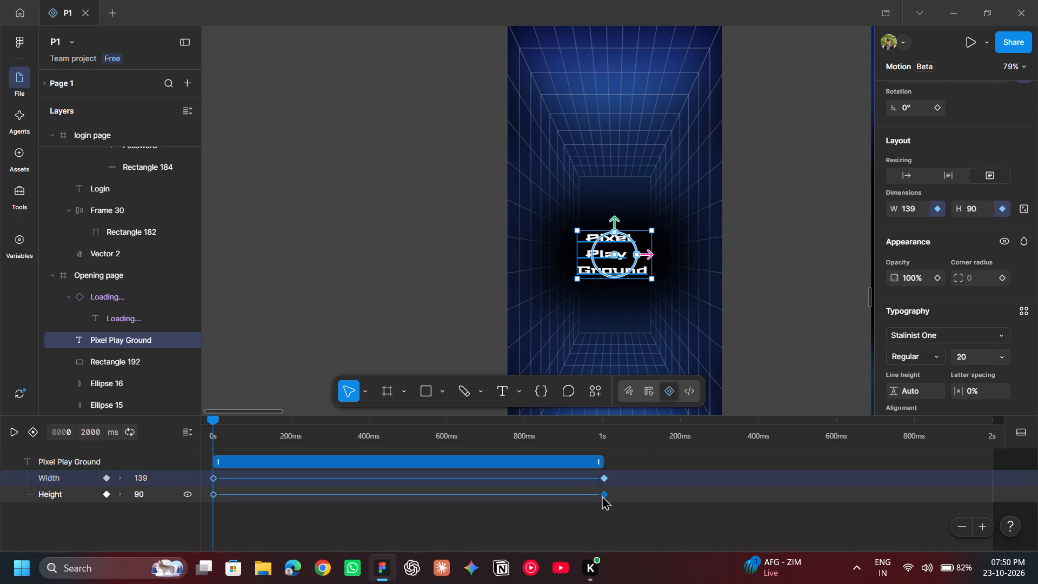
{"action": "left_click", "coordinate": [602, 495]}
{"action": "left_click", "coordinate": [816, 285]}
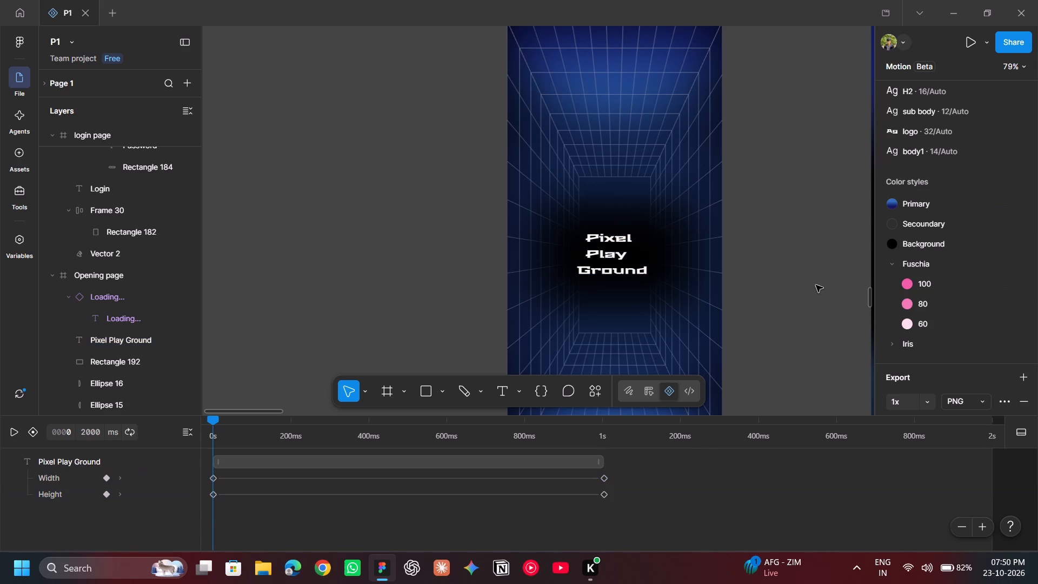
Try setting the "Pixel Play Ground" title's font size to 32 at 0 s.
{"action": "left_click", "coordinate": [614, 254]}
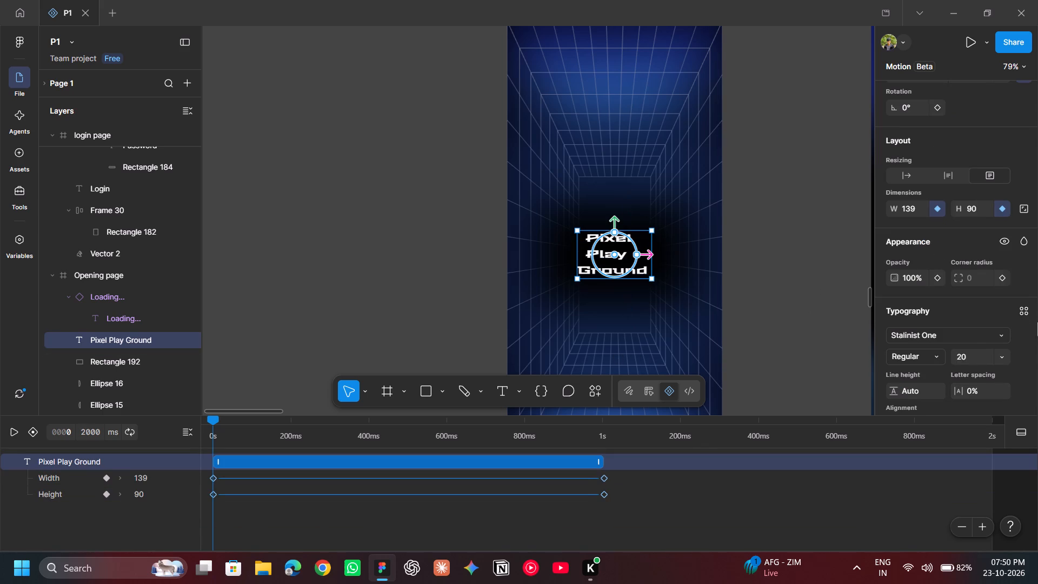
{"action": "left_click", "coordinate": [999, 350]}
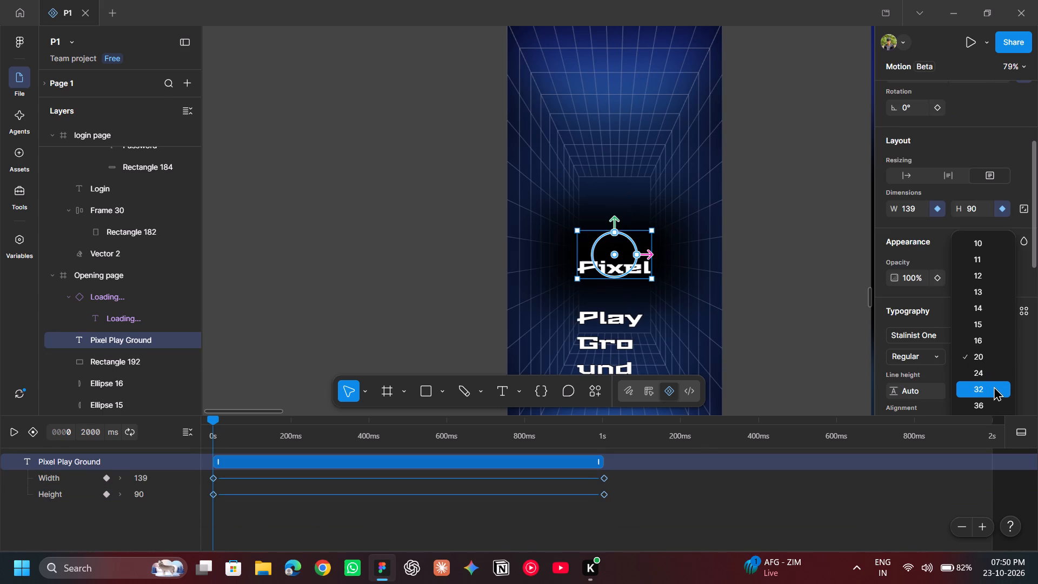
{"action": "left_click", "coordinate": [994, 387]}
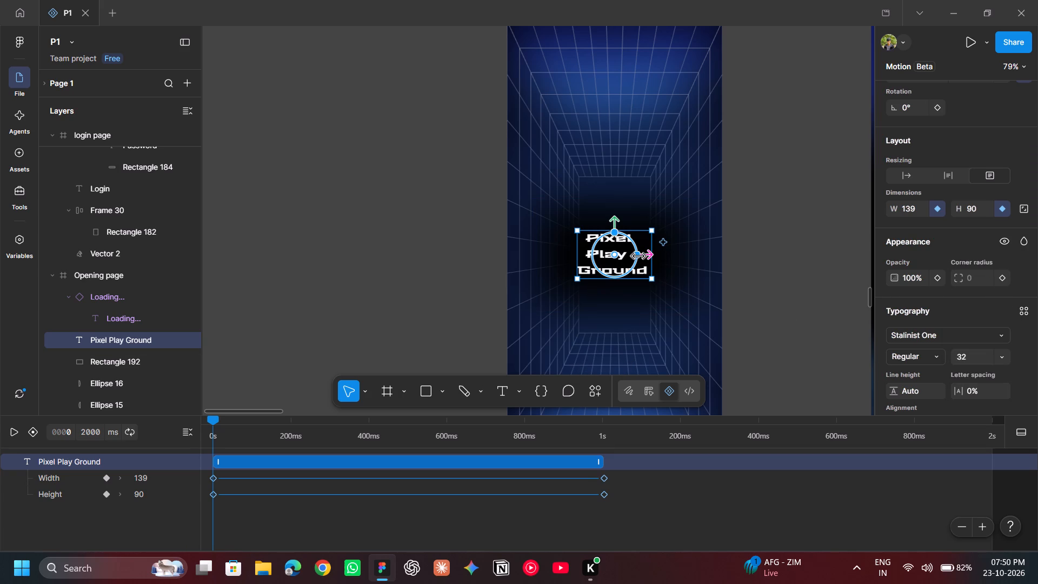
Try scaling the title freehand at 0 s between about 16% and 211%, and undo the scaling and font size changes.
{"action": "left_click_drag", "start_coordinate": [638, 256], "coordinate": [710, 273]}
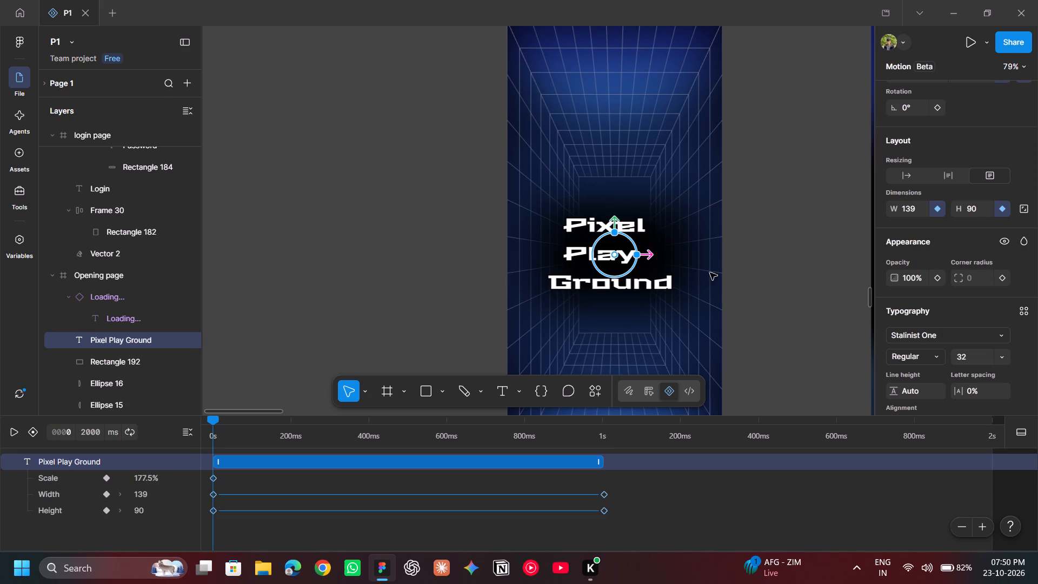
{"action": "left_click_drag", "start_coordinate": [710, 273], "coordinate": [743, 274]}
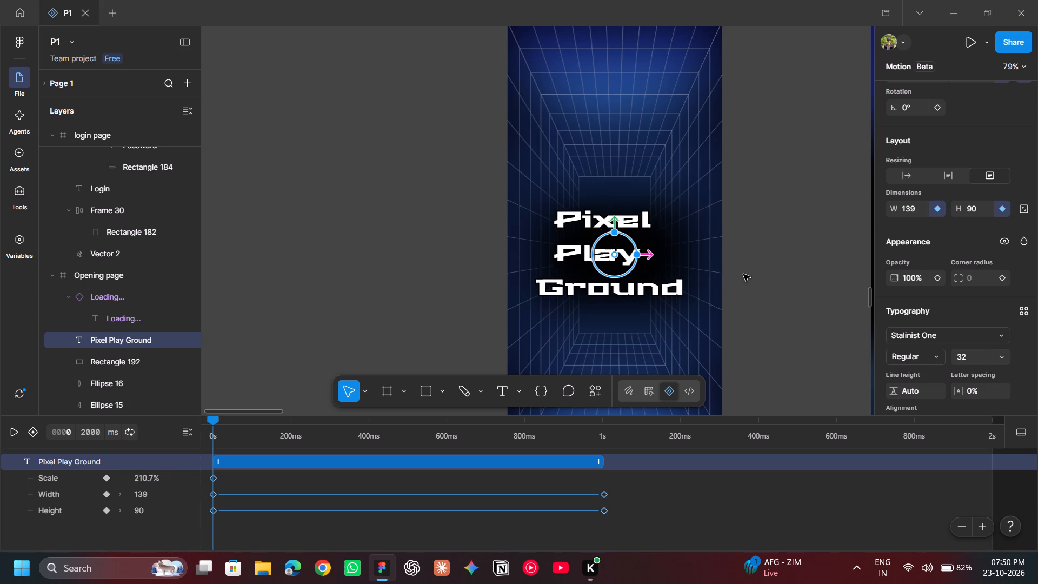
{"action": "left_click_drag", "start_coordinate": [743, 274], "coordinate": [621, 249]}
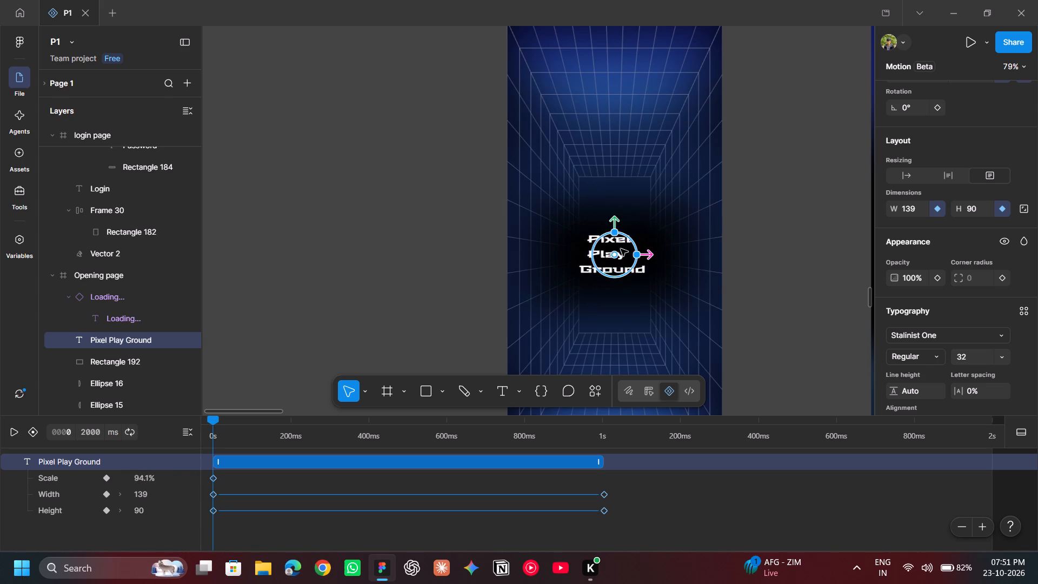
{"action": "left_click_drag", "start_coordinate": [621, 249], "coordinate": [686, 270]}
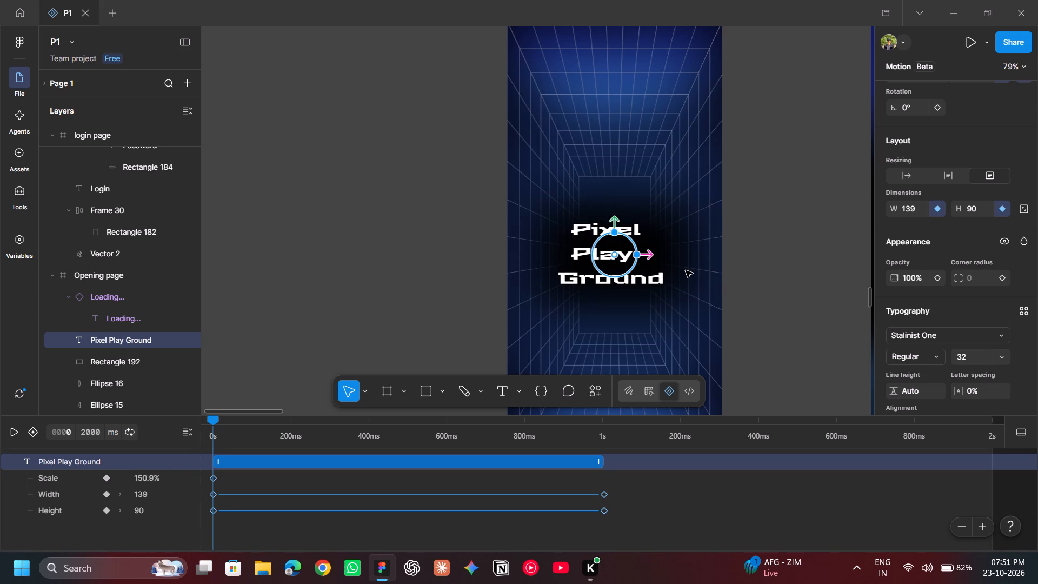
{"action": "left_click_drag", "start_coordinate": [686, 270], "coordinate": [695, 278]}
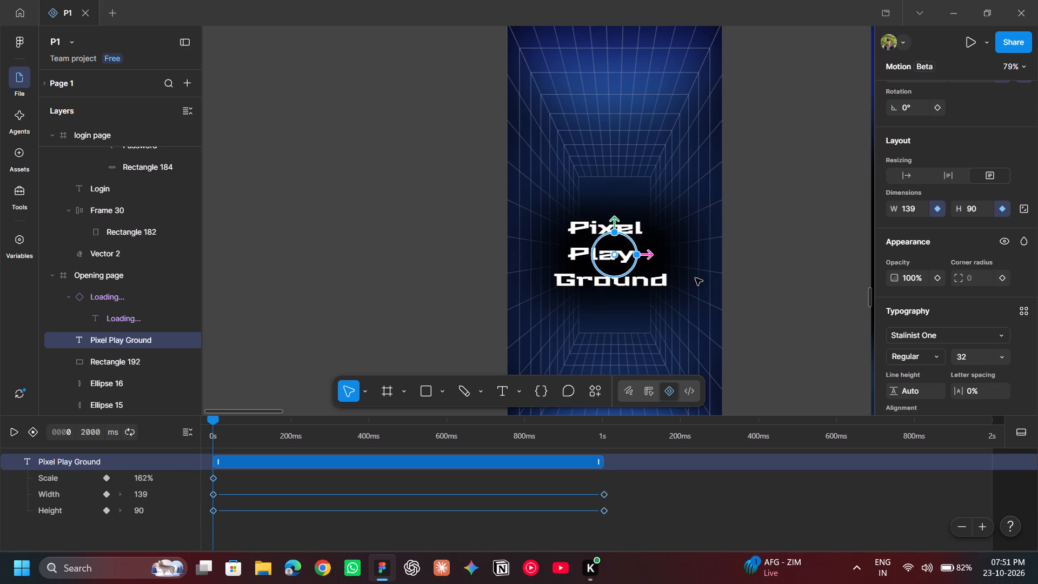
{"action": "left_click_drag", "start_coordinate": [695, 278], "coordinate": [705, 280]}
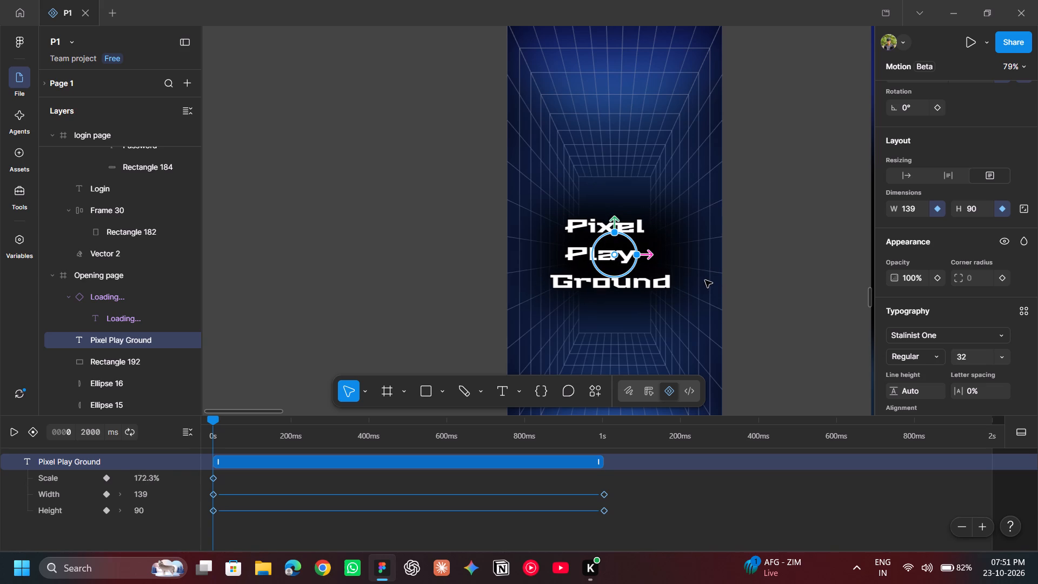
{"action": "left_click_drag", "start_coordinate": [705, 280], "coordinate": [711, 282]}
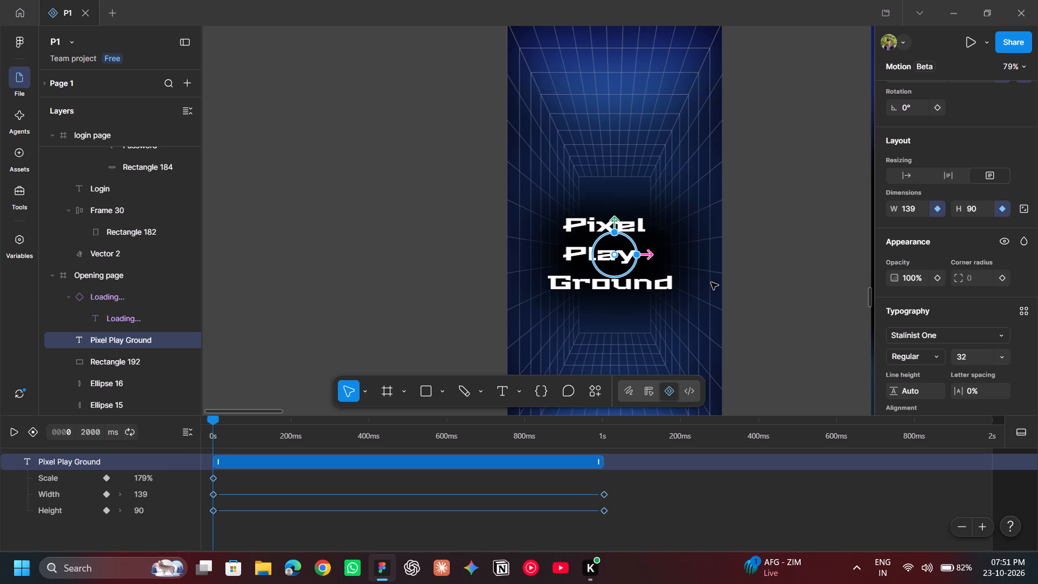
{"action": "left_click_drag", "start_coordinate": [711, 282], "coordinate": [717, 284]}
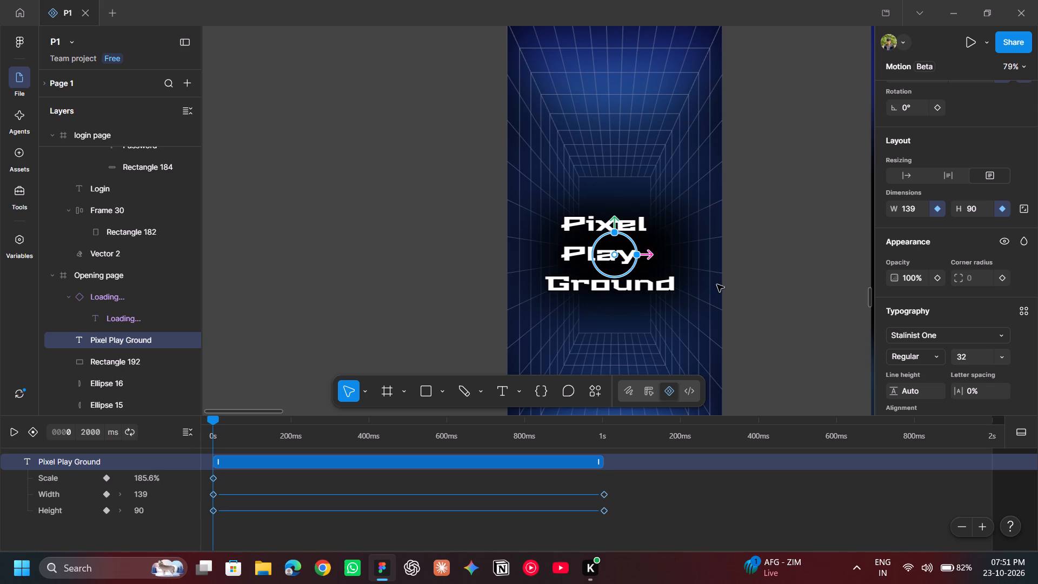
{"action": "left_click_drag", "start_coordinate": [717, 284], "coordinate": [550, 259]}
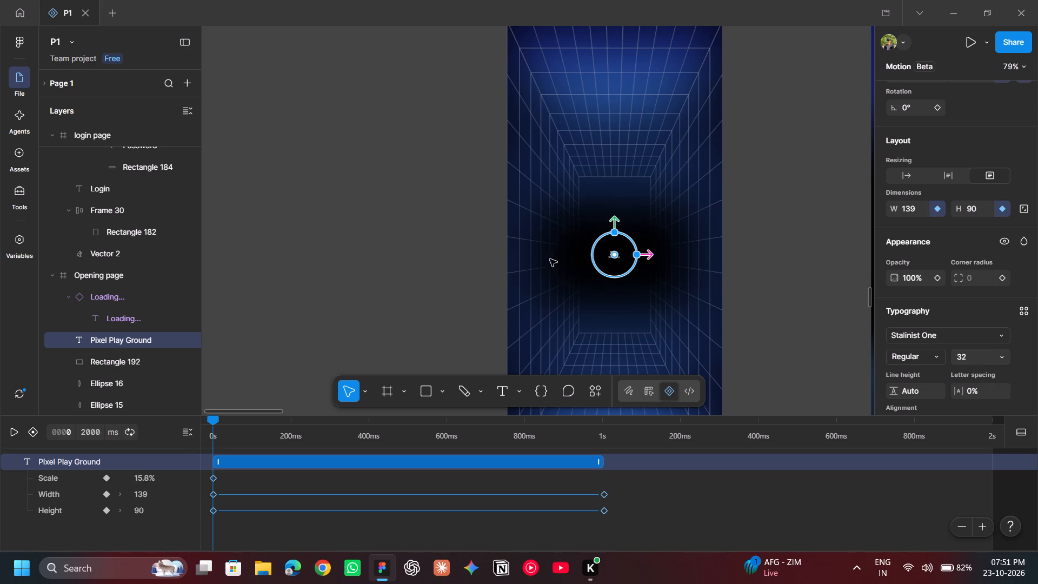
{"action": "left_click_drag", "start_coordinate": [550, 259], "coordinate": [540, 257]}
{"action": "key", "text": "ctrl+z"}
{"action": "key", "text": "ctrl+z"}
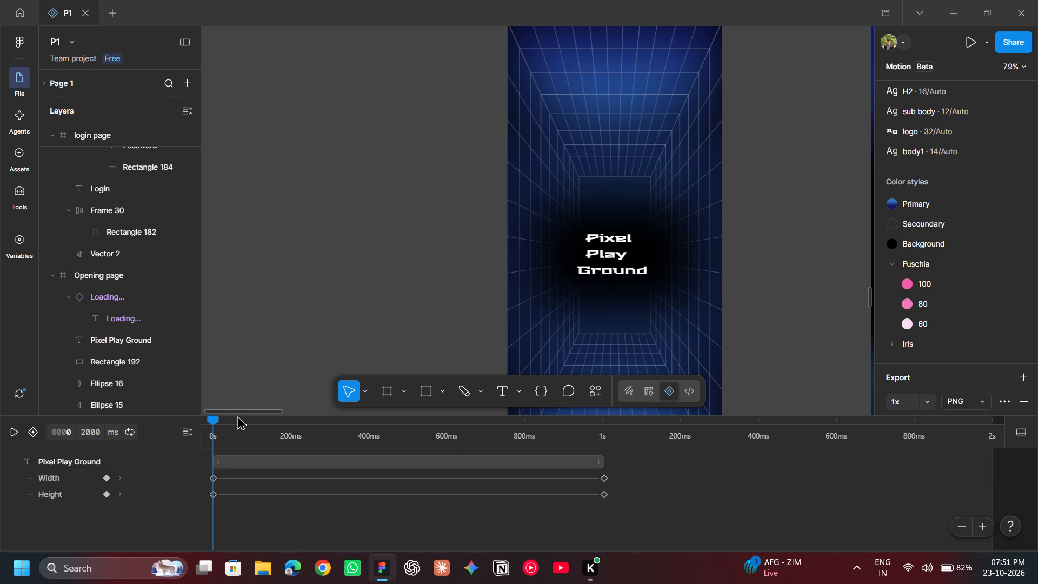
Select the "Pixel Play Ground" title and move the timeline playhead to about 985 ms.
{"action": "left_click", "coordinate": [616, 254]}
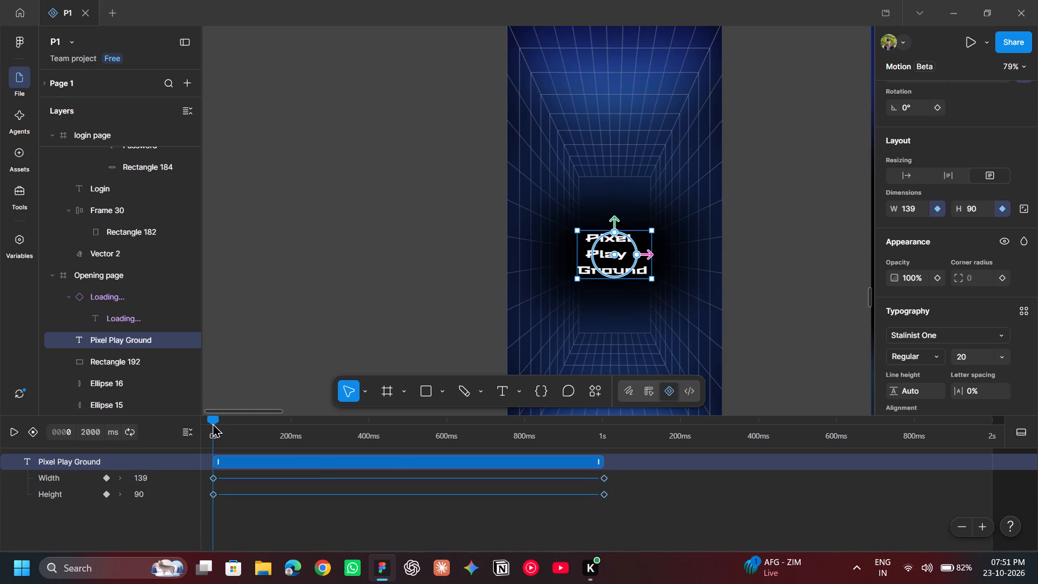
{"action": "left_click_drag", "start_coordinate": [212, 423], "coordinate": [597, 424]}
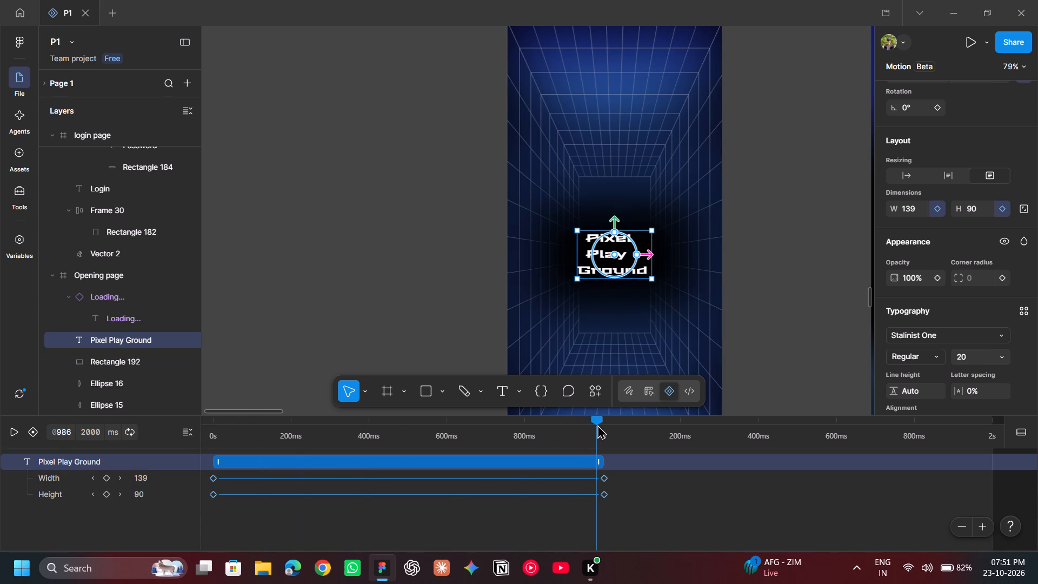
{"action": "left_click_drag", "start_coordinate": [597, 424], "coordinate": [601, 424]}
{"action": "left_click_drag", "start_coordinate": [601, 424], "coordinate": [610, 428]}
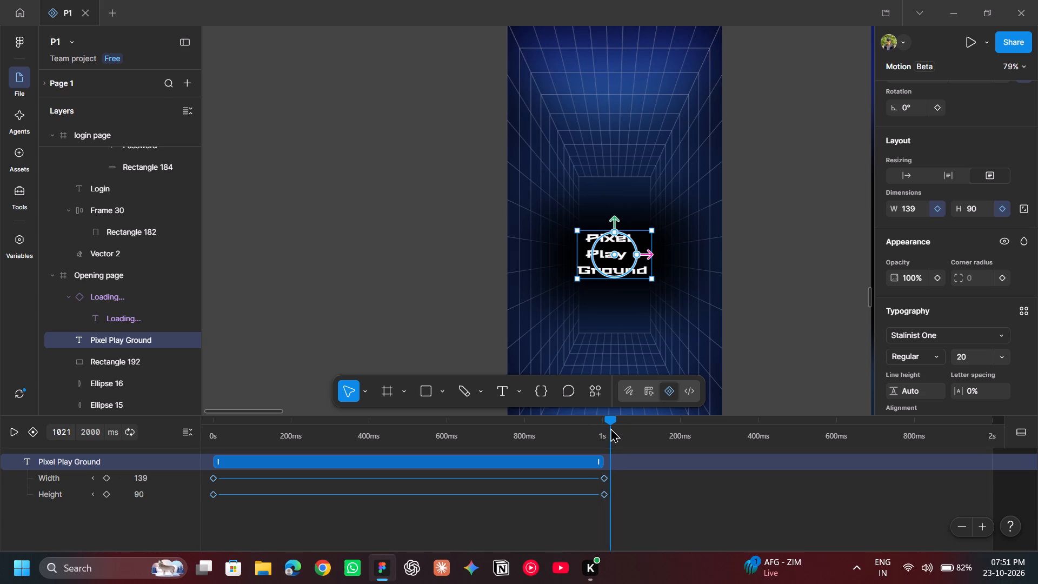
{"action": "left_click_drag", "start_coordinate": [610, 428], "coordinate": [597, 426]}
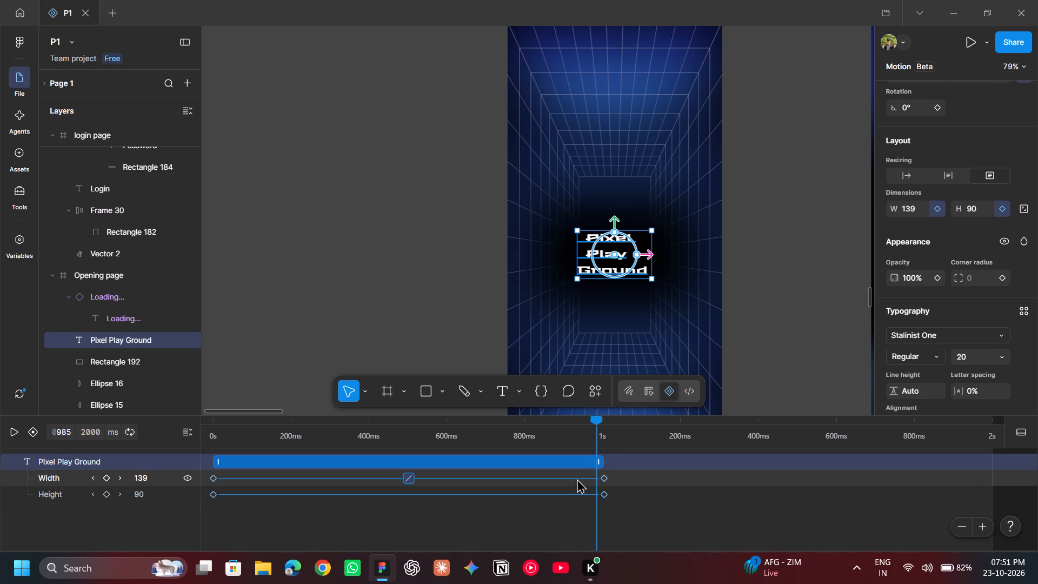
Reshape the easing curve of the title's width animation into a custom bezier of 0.4, 0.01, 0, 1.
{"action": "left_click", "coordinate": [577, 477]}
{"action": "left_click", "coordinate": [568, 496]}
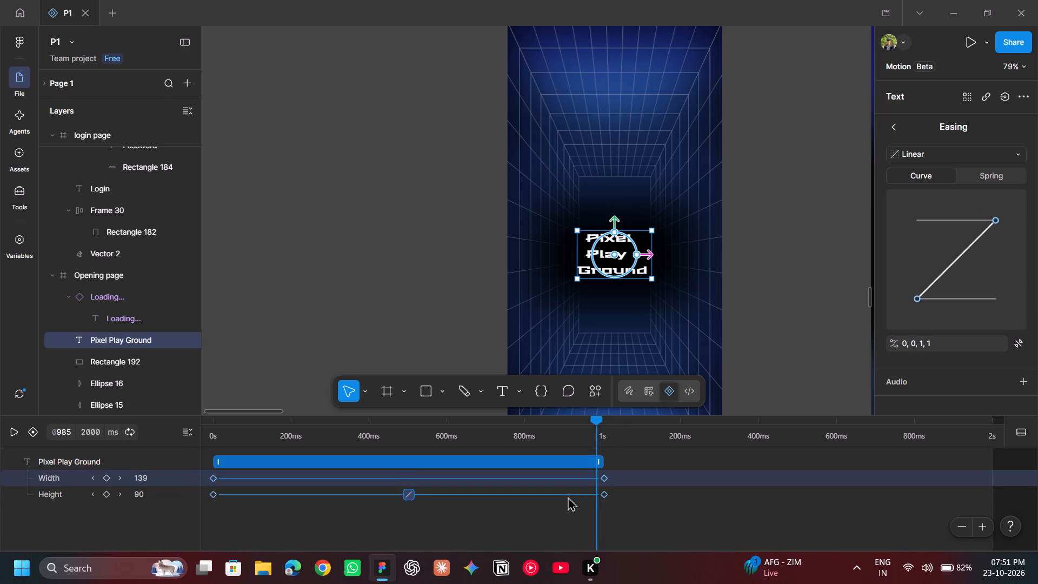
{"action": "left_click", "coordinate": [564, 478]}
{"action": "left_click_drag", "start_coordinate": [995, 220], "coordinate": [919, 232]}
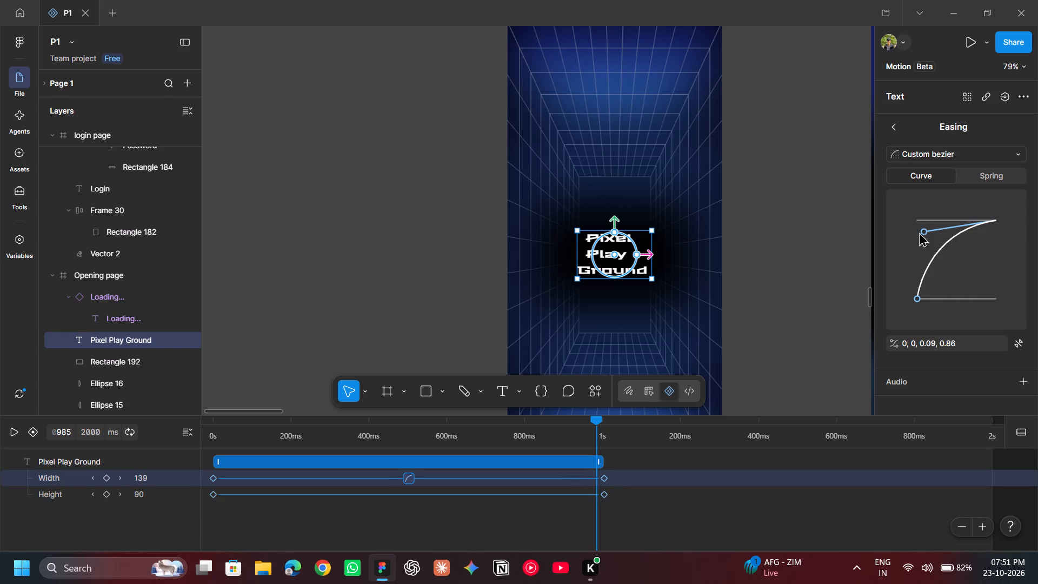
{"action": "left_click_drag", "start_coordinate": [919, 232], "coordinate": [909, 218]}
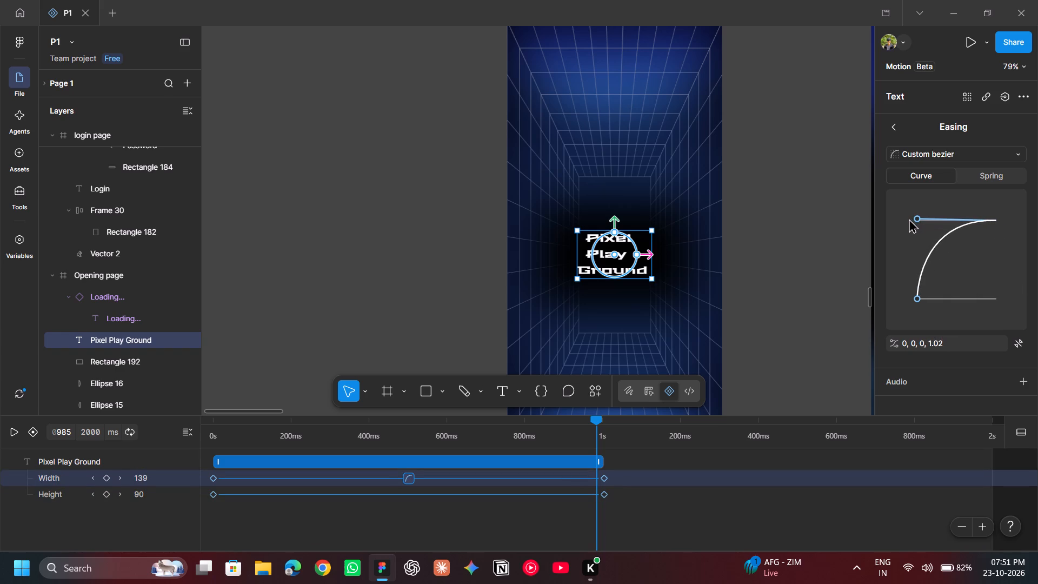
{"action": "left_click_drag", "start_coordinate": [909, 218], "coordinate": [906, 220]}
{"action": "left_click_drag", "start_coordinate": [916, 295], "coordinate": [928, 295]}
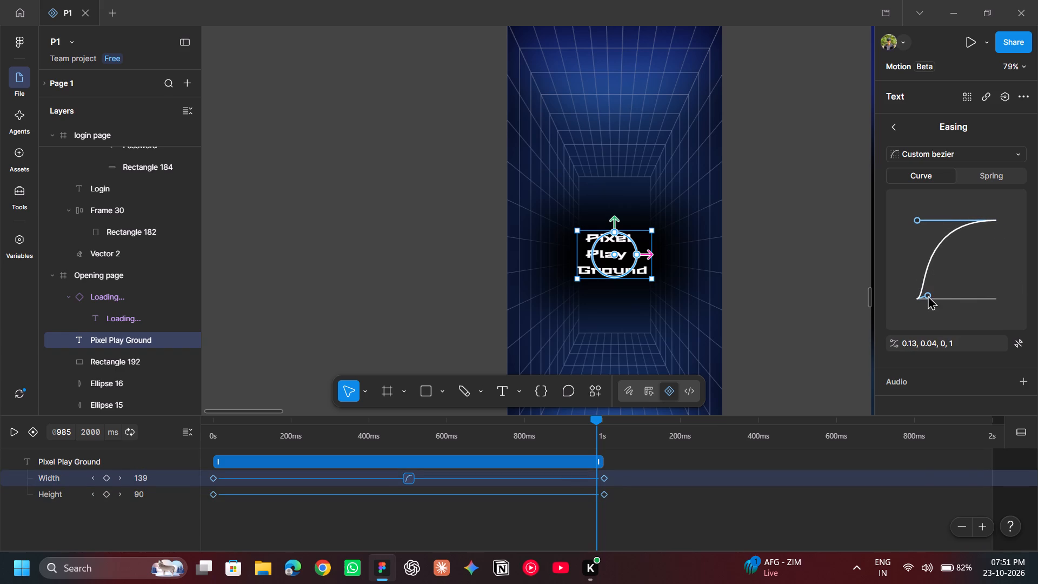
{"action": "left_click_drag", "start_coordinate": [928, 295], "coordinate": [943, 300]}
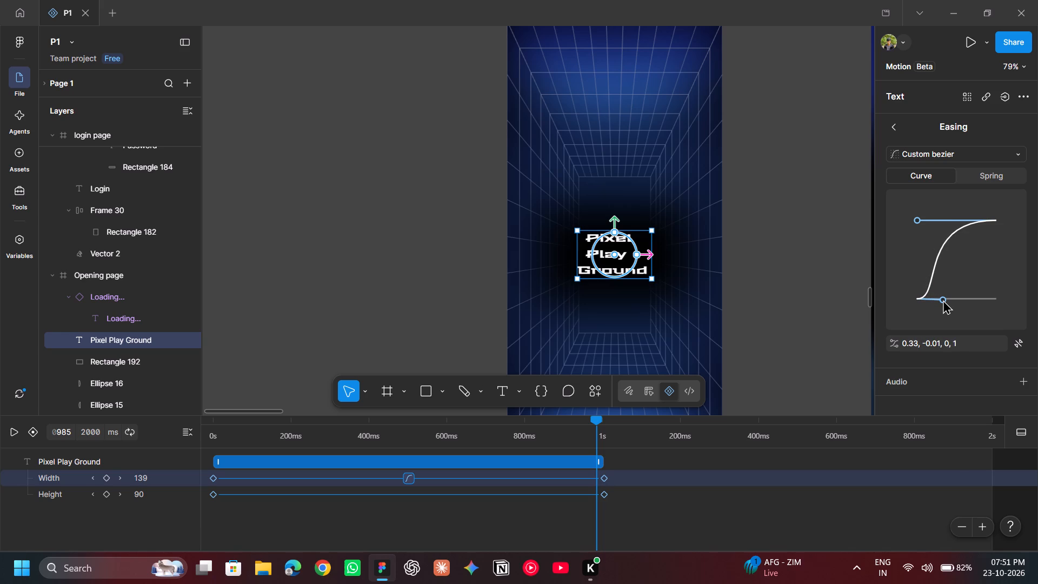
{"action": "left_click_drag", "start_coordinate": [943, 300], "coordinate": [949, 298]}
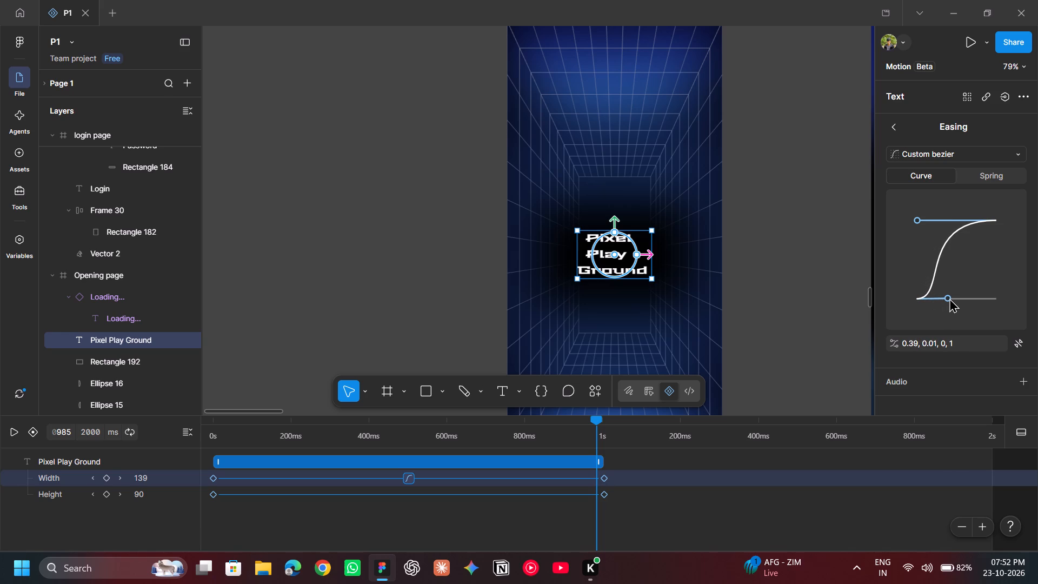
{"action": "left_click_drag", "start_coordinate": [949, 298], "coordinate": [948, 297]}
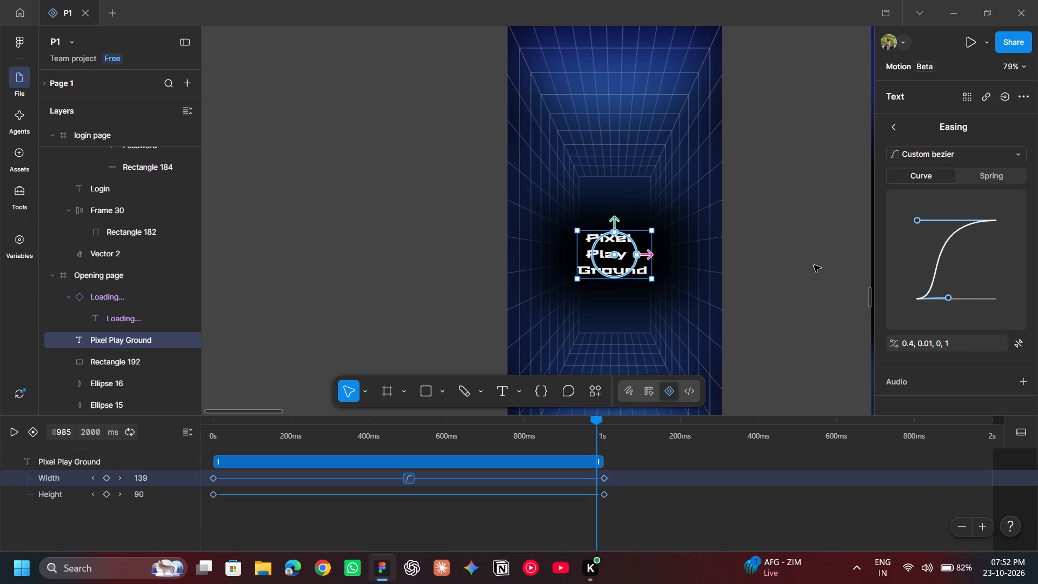
{"action": "left_click", "coordinate": [814, 265]}
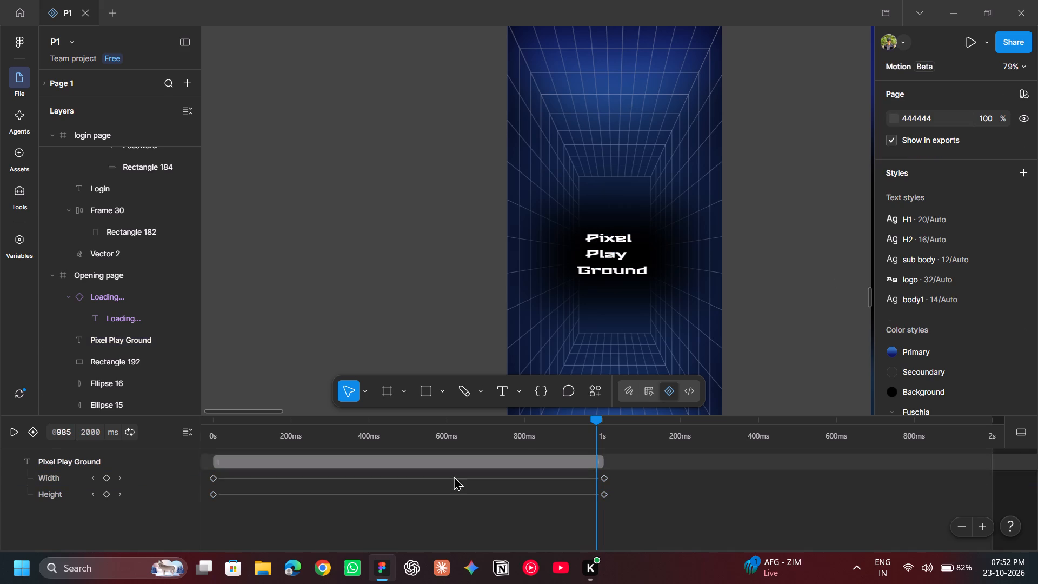
Reshape the easing curve of the title's height animation into a custom bezier of about 0.4, 0, 0, 1.
{"action": "left_click", "coordinate": [428, 496]}
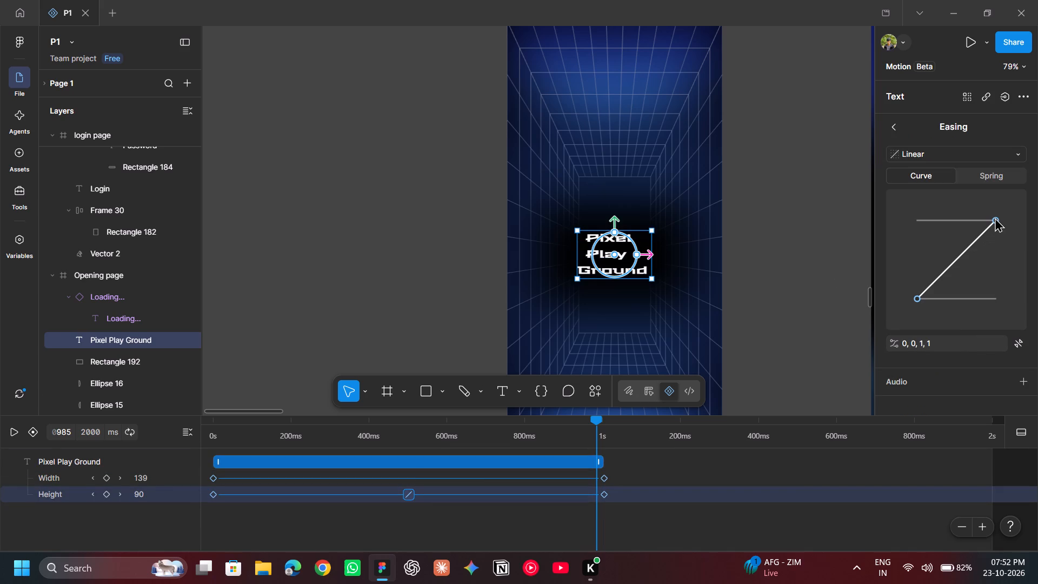
{"action": "left_click_drag", "start_coordinate": [995, 217], "coordinate": [886, 224]}
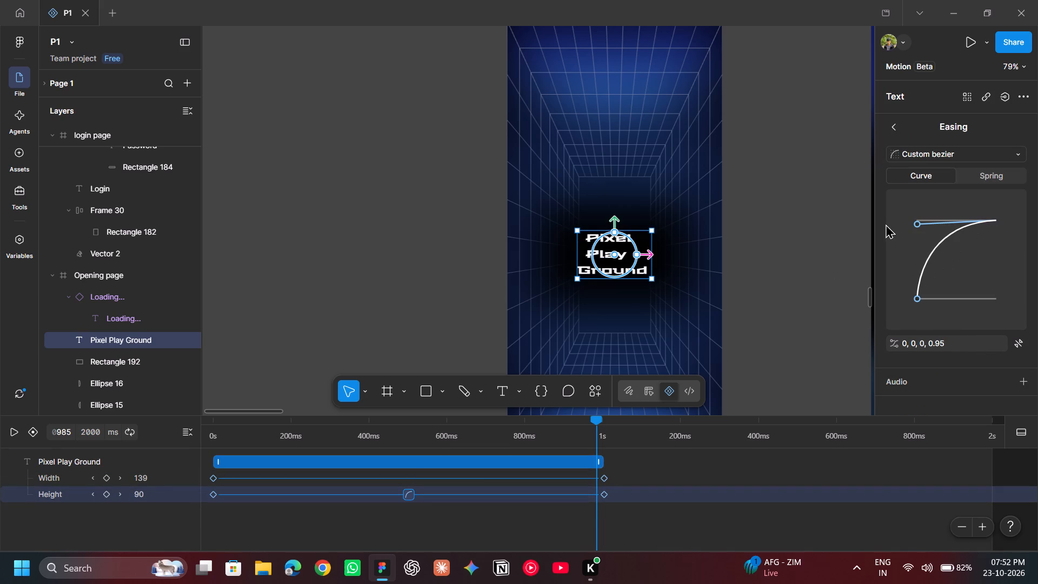
{"action": "left_click_drag", "start_coordinate": [886, 224], "coordinate": [883, 217]}
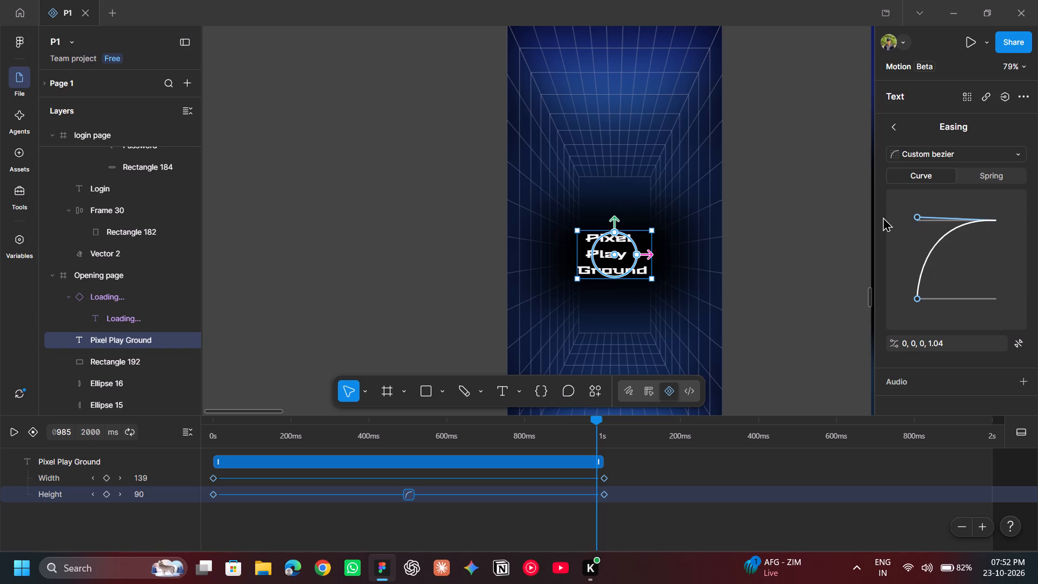
{"action": "left_click_drag", "start_coordinate": [883, 217], "coordinate": [883, 219]}
{"action": "left_click_drag", "start_coordinate": [915, 297], "coordinate": [946, 298]}
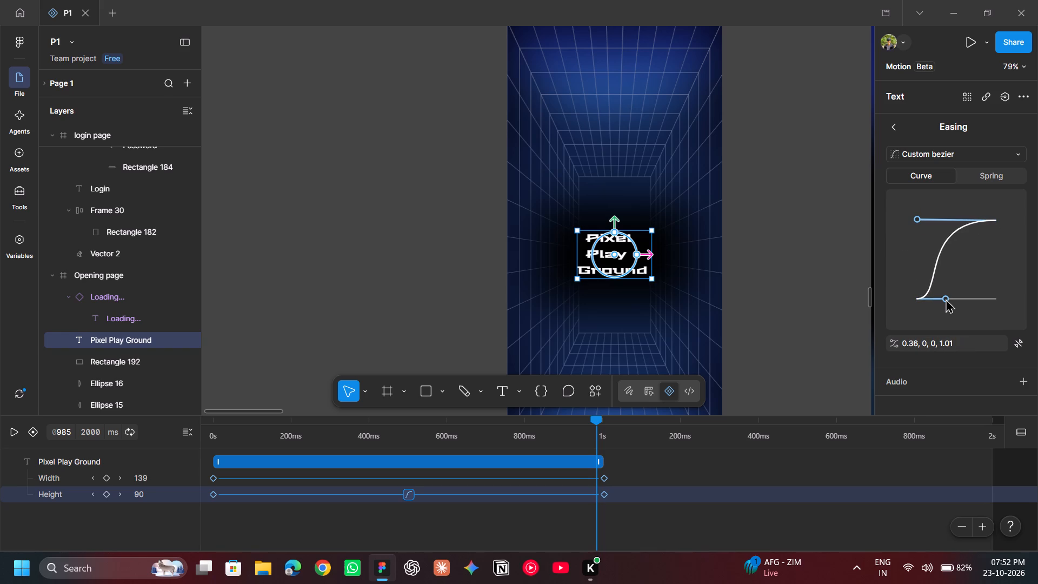
{"action": "left_click_drag", "start_coordinate": [946, 298], "coordinate": [951, 298]}
{"action": "left_click_drag", "start_coordinate": [951, 298], "coordinate": [950, 298]}
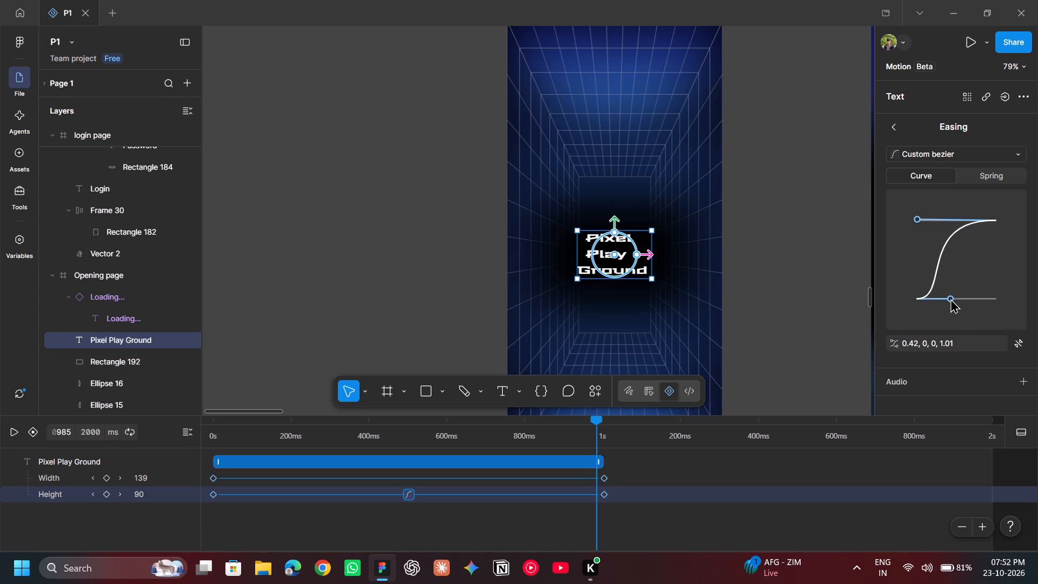
{"action": "left_click_drag", "start_coordinate": [950, 298], "coordinate": [948, 297]}
{"action": "left_click", "coordinate": [800, 269]}
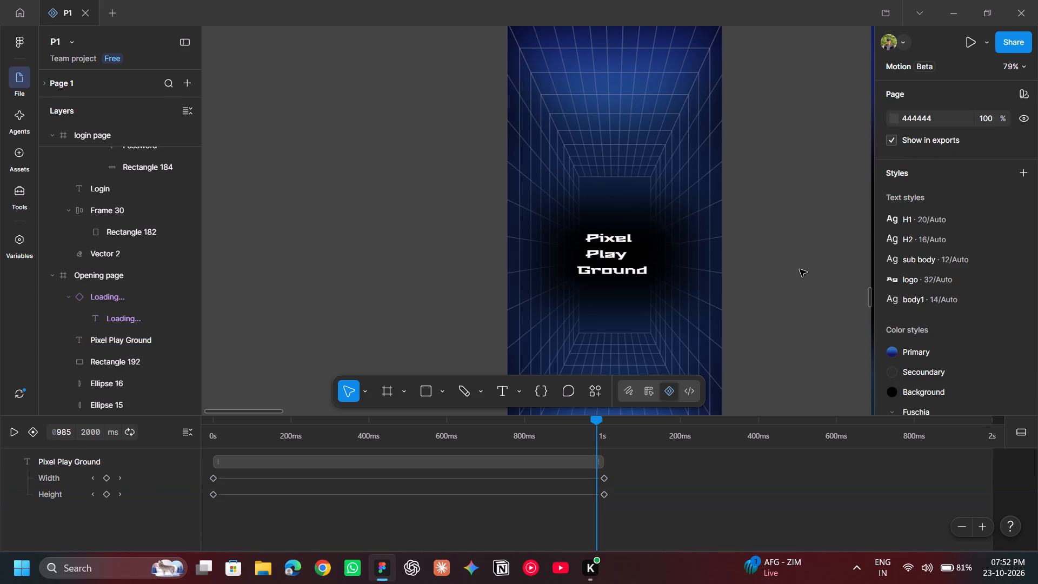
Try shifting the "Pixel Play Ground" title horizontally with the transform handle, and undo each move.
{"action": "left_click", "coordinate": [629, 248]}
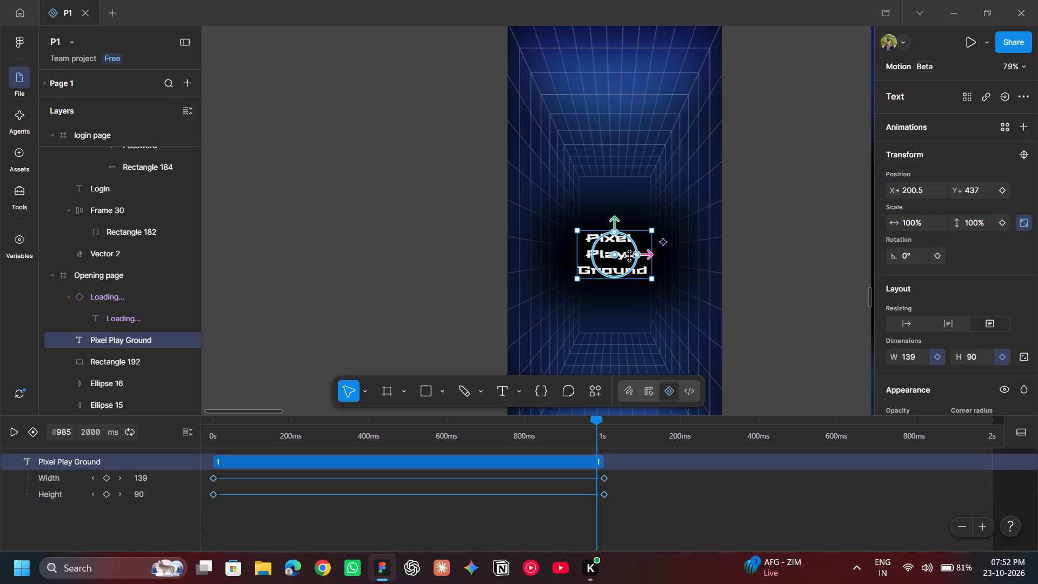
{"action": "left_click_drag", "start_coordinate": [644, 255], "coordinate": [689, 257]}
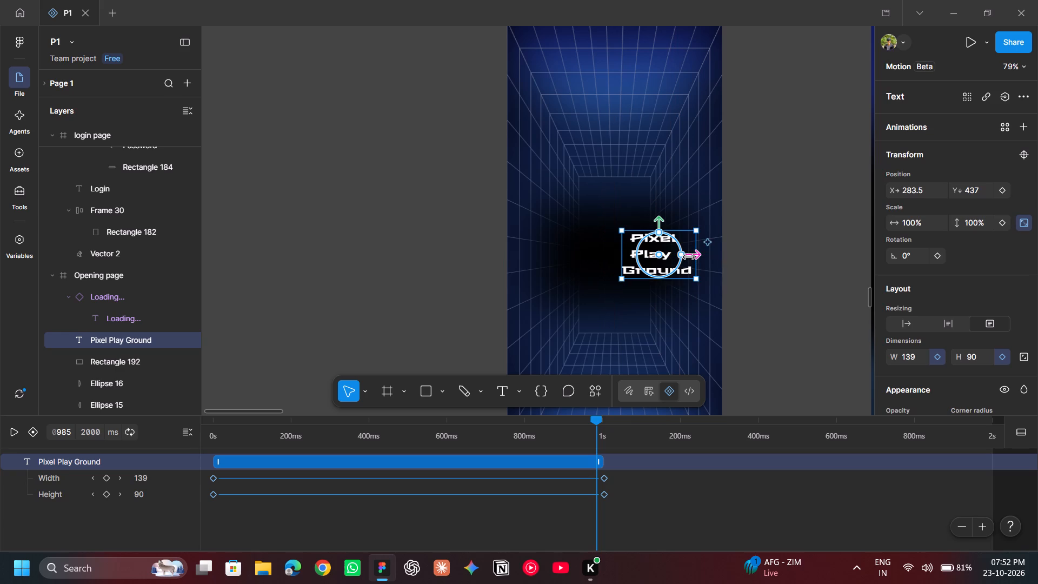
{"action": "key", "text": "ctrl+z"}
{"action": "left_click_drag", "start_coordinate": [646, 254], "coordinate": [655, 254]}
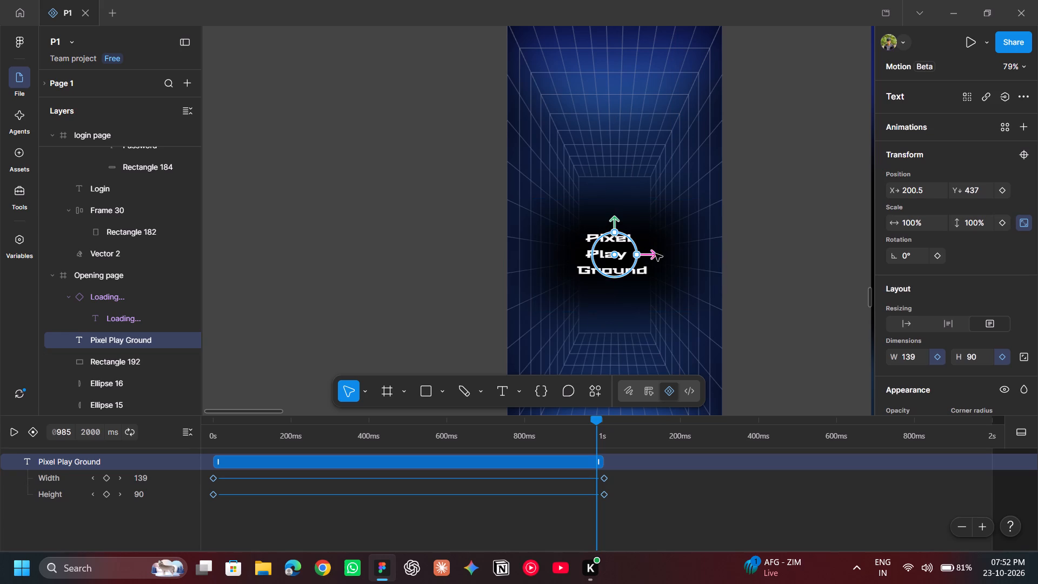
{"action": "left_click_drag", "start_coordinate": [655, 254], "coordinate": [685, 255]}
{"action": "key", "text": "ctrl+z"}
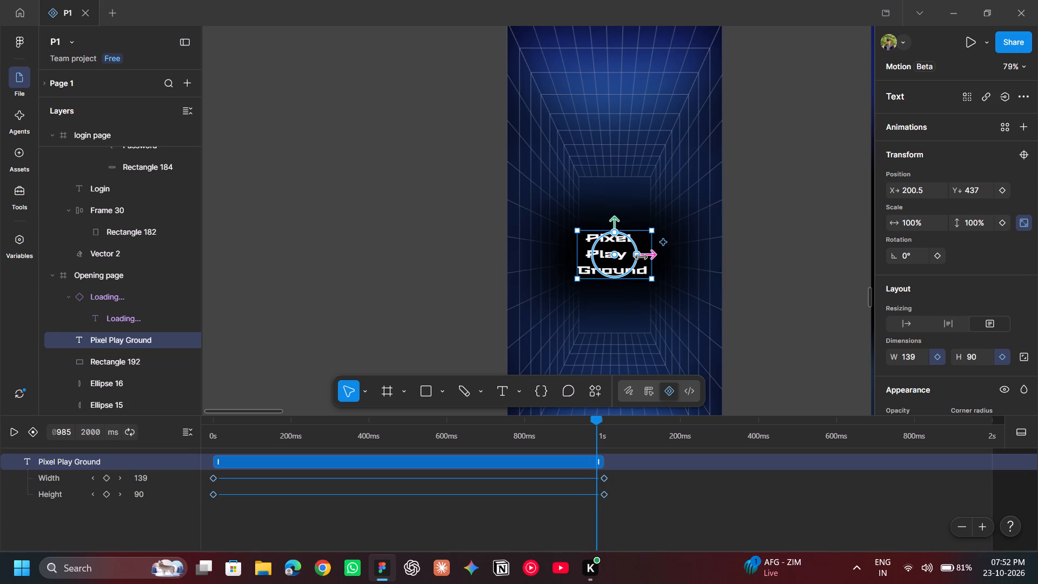
Shift the "Pixel Play Ground" title horizontally to X 198.5, and undo a further horizontal move.
{"action": "left_click_drag", "start_coordinate": [643, 257], "coordinate": [670, 259]}
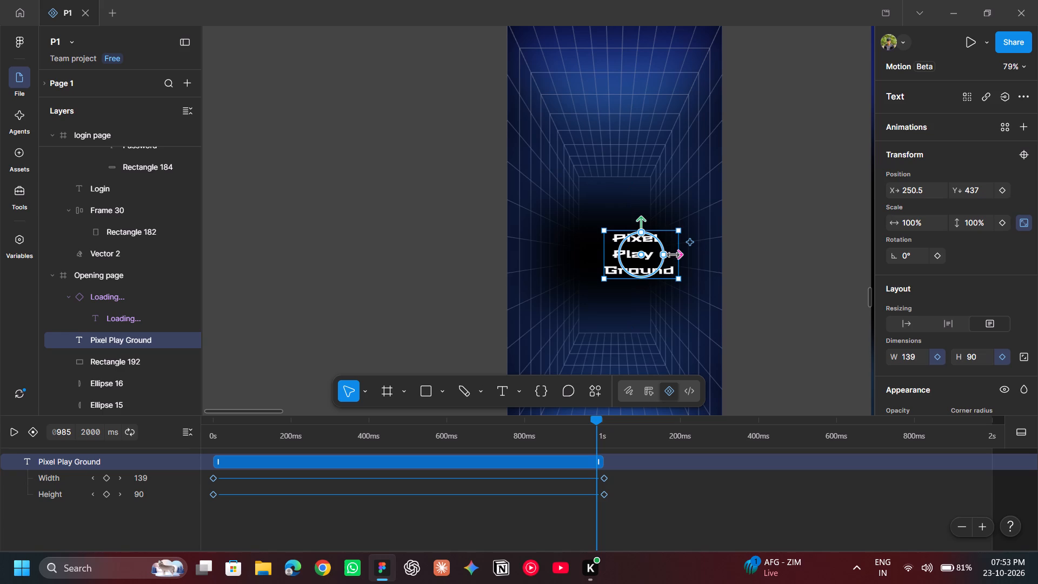
{"action": "left_click_drag", "start_coordinate": [673, 255], "coordinate": [658, 254]}
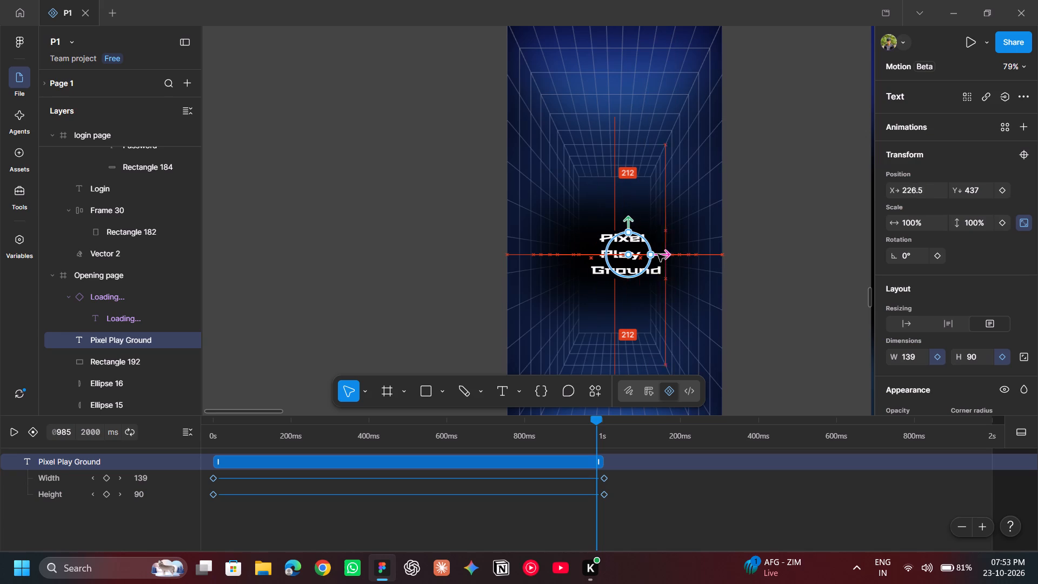
{"action": "left_click_drag", "start_coordinate": [658, 254], "coordinate": [650, 254]}
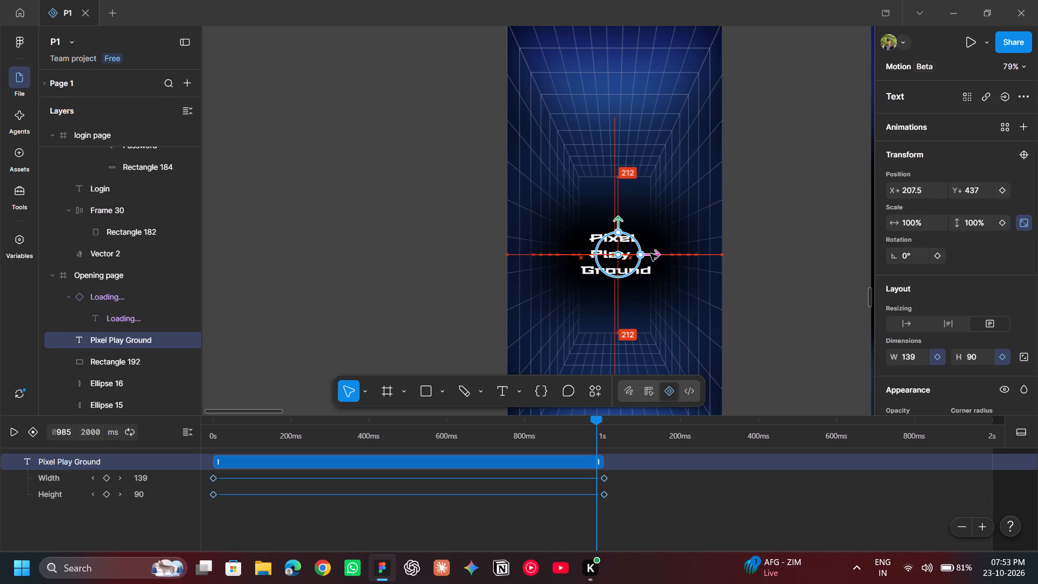
{"action": "left_click_drag", "start_coordinate": [650, 254], "coordinate": [646, 254]}
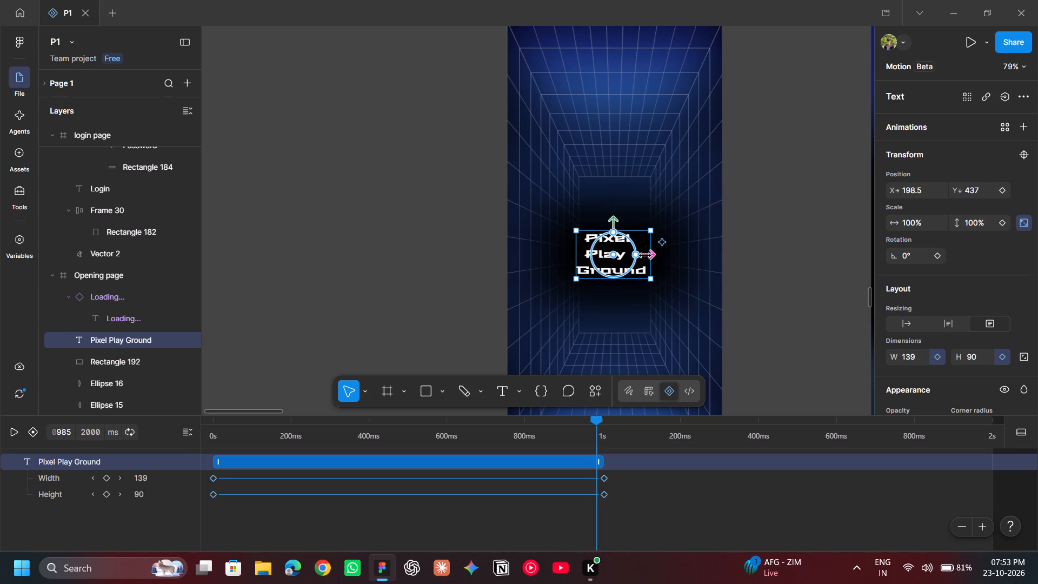
{"action": "left_click_drag", "start_coordinate": [645, 256], "coordinate": [673, 254]}
{"action": "key", "text": "ctrl+z"}
Scale the "Pixel Play Ground" title freehand to about 168% at 985 ms to keyframe its scale.
{"action": "left_click_drag", "start_coordinate": [636, 255], "coordinate": [691, 257]}
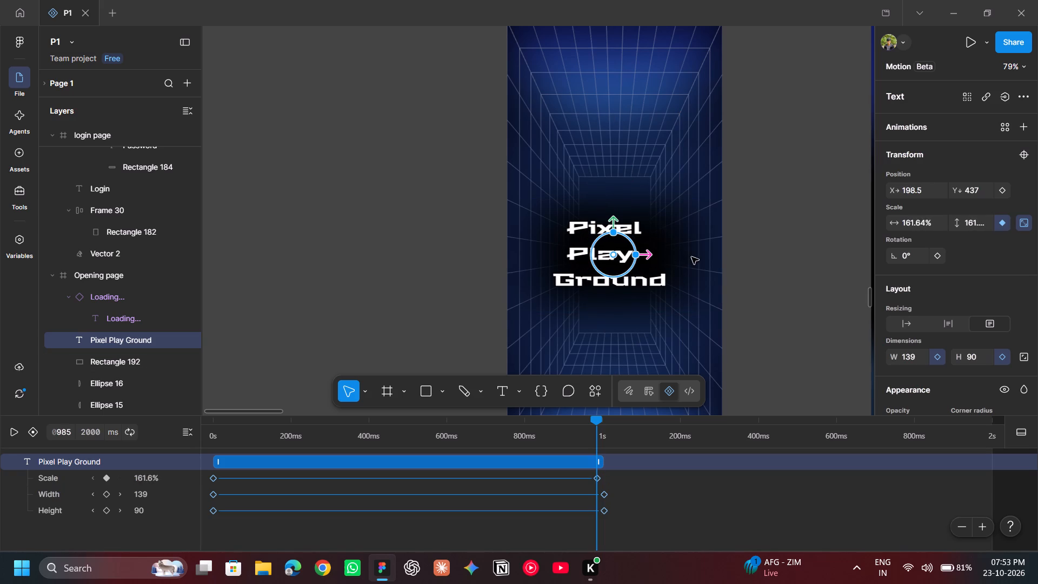
{"action": "left_click_drag", "start_coordinate": [691, 257], "coordinate": [697, 259]}
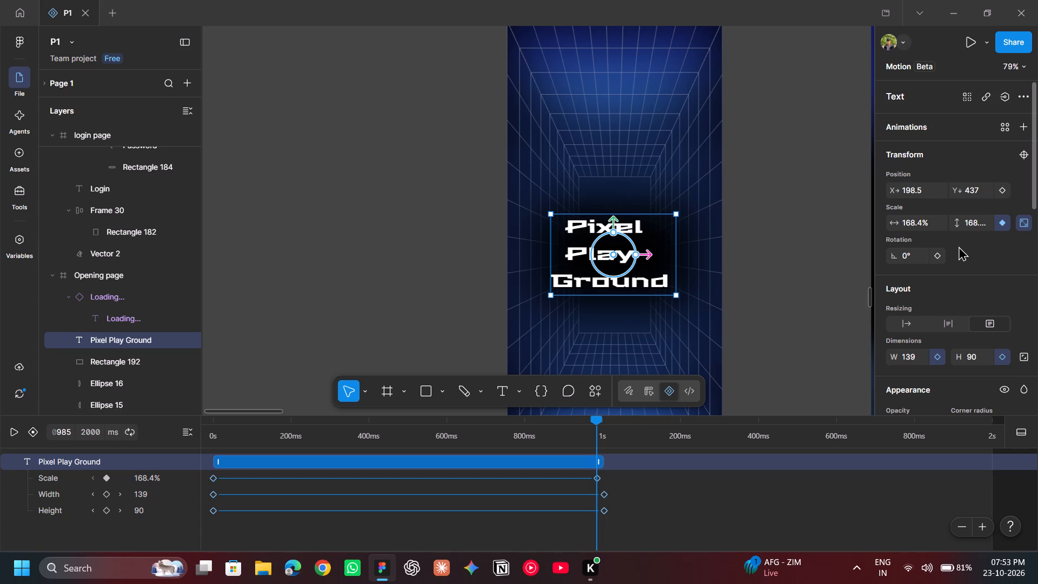
Replace the title's width and height end keyframes near 1 s with new ones at 985 ms, aligned with the scale keyframe.
{"action": "scroll", "coordinate": [953, 300], "scroll_direction": "down", "scroll_amount": 1}
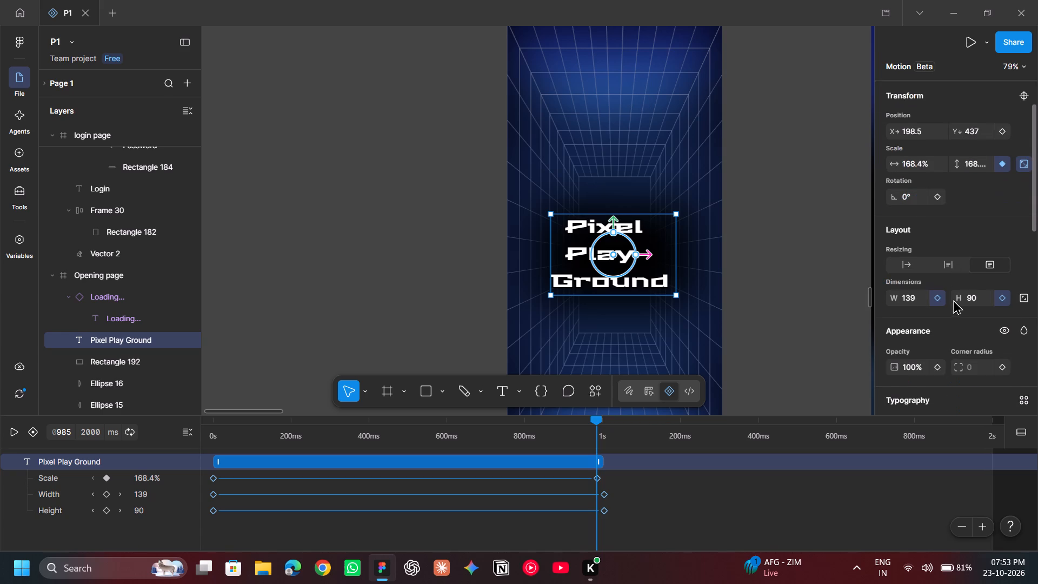
{"action": "scroll", "coordinate": [953, 300], "scroll_direction": "down", "scroll_amount": 1}
{"action": "left_click", "coordinate": [939, 281]}
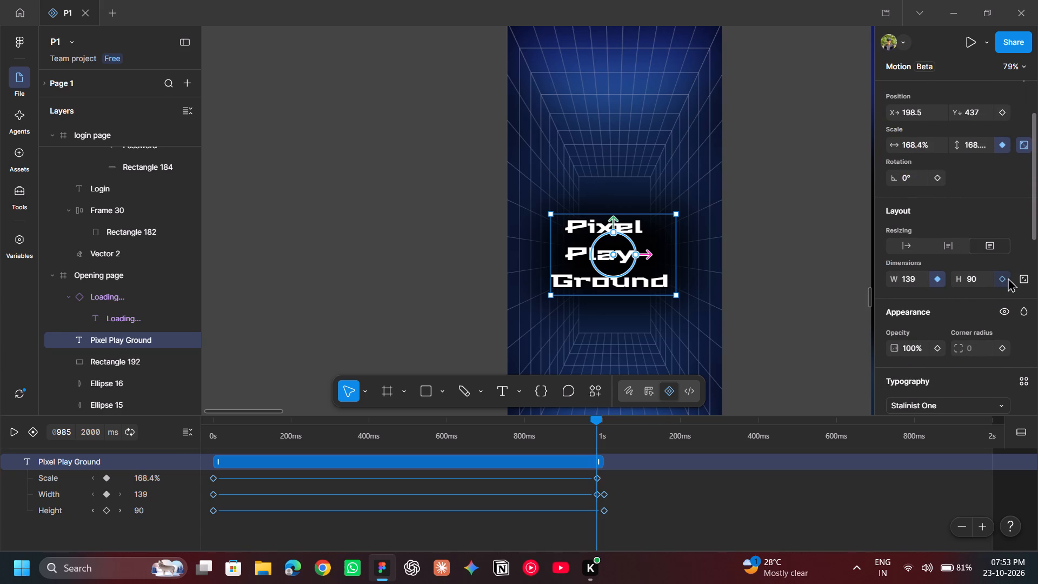
{"action": "left_click", "coordinate": [1003, 277]}
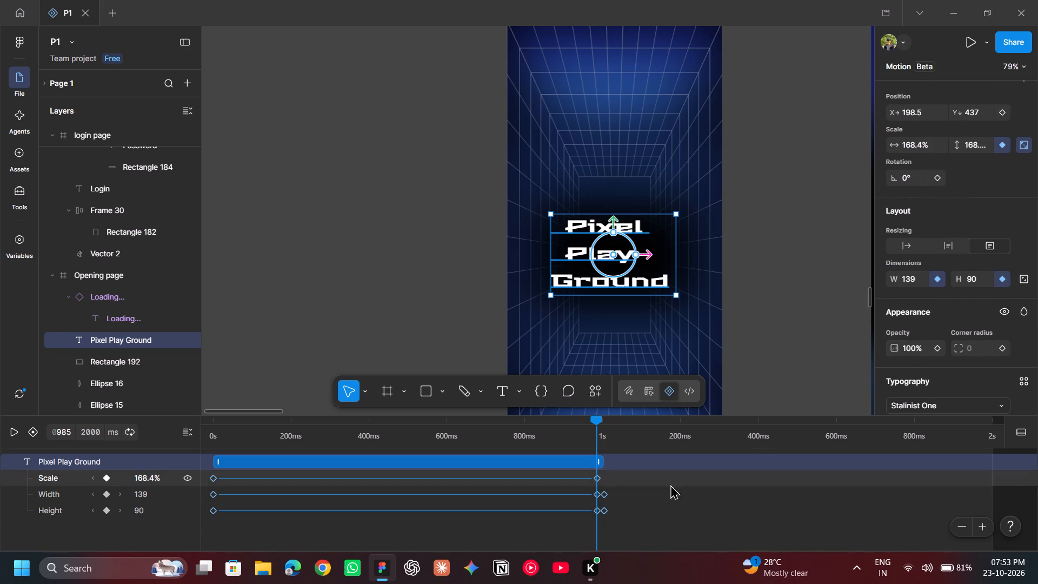
{"action": "left_click", "coordinate": [604, 495]}
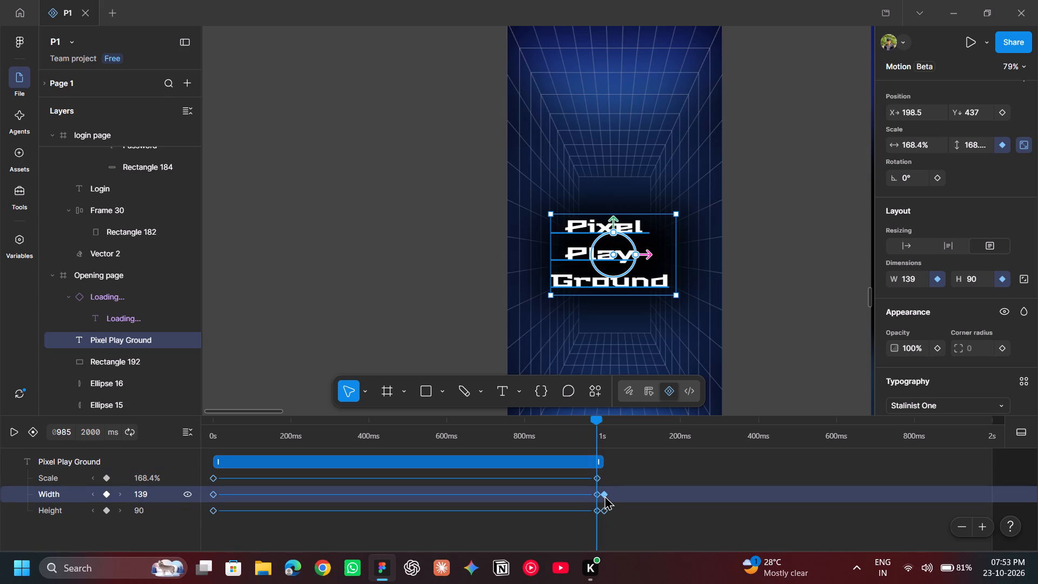
{"action": "key", "text": "BackSpace"}
{"action": "left_click", "coordinate": [603, 509]}
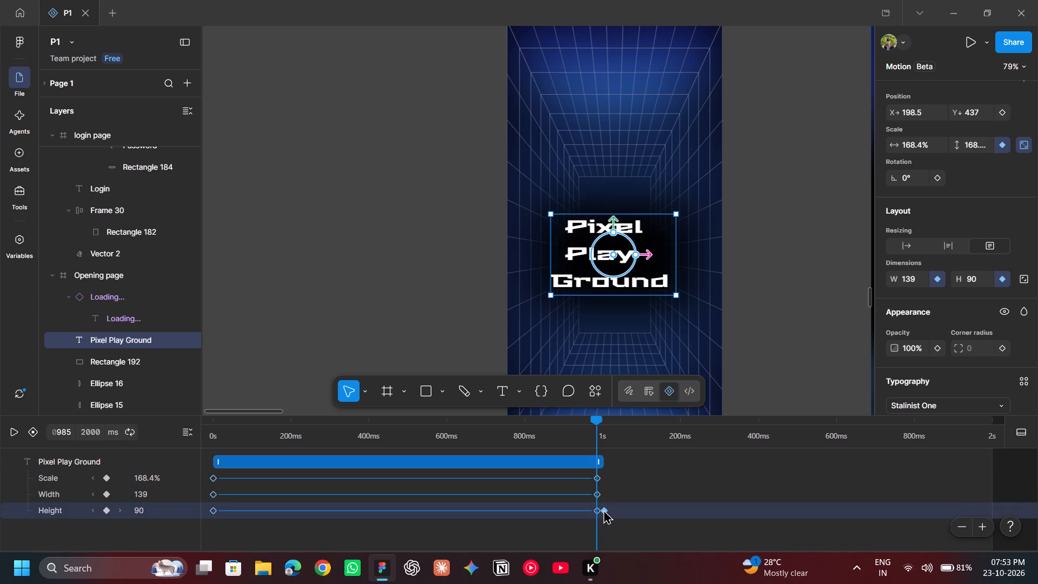
{"action": "key", "text": "BackSpace"}
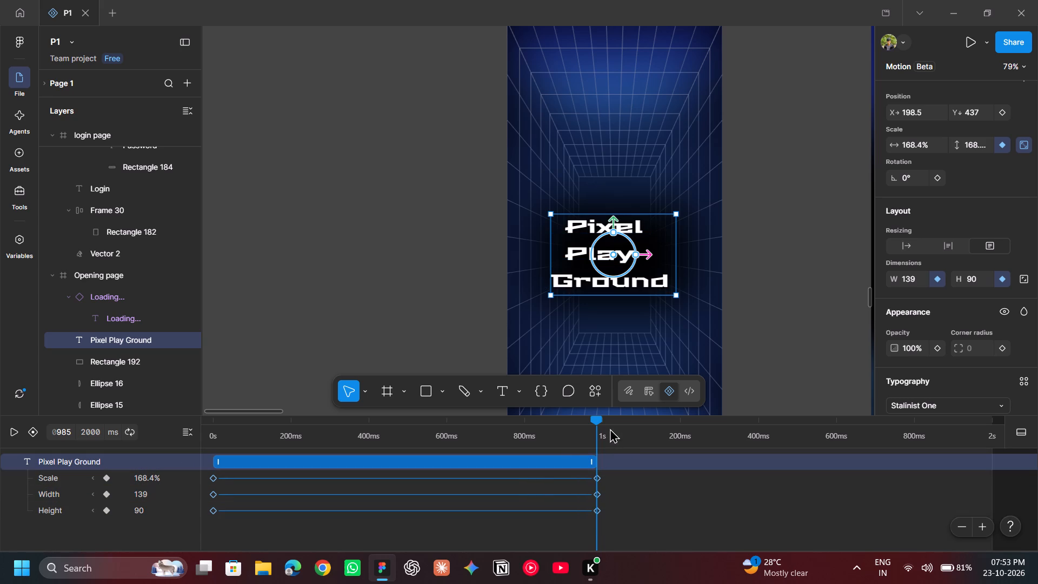
Rewind the timeline to 0 ms, and preview the Opening page's animation from Design mode.
{"action": "left_click_drag", "start_coordinate": [597, 419], "coordinate": [252, 430]}
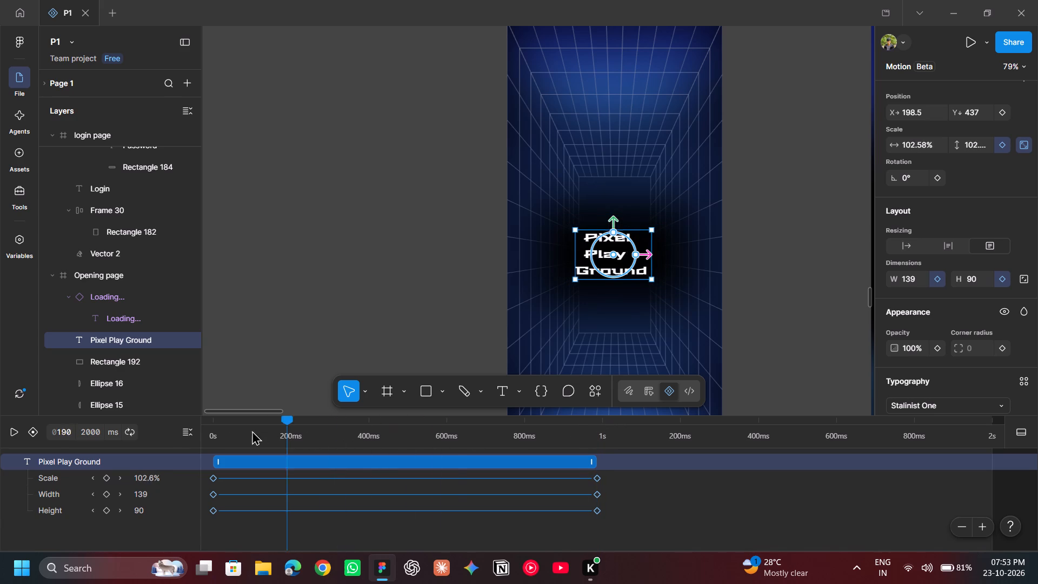
{"action": "left_click_drag", "start_coordinate": [252, 430], "coordinate": [158, 442]}
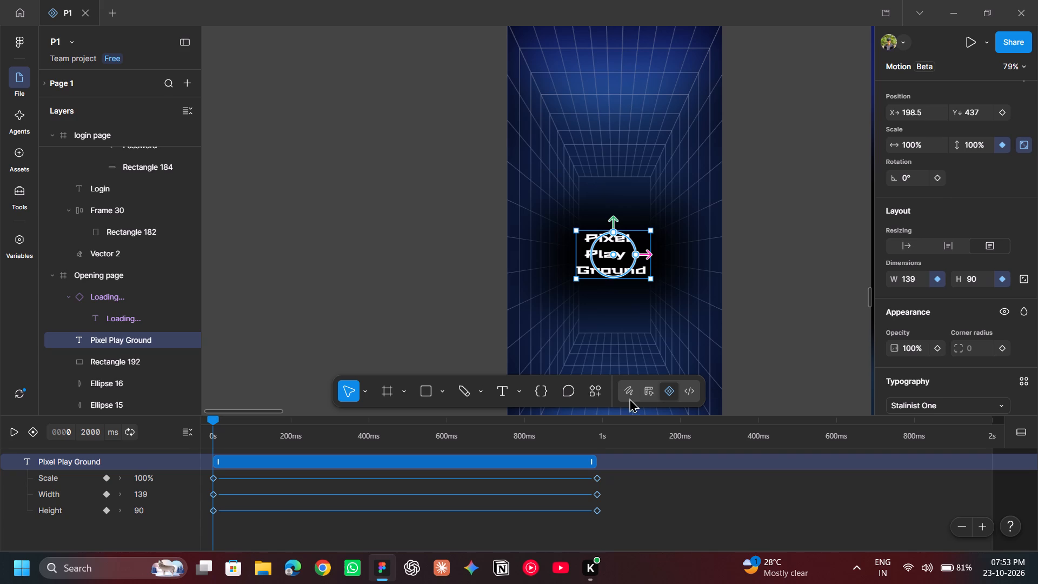
{"action": "left_click", "coordinate": [646, 391]}
{"action": "scroll", "coordinate": [646, 391], "scroll_direction": "up", "scroll_amount": 1}
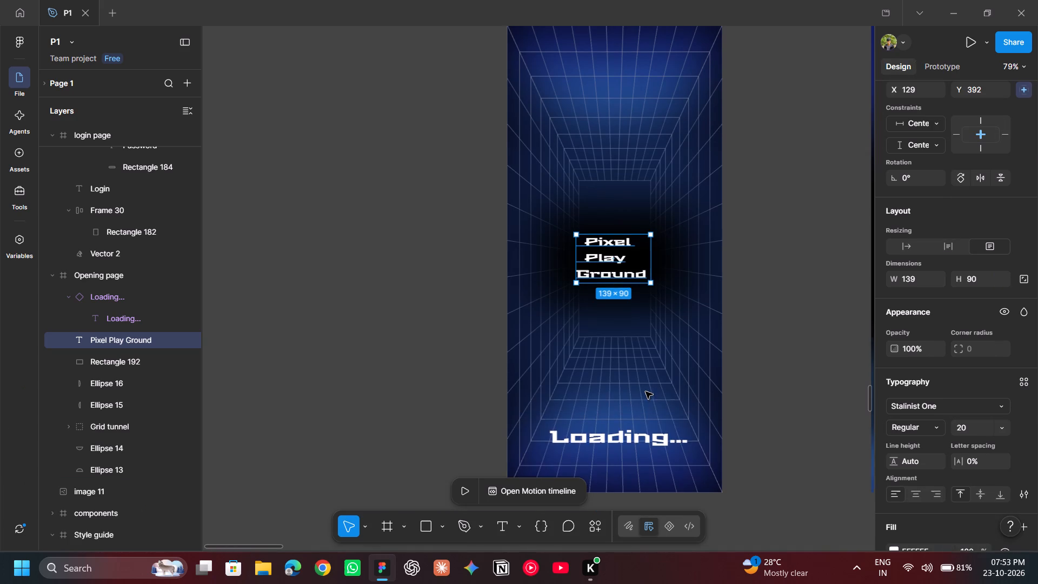
{"action": "scroll", "coordinate": [646, 391], "scroll_direction": "up", "scroll_amount": 1}
{"action": "left_click", "coordinate": [539, 156]}
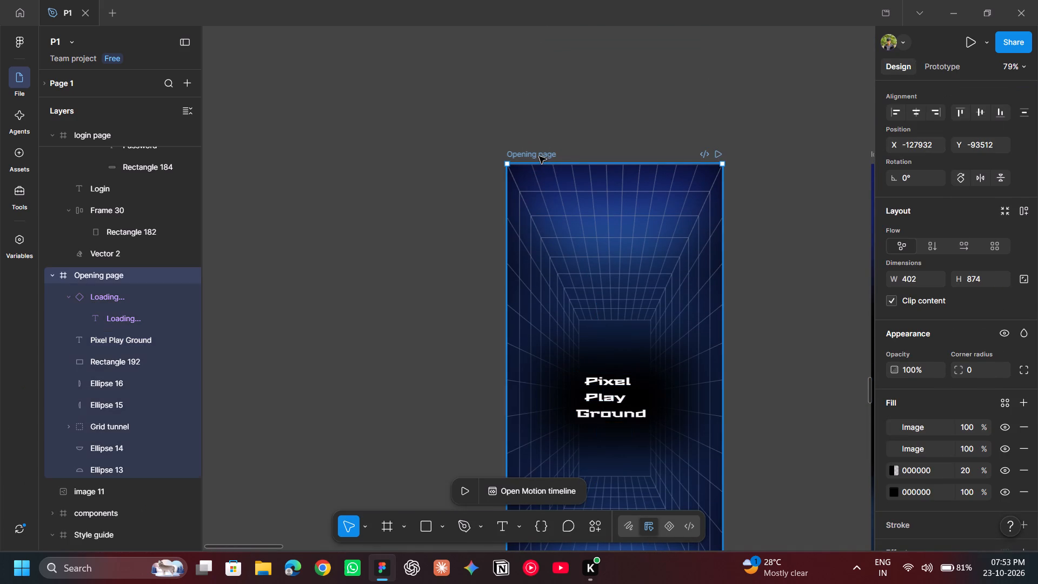
{"action": "key", "text": "shift+space"}
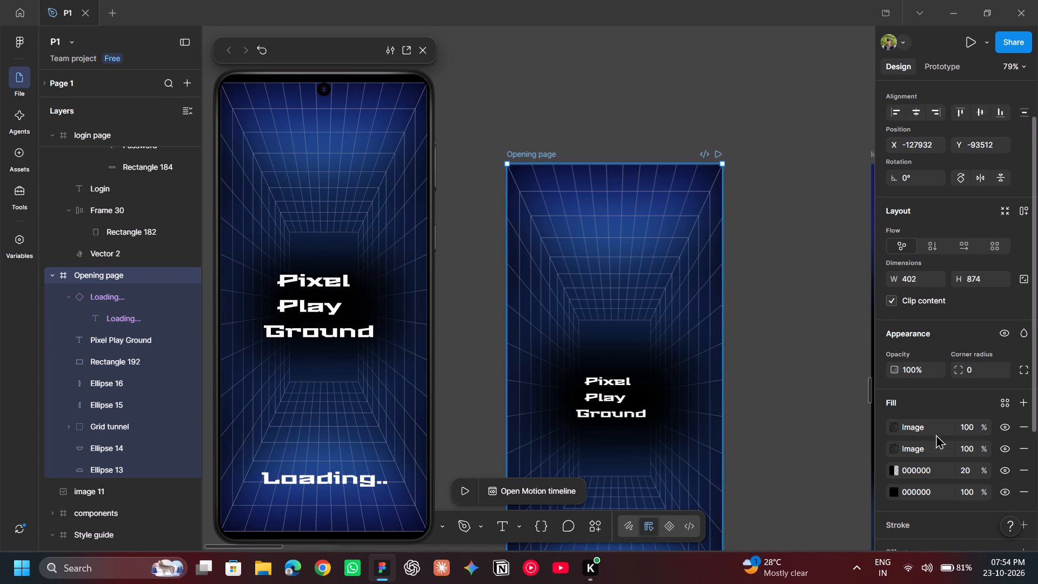
Inspect the settings of the Opening page's topmost image fill.
{"action": "left_click", "coordinate": [895, 425]}
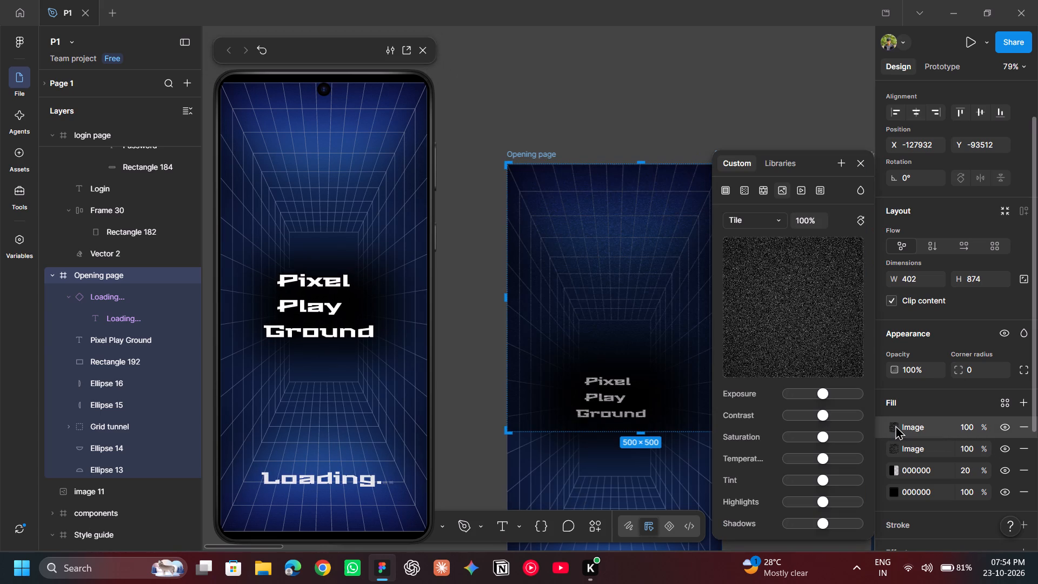
{"action": "left_click", "coordinate": [857, 162]}
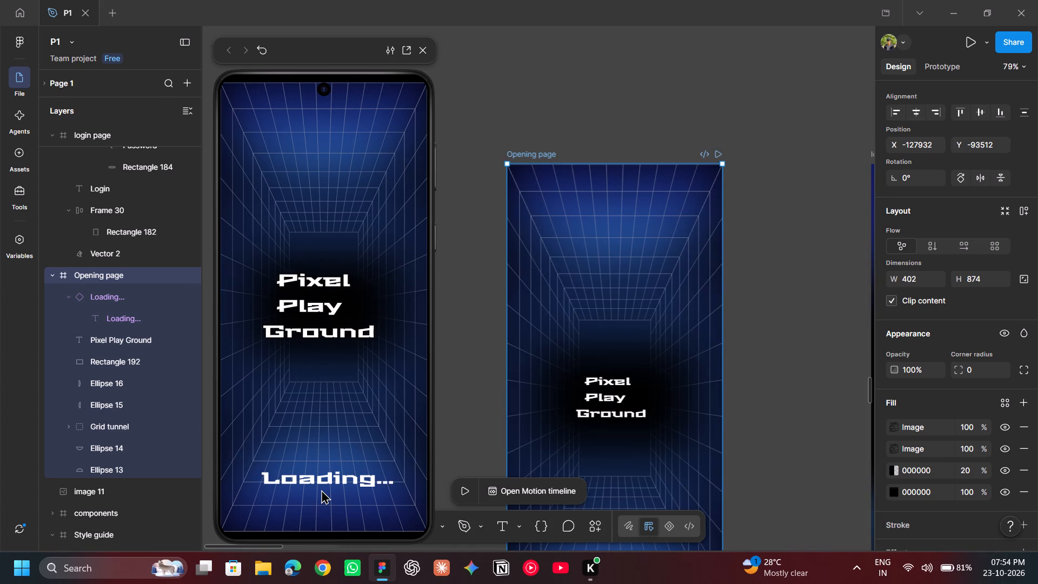
Shrink the "Loading..." instance on the Opening page from its bottom edge to a height of 46.
{"action": "scroll", "coordinate": [550, 404], "scroll_direction": "down", "scroll_amount": 4}
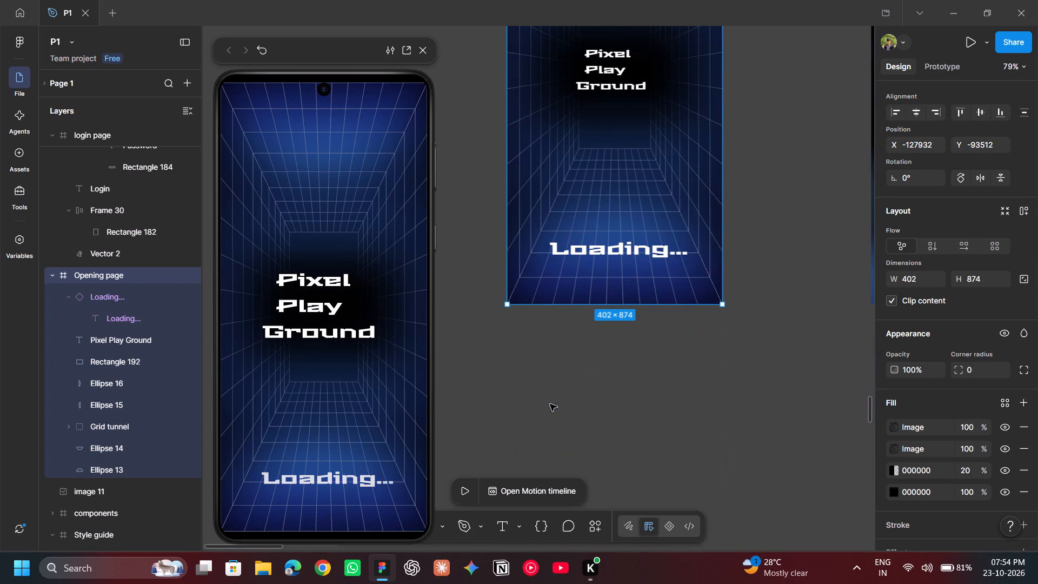
{"action": "left_click", "coordinate": [621, 245]}
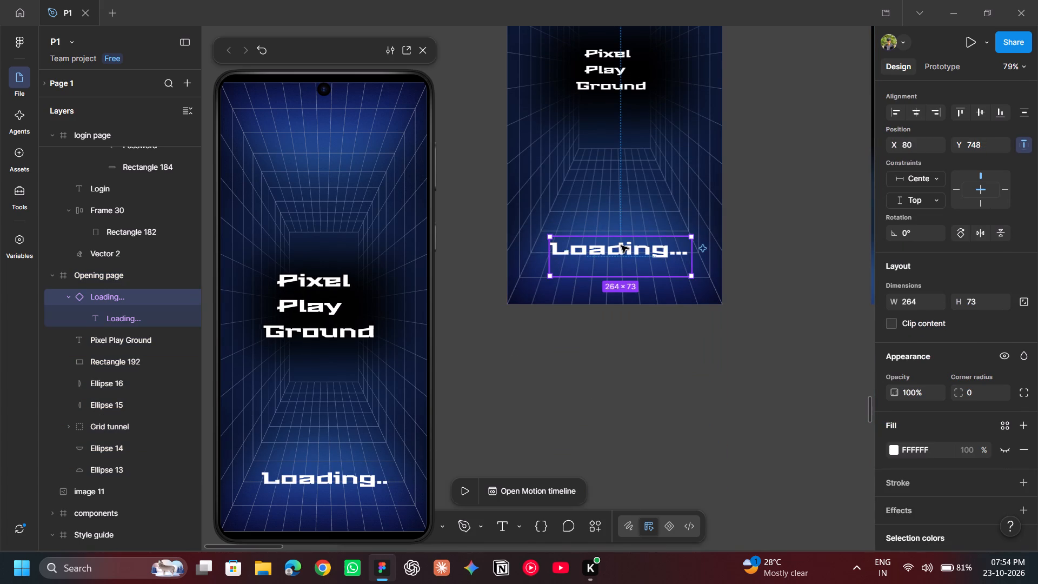
{"action": "scroll", "coordinate": [935, 347], "scroll_direction": "down", "scroll_amount": 3}
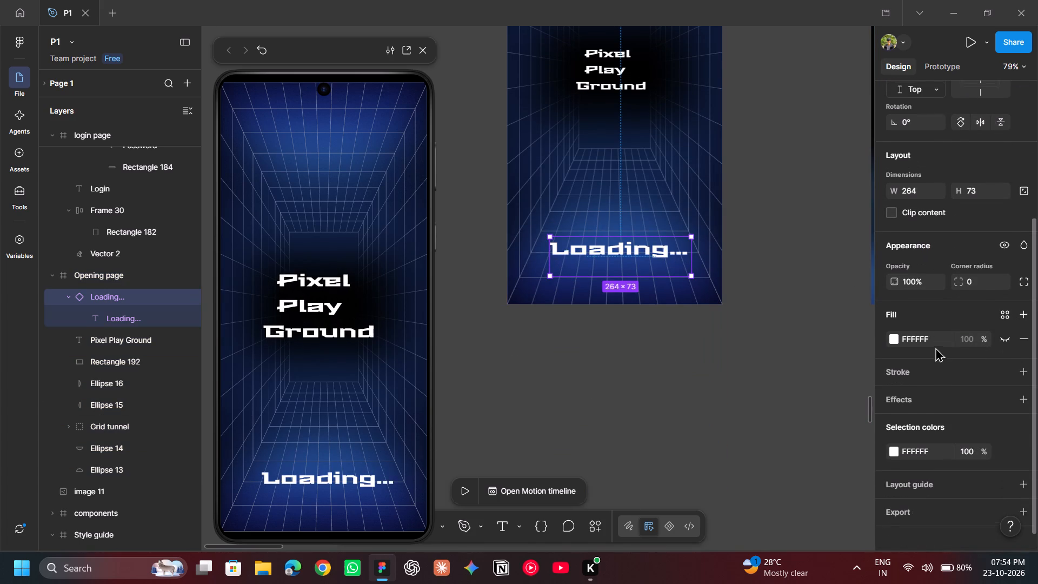
{"action": "scroll", "coordinate": [935, 347], "scroll_direction": "down", "scroll_amount": 3}
{"action": "scroll", "coordinate": [935, 347], "scroll_direction": "up", "scroll_amount": 9}
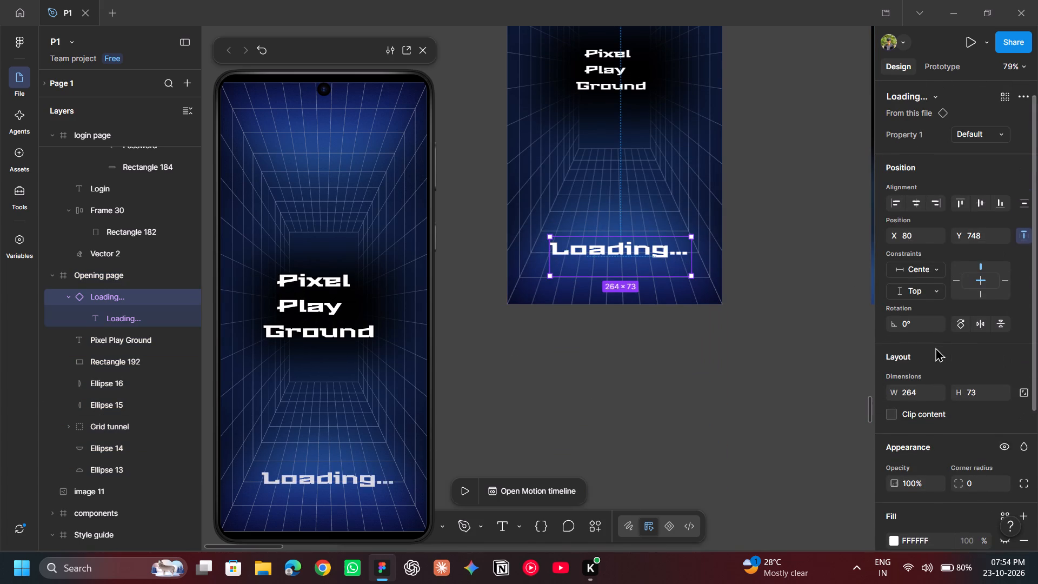
{"action": "scroll", "coordinate": [935, 347], "scroll_direction": "up", "scroll_amount": 2}
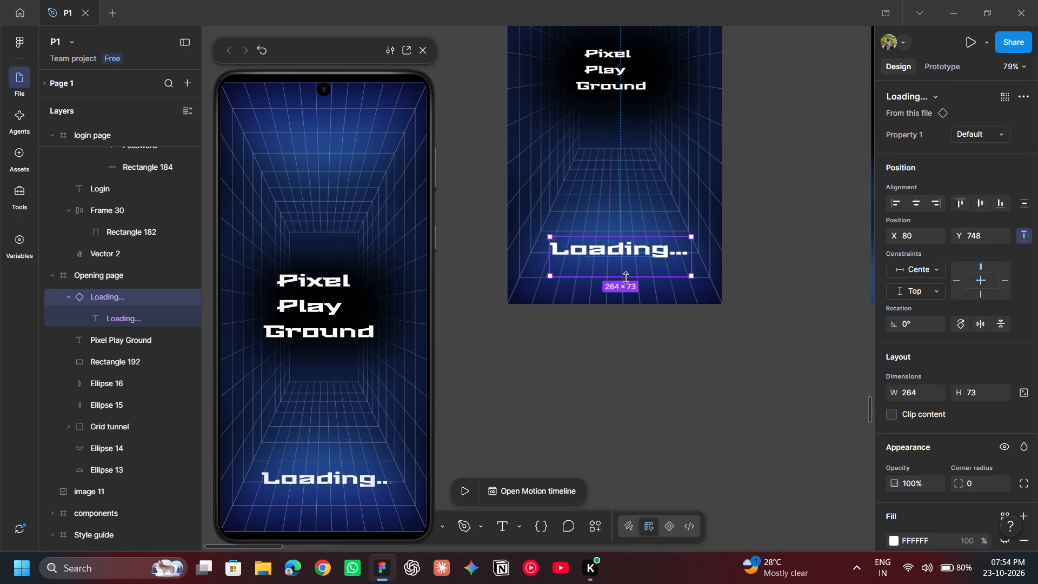
{"action": "left_click_drag", "start_coordinate": [626, 278], "coordinate": [629, 265]}
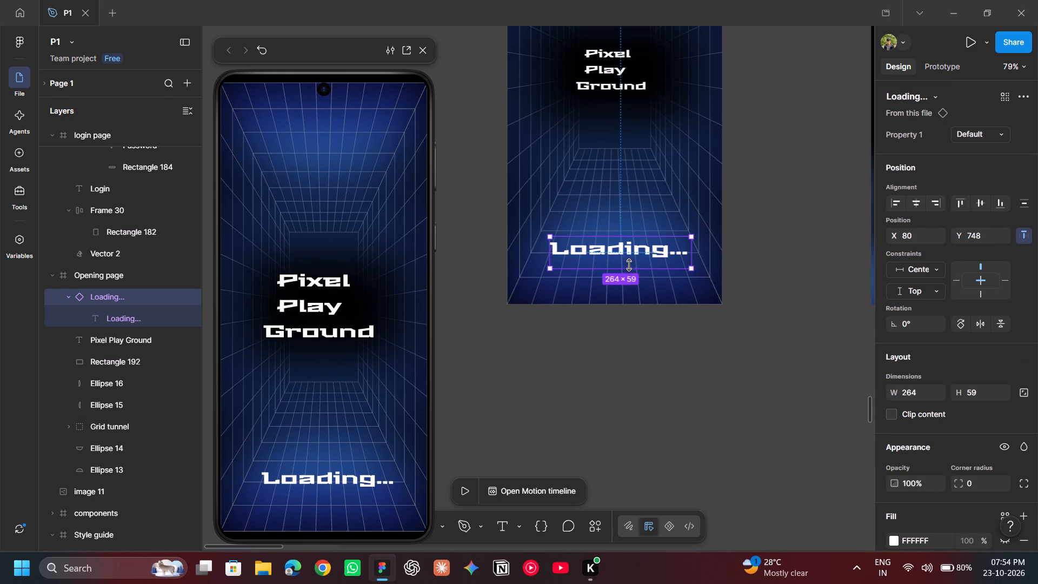
{"action": "left_click_drag", "start_coordinate": [629, 265], "coordinate": [629, 261]}
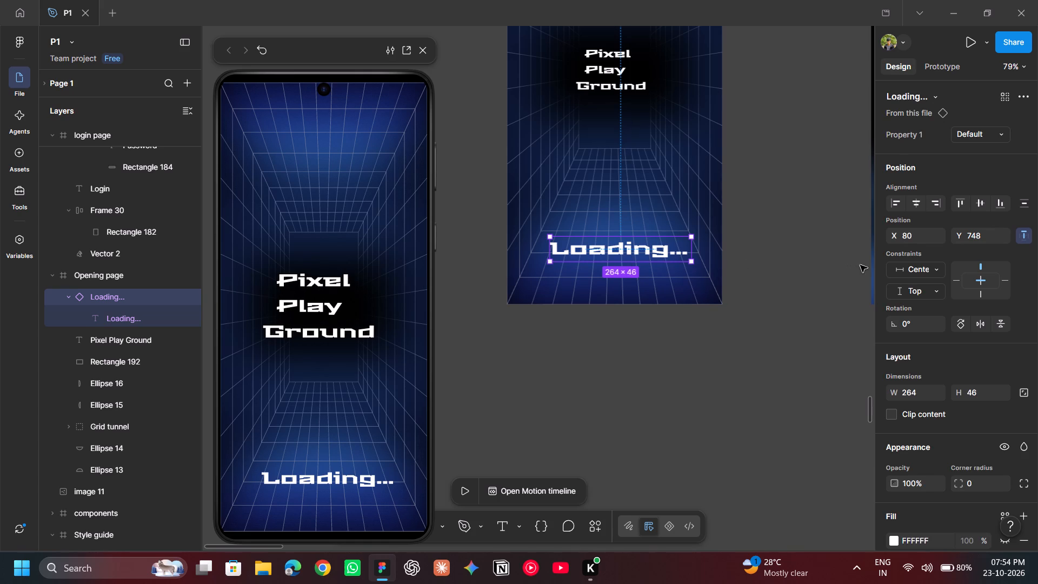
{"action": "left_click", "coordinate": [860, 265]}
Nudge the "Loading..." instance down the Opening page to Y 781.
{"action": "left_click", "coordinate": [631, 250]}
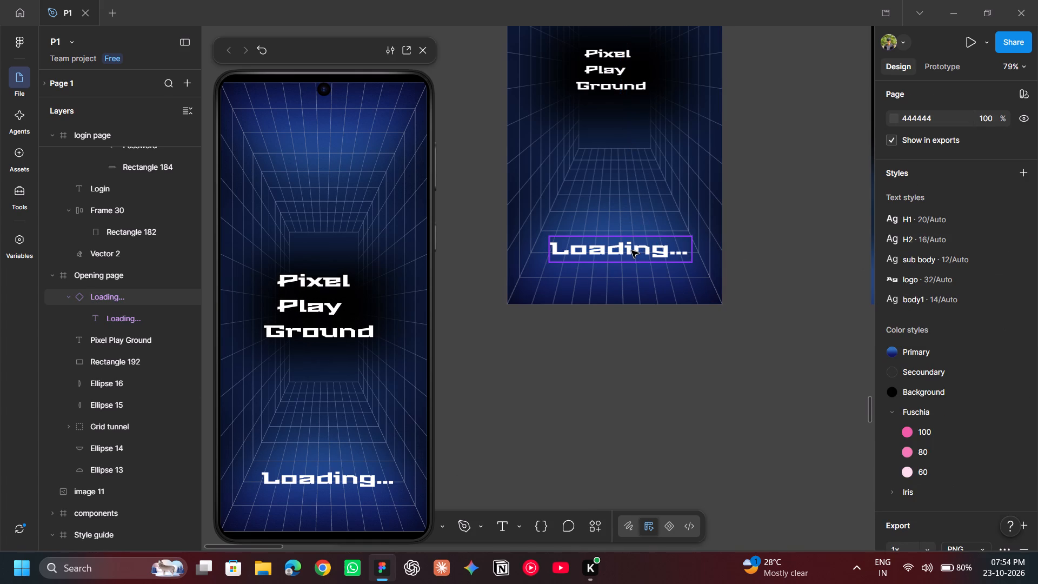
{"action": "key", "text": "Down"}
{"action": "key", "text": "Down"}
{"action": "key", "text": "Down"}
{"action": "key", "text": "Down"}
{"action": "key", "text": "Down"}
{"action": "key", "text": "Down"}
{"action": "key", "text": "Down"}
{"action": "key", "text": "Down"}
{"action": "key", "text": "Down"}
{"action": "key", "text": "Down"}
{"action": "key", "text": "Down"}
{"action": "key", "text": "Down"}
{"action": "key", "text": "Down"}
{"action": "key", "text": "Down"}
{"action": "key", "text": "Down"}
{"action": "key", "text": "Down"}
{"action": "key", "text": "Down"}
{"action": "key", "text": "Down"}
{"action": "key", "text": "Down"}
{"action": "key", "text": "Down"}
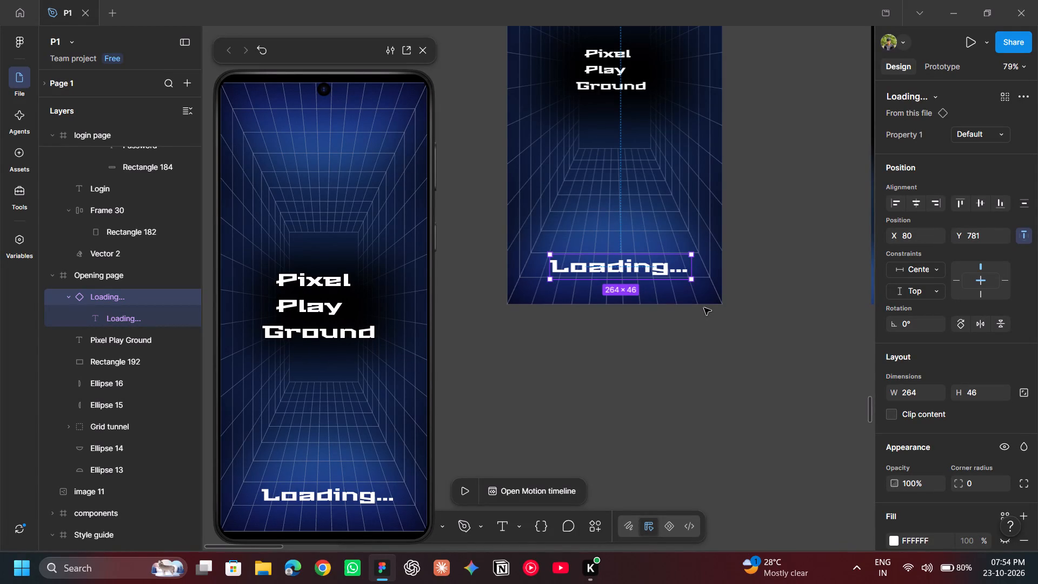
{"action": "left_click", "coordinate": [698, 357]}
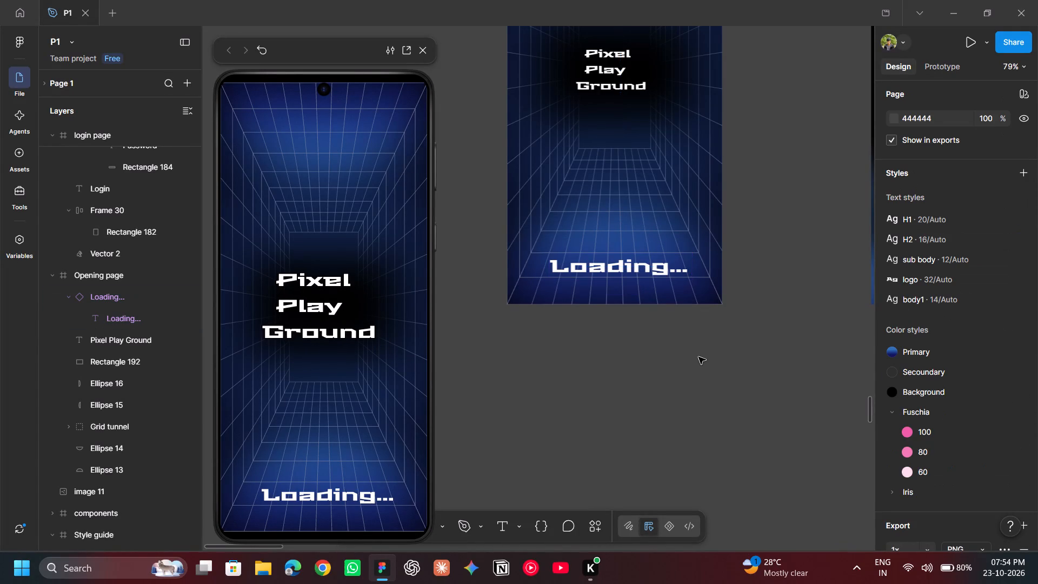
Select the "Loading..." instance on the Opening page.
{"action": "scroll", "coordinate": [698, 357], "scroll_direction": "up", "scroll_amount": 1}
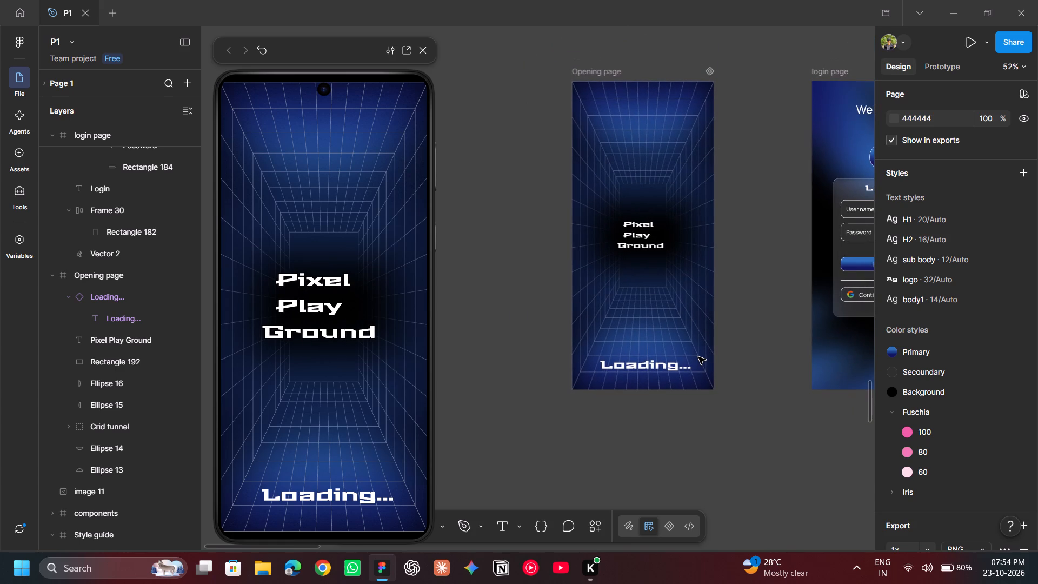
{"action": "scroll", "coordinate": [698, 357], "scroll_direction": "left", "scroll_amount": 1}
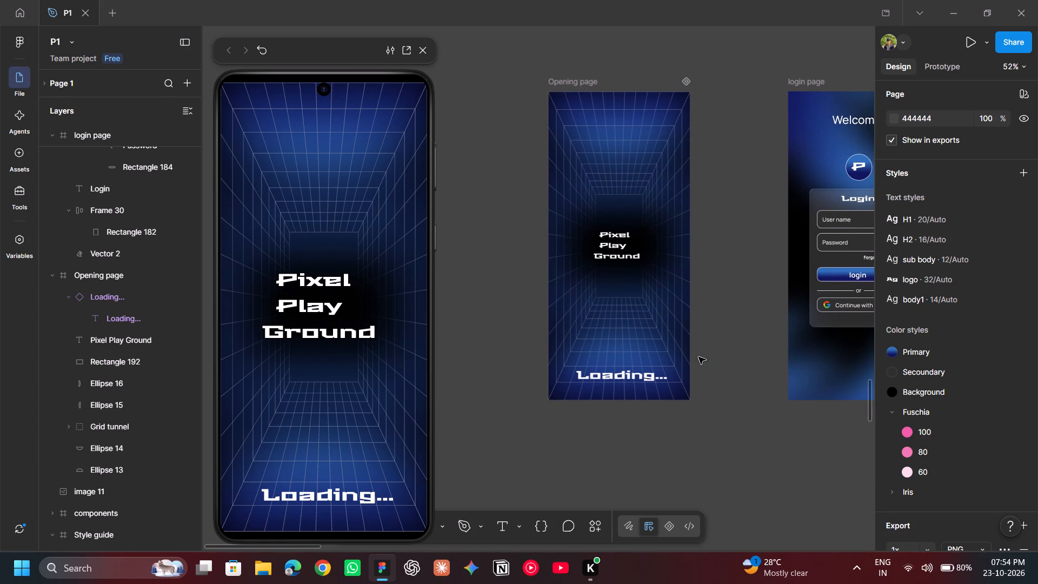
{"action": "scroll", "coordinate": [698, 357], "scroll_direction": "left", "scroll_amount": 2}
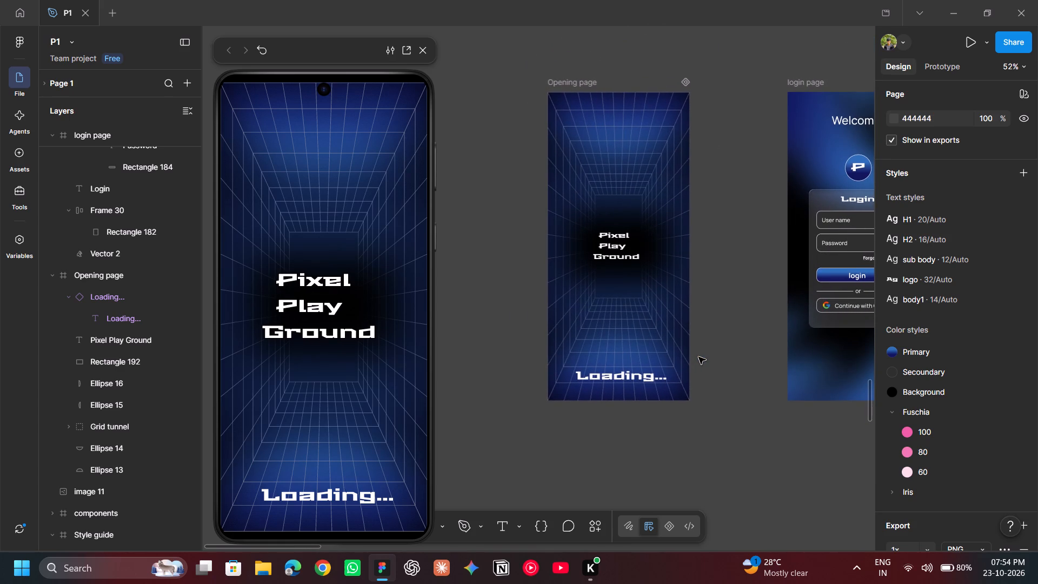
{"action": "left_click", "coordinate": [628, 380]}
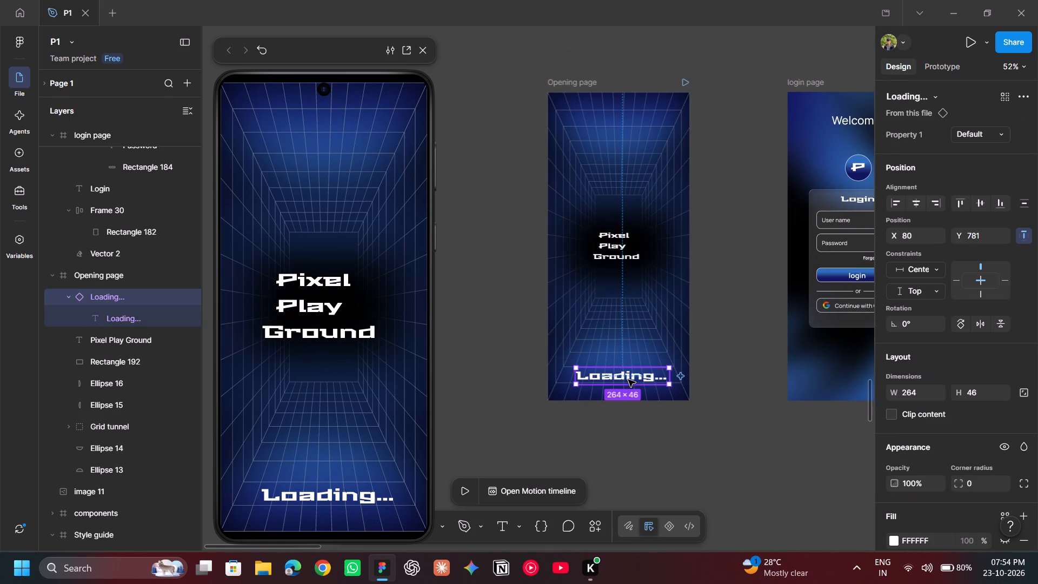
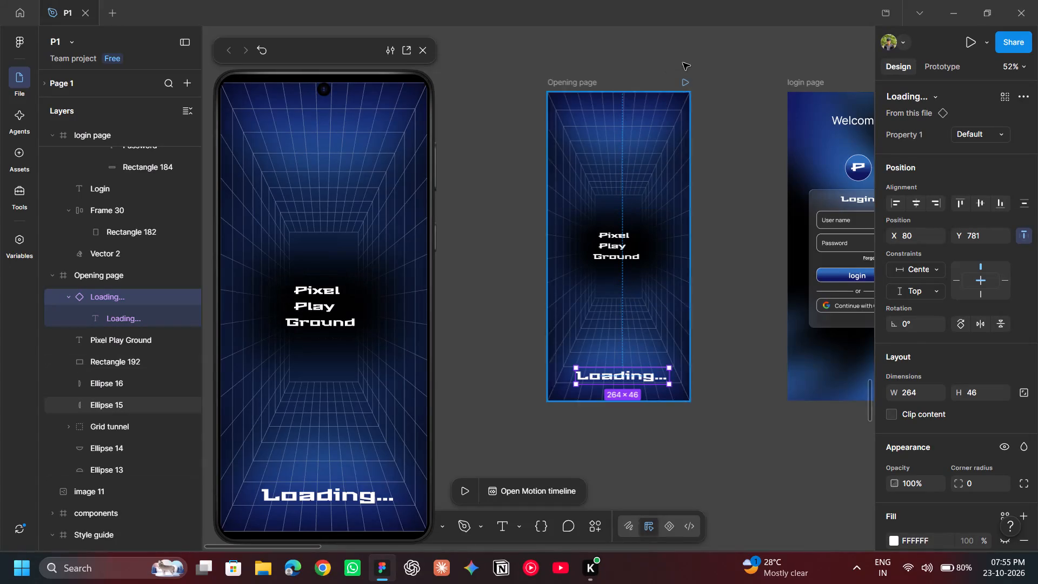
Play the Opening page's motion to review the growing title together with the "Loading..." text.
{"action": "left_click", "coordinate": [685, 80]}
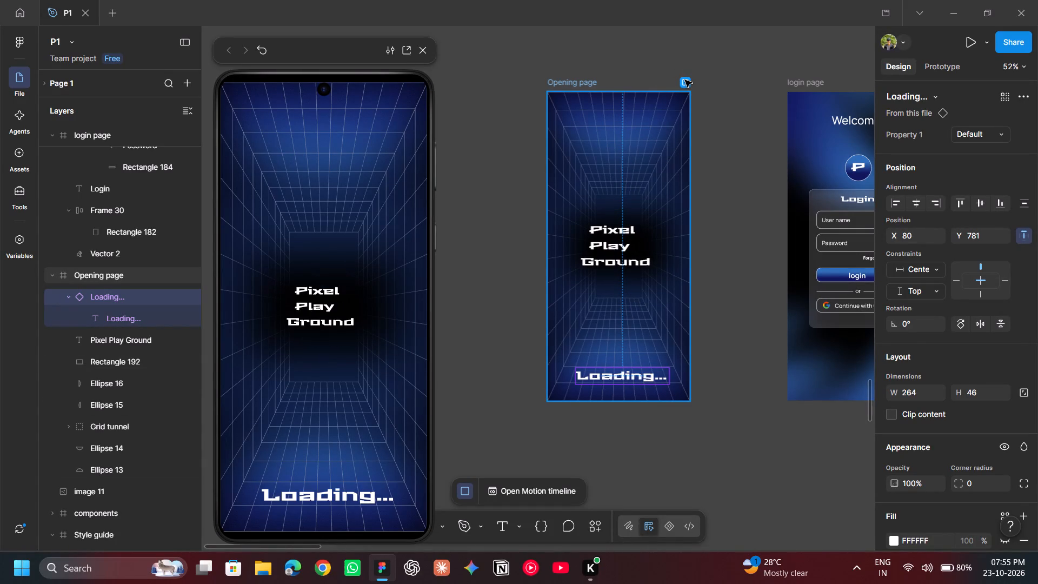
{"action": "left_click", "coordinate": [685, 80]}
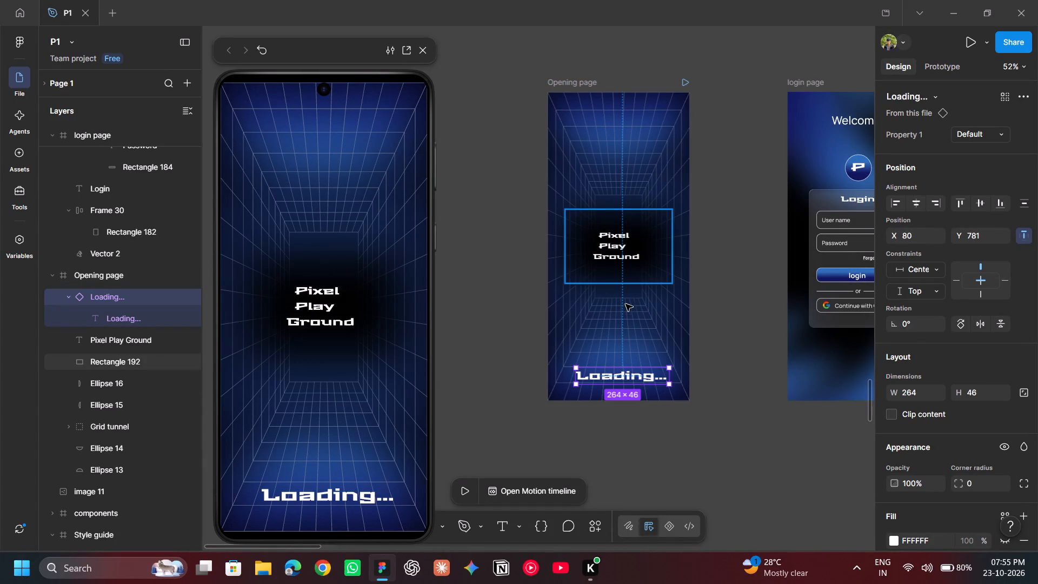
{"action": "left_click", "coordinate": [647, 254]}
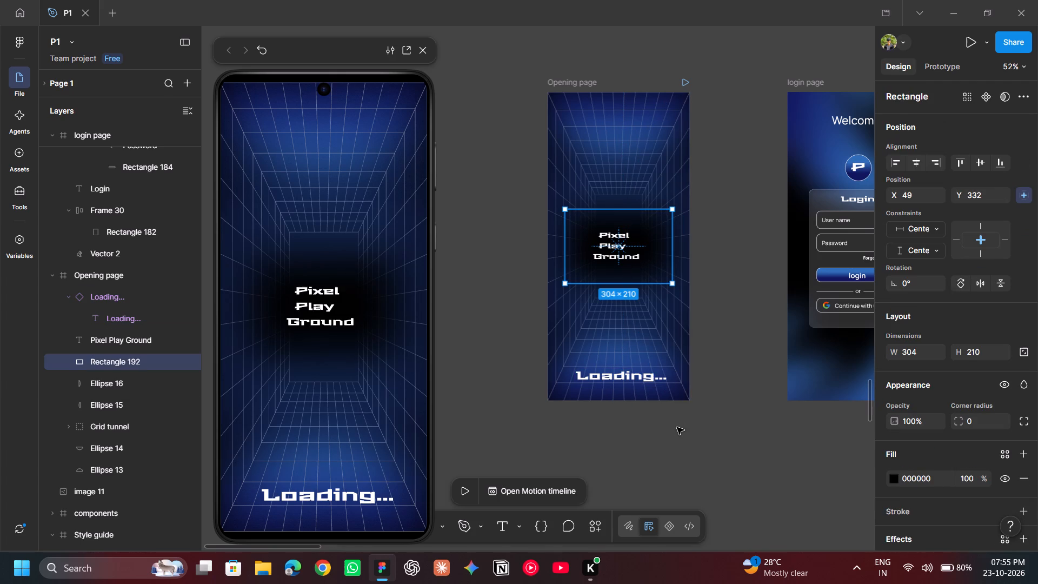
{"action": "left_click", "coordinate": [677, 428]}
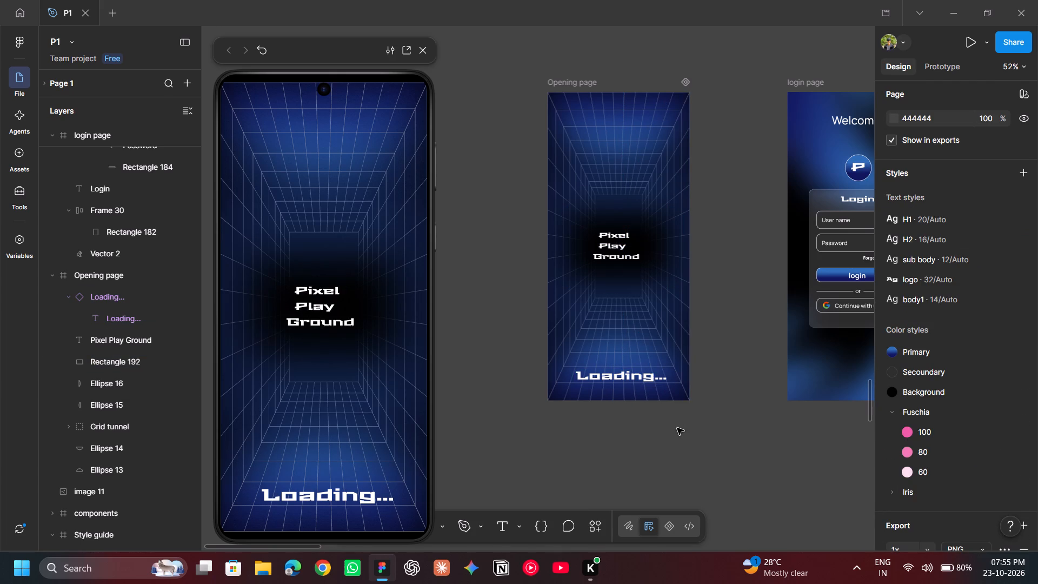
{"action": "left_click", "coordinate": [646, 386]}
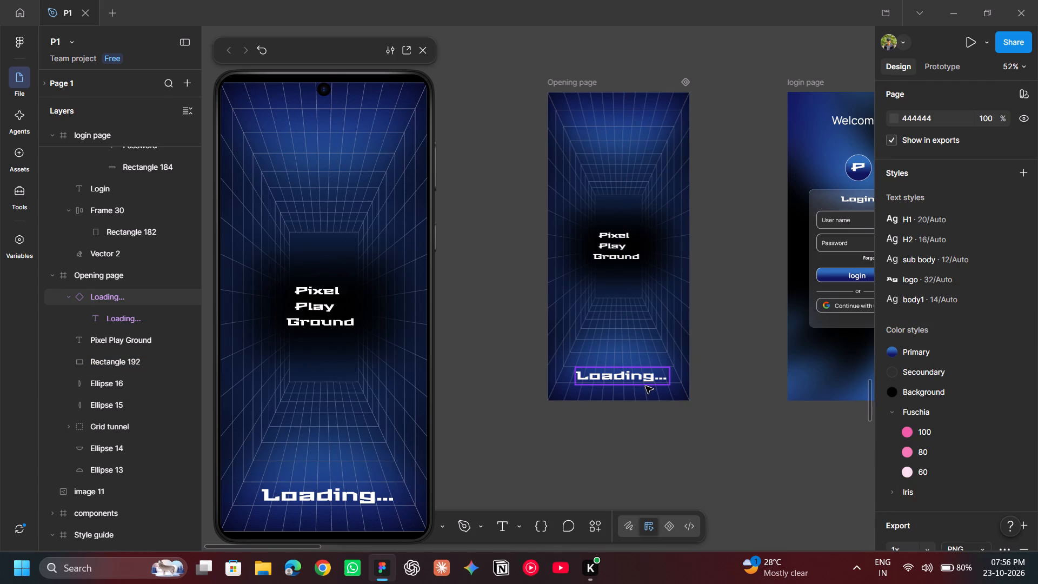
{"action": "left_click", "coordinate": [462, 494]}
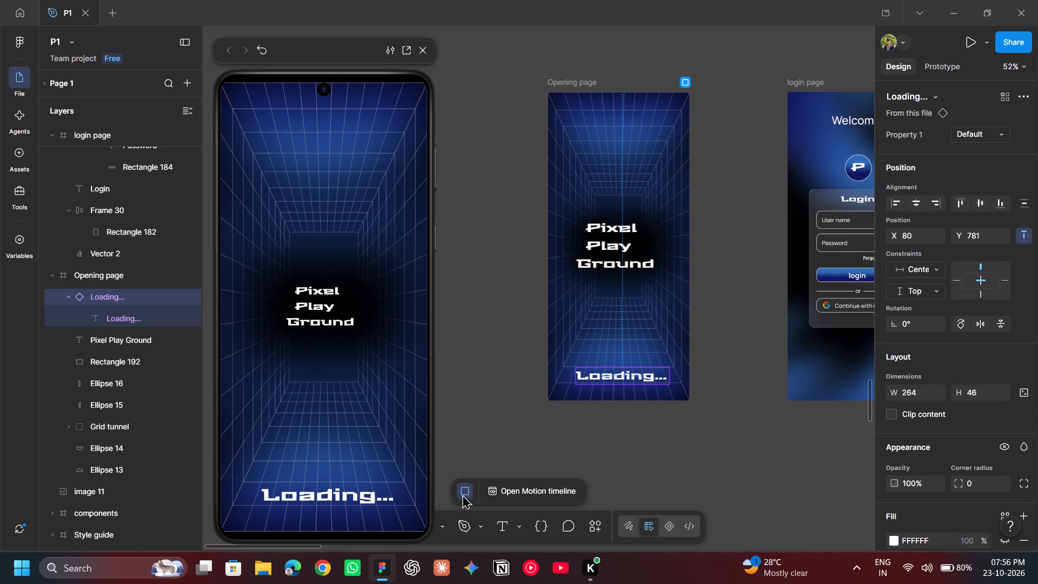
{"action": "left_click", "coordinate": [462, 494]}
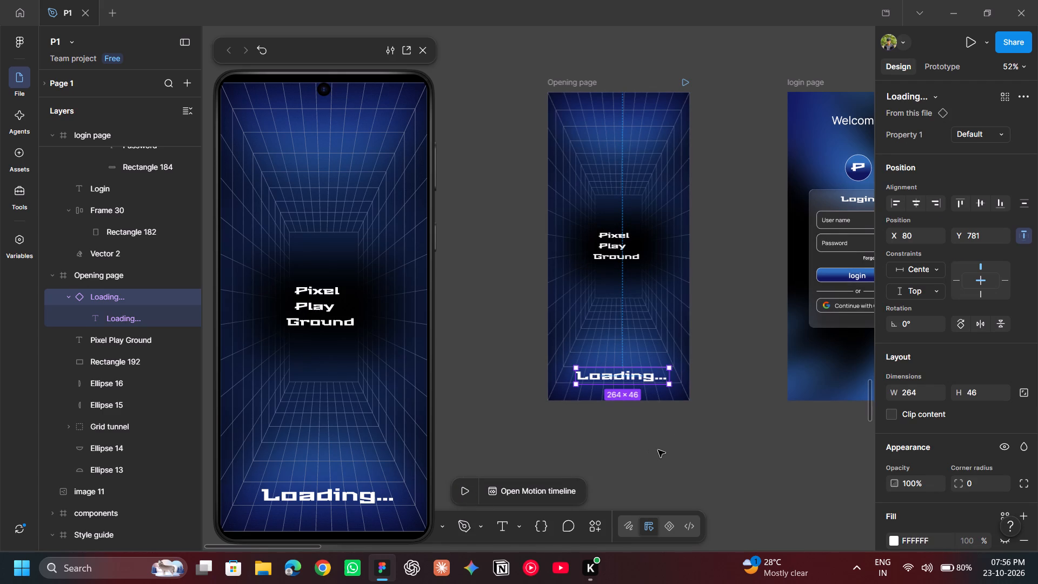
Delete the "Loading..." instance from the Opening page.
{"action": "scroll", "coordinate": [660, 450], "scroll_direction": "left", "scroll_amount": 3}
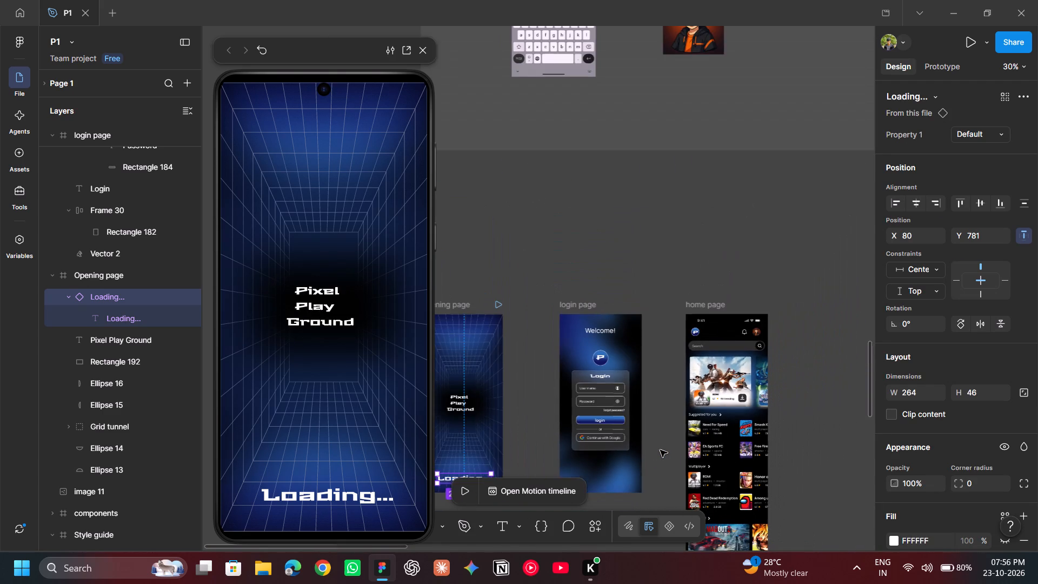
{"action": "scroll", "coordinate": [660, 450], "scroll_direction": "down", "scroll_amount": 1}
{"action": "scroll", "coordinate": [660, 450], "scroll_direction": "right", "scroll_amount": 1}
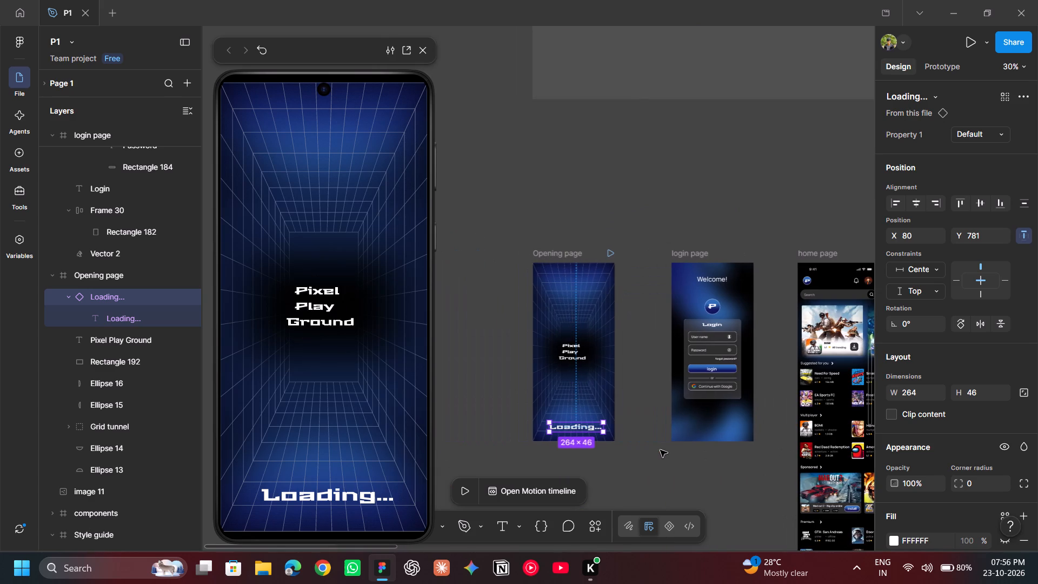
{"action": "scroll", "coordinate": [660, 450], "scroll_direction": "right", "scroll_amount": 1}
{"action": "key", "text": "BackSpace"}
Delete the three-variant "Loading..." component set from the prototypes frame.
{"action": "scroll", "coordinate": [660, 450], "scroll_direction": "up", "scroll_amount": 1}
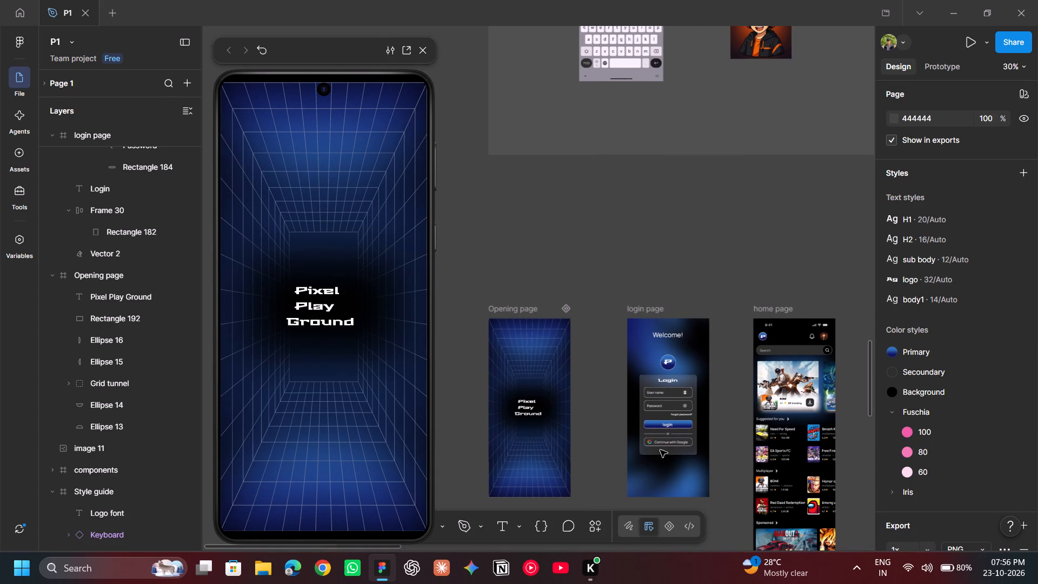
{"action": "scroll", "coordinate": [660, 450], "scroll_direction": "up", "scroll_amount": 2}
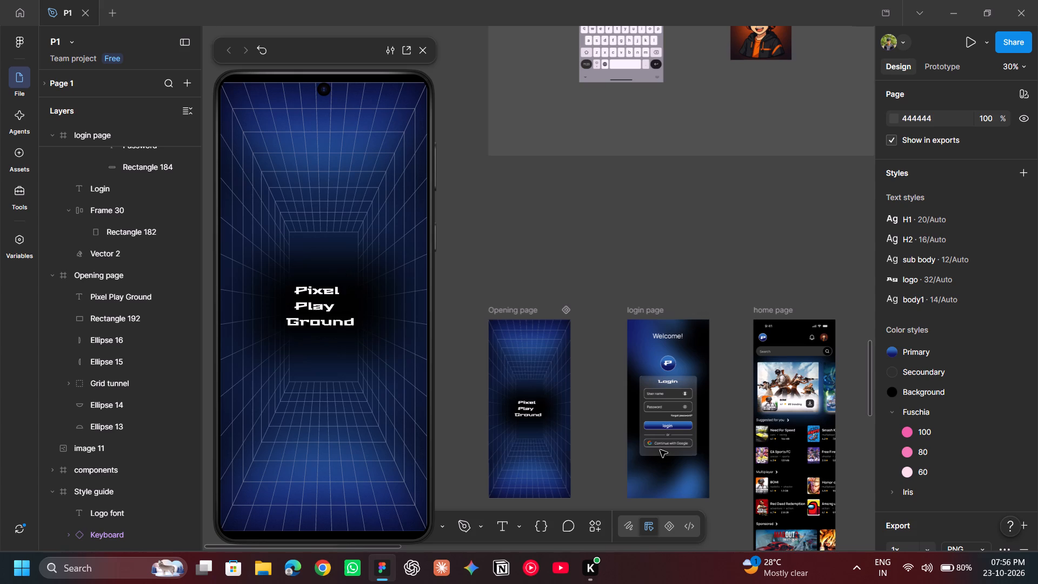
{"action": "scroll", "coordinate": [660, 450], "scroll_direction": "up", "scroll_amount": 3}
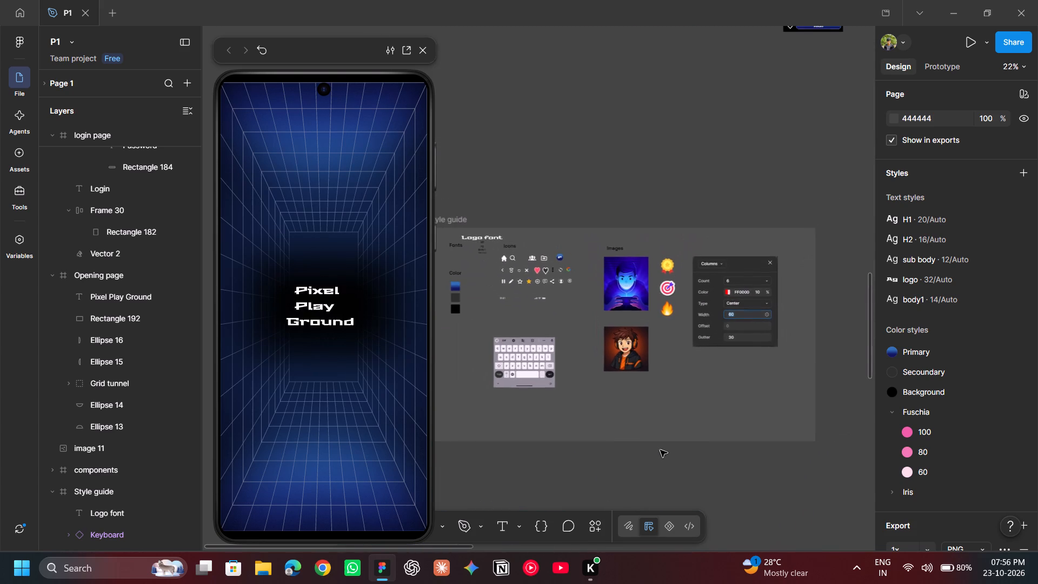
{"action": "scroll", "coordinate": [660, 450], "scroll_direction": "left", "scroll_amount": 6}
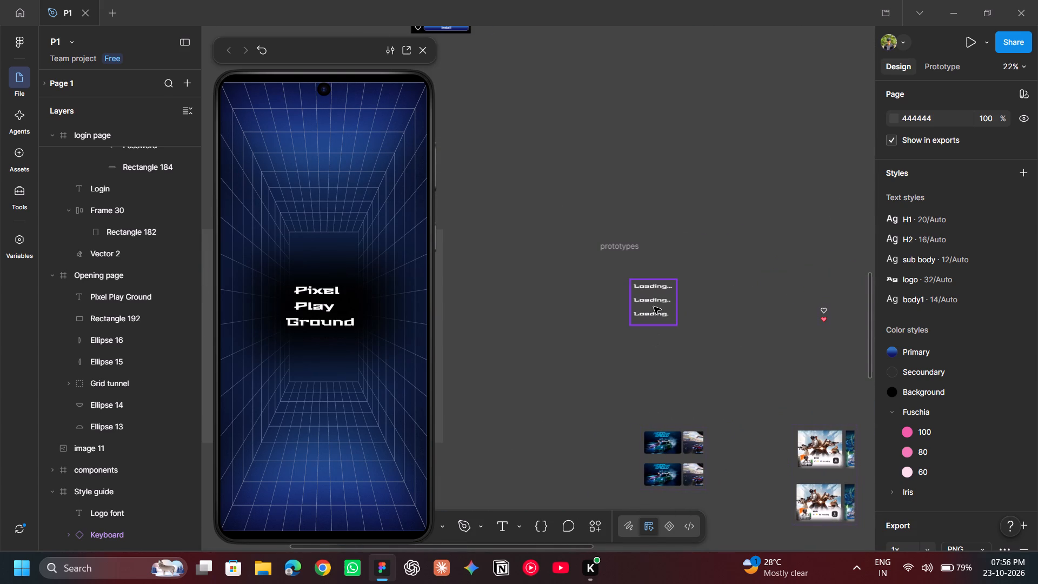
{"action": "left_click", "coordinate": [654, 307]}
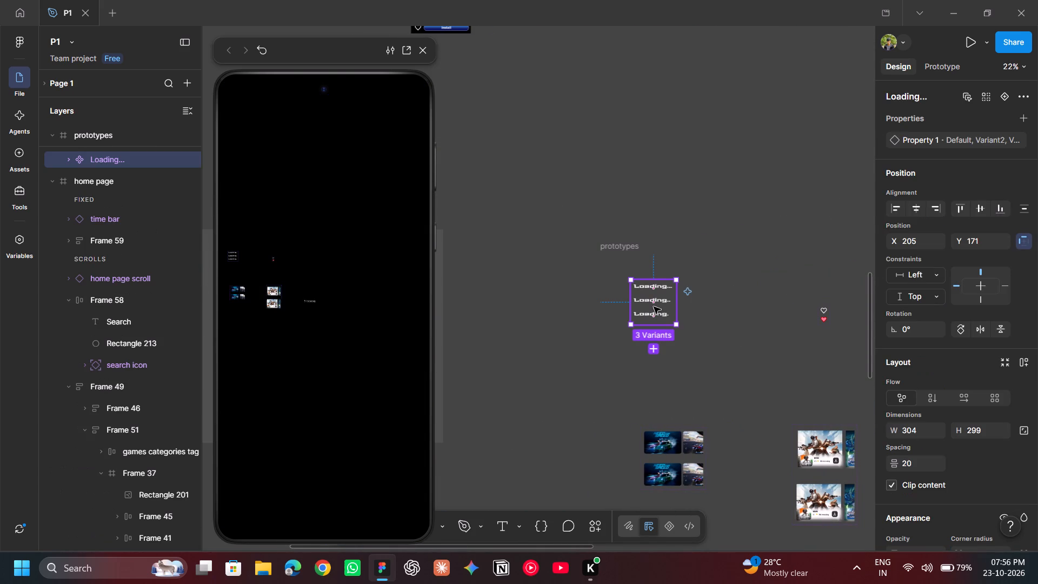
{"action": "key", "text": "BackSpace"}
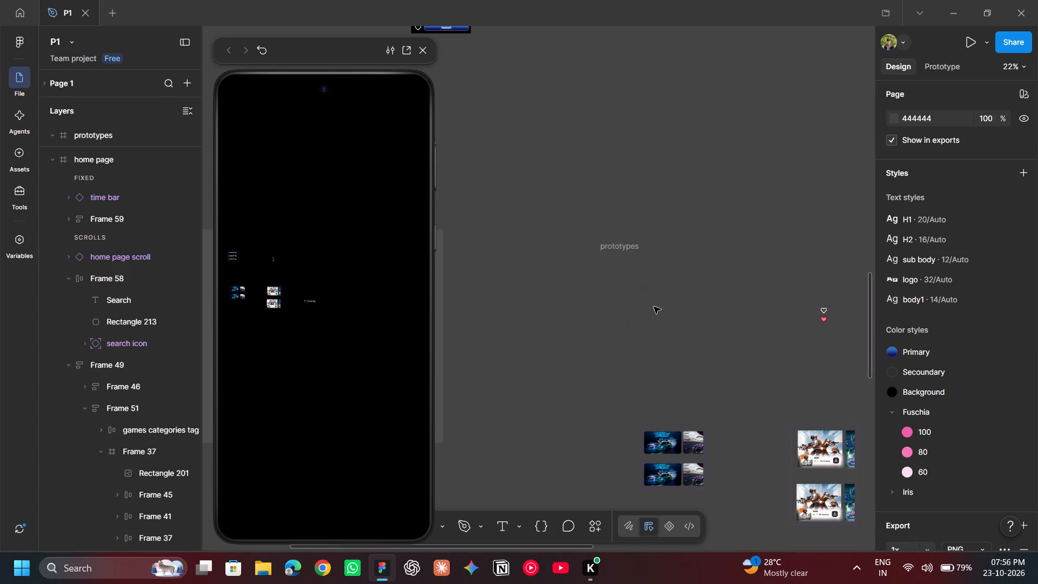
Look through the components created in this file in the asset library.
{"action": "scroll", "coordinate": [654, 307], "scroll_direction": "right", "scroll_amount": 5}
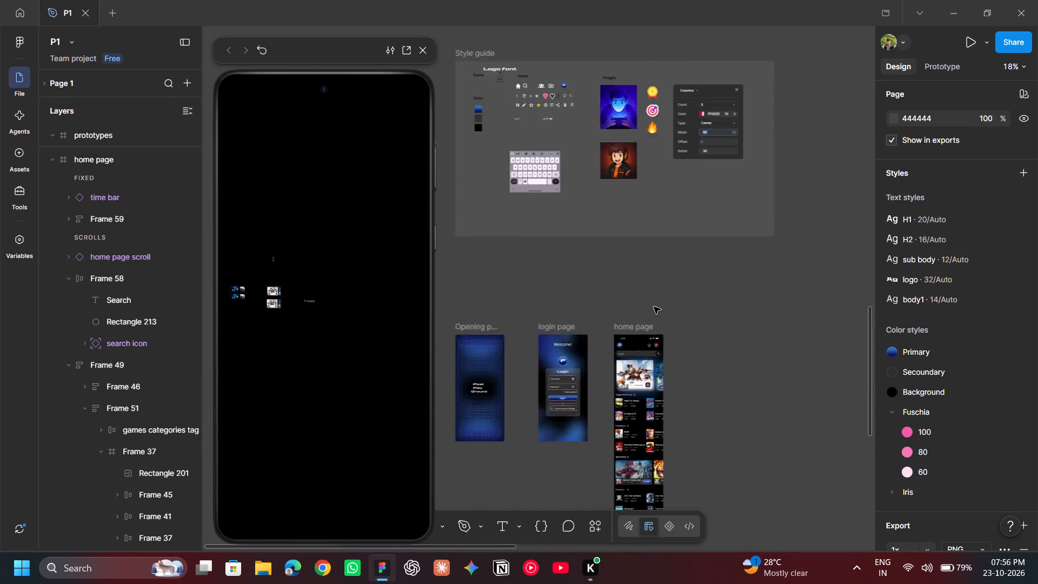
{"action": "scroll", "coordinate": [654, 307], "scroll_direction": "right", "scroll_amount": 2}
{"action": "scroll", "coordinate": [654, 307], "scroll_direction": "down", "scroll_amount": 1}
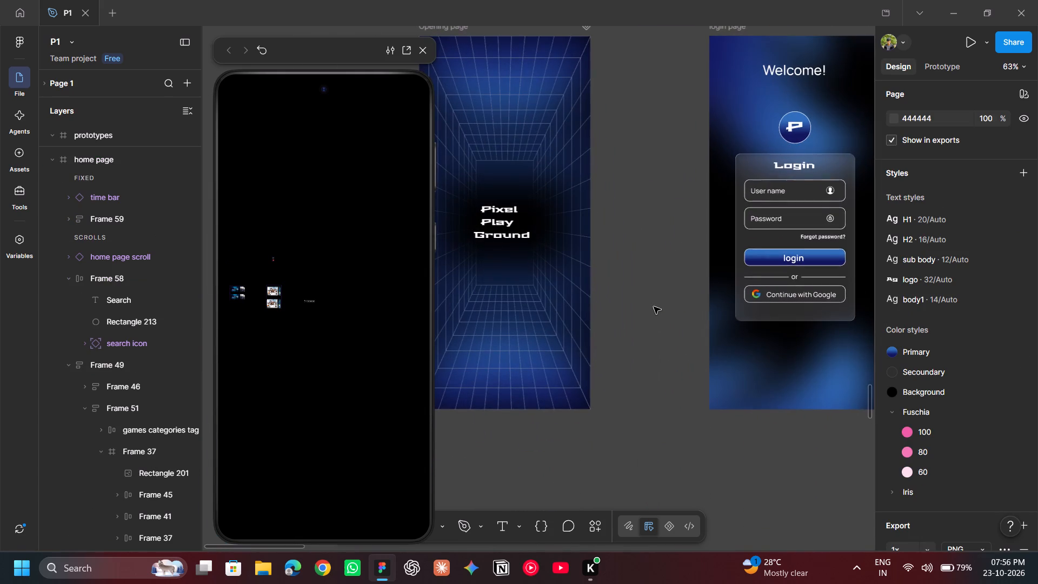
{"action": "scroll", "coordinate": [654, 307], "scroll_direction": "right", "scroll_amount": 1}
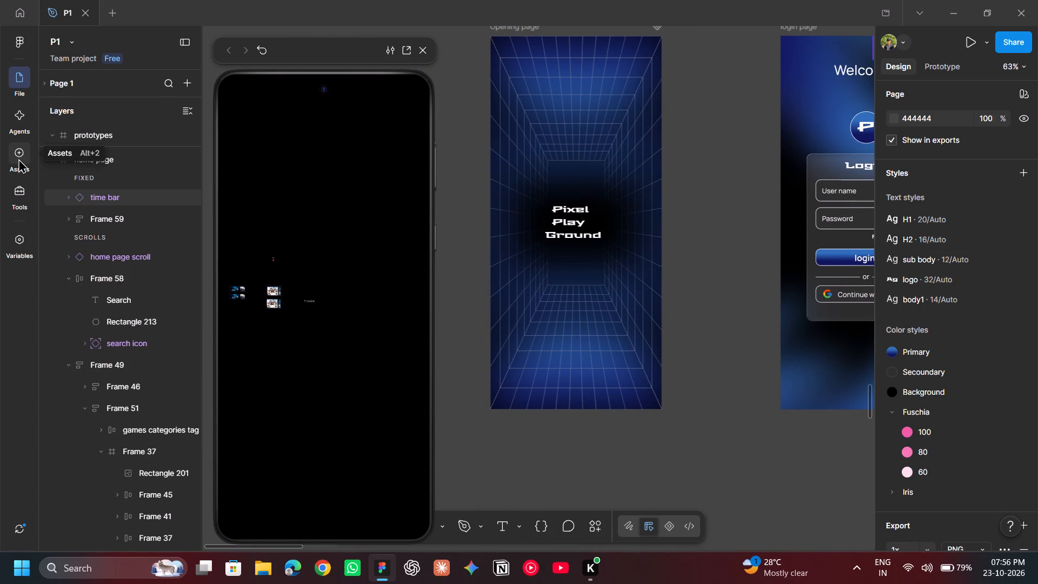
{"action": "left_click", "coordinate": [18, 158]}
{"action": "left_click", "coordinate": [70, 161]}
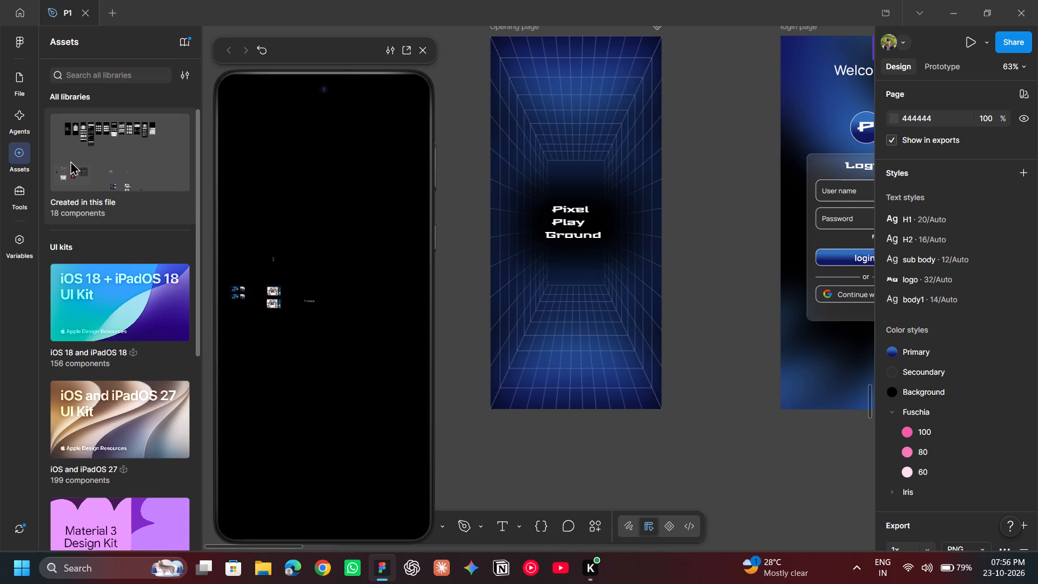
{"action": "scroll", "coordinate": [77, 295], "scroll_direction": "down", "scroll_amount": 1}
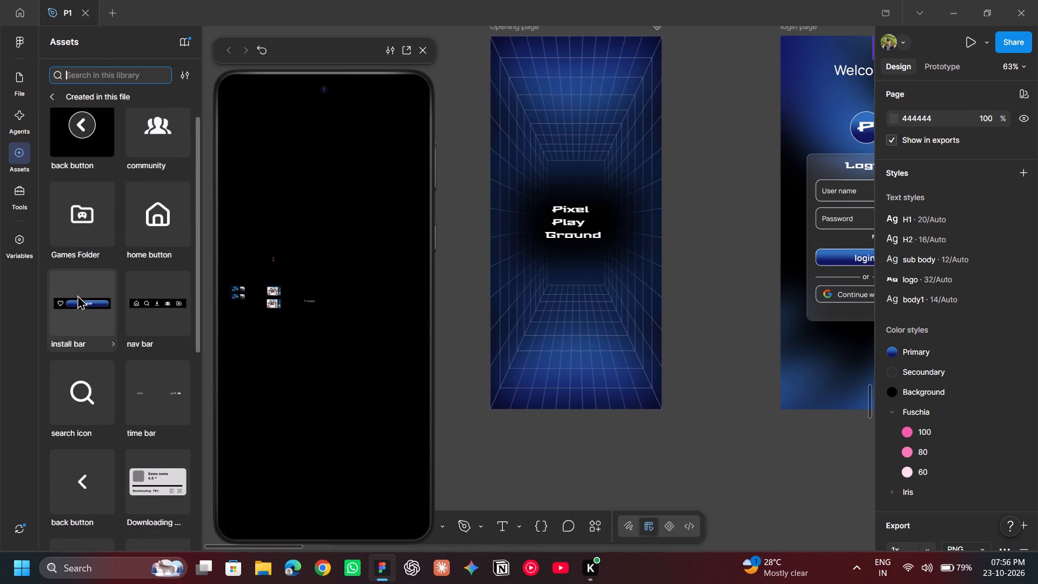
{"action": "scroll", "coordinate": [77, 295], "scroll_direction": "down", "scroll_amount": 8}
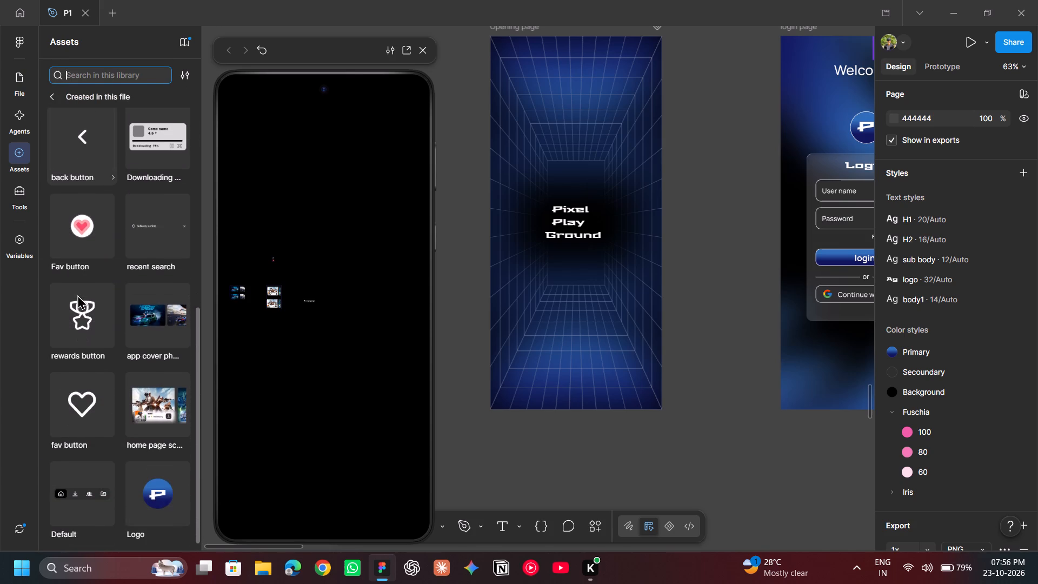
{"action": "scroll", "coordinate": [77, 295], "scroll_direction": "down", "scroll_amount": 4}
{"action": "scroll", "coordinate": [77, 295], "scroll_direction": "up", "scroll_amount": 4}
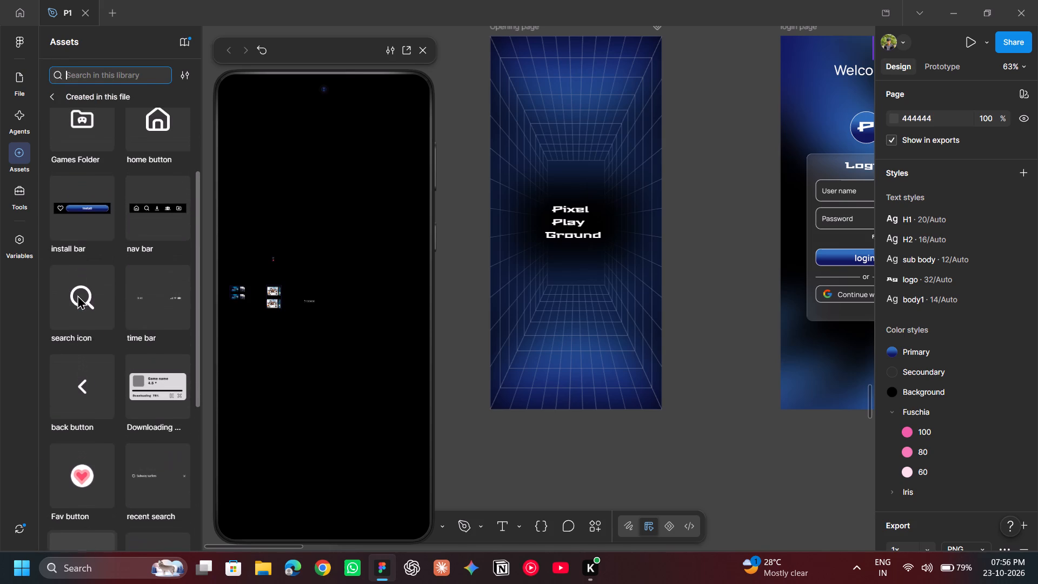
{"action": "scroll", "coordinate": [77, 295], "scroll_direction": "up", "scroll_amount": 4}
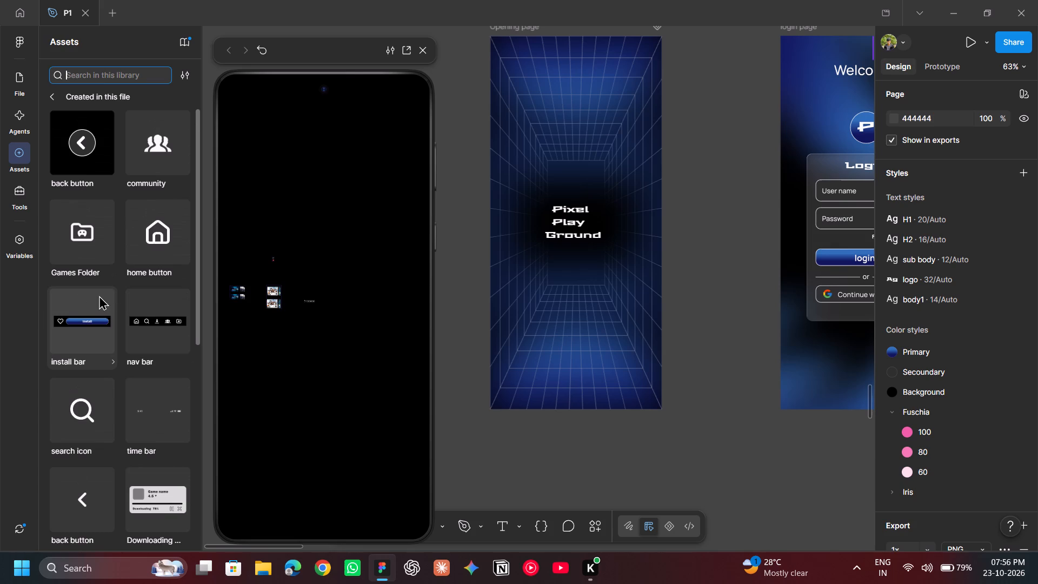
Close the floating prototype preview.
{"action": "scroll", "coordinate": [506, 272], "scroll_direction": "left", "scroll_amount": 1}
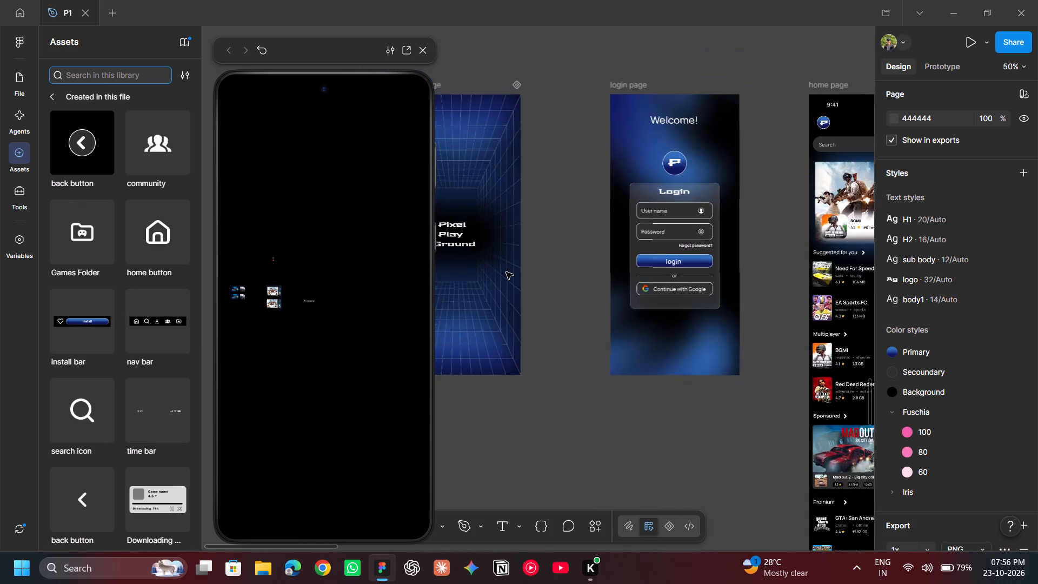
{"action": "scroll", "coordinate": [506, 272], "scroll_direction": "up", "scroll_amount": 1}
{"action": "left_click", "coordinate": [418, 43]}
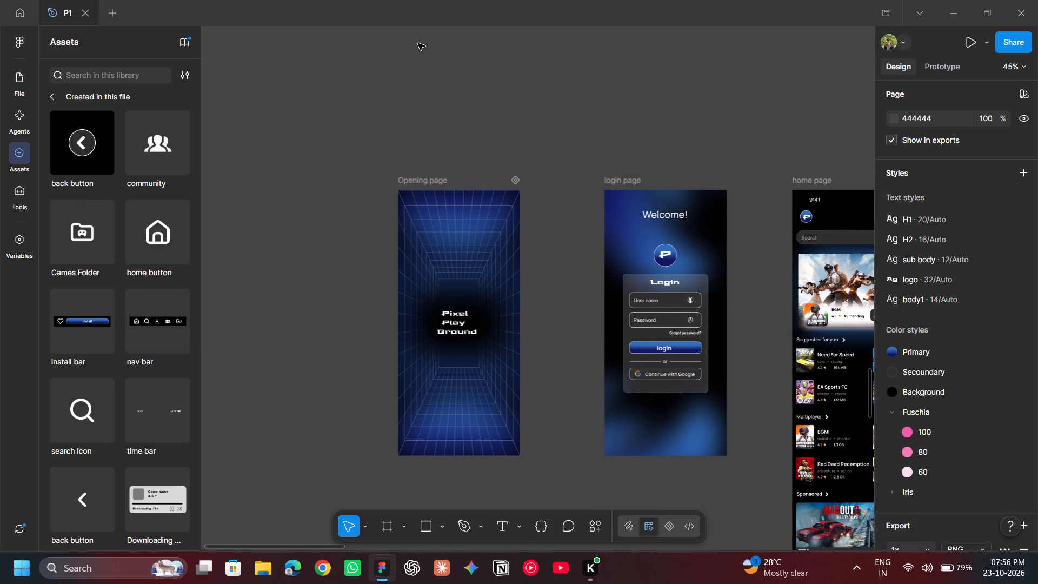
Move the install bar instance out of the XYZ game wireframe onto the canvas at X 2304, Y 2069.
{"action": "scroll", "coordinate": [524, 124], "scroll_direction": "left", "scroll_amount": 4}
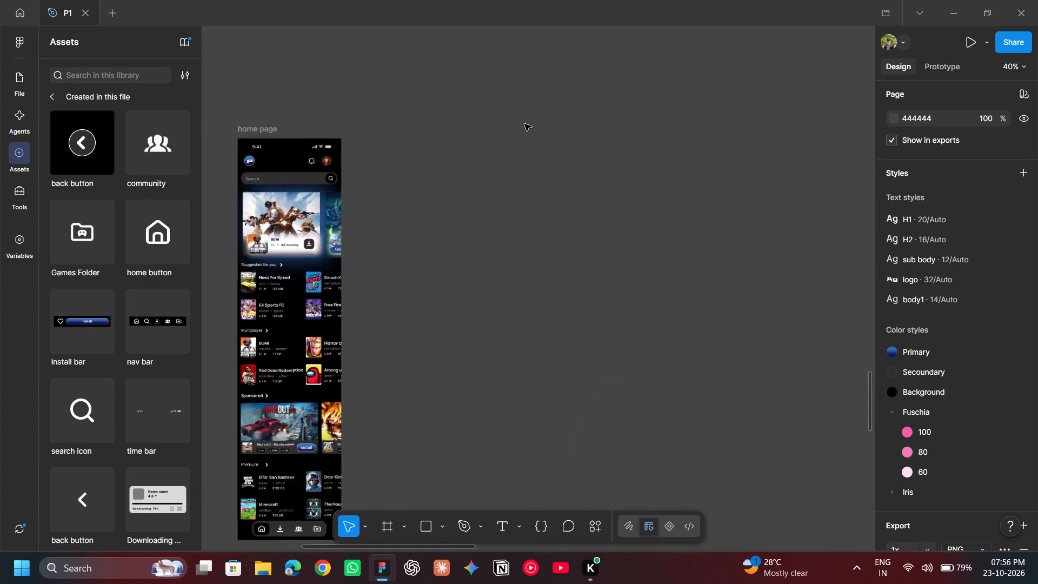
{"action": "scroll", "coordinate": [524, 124], "scroll_direction": "up", "scroll_amount": 4}
{"action": "scroll", "coordinate": [524, 124], "scroll_direction": "down", "scroll_amount": 1}
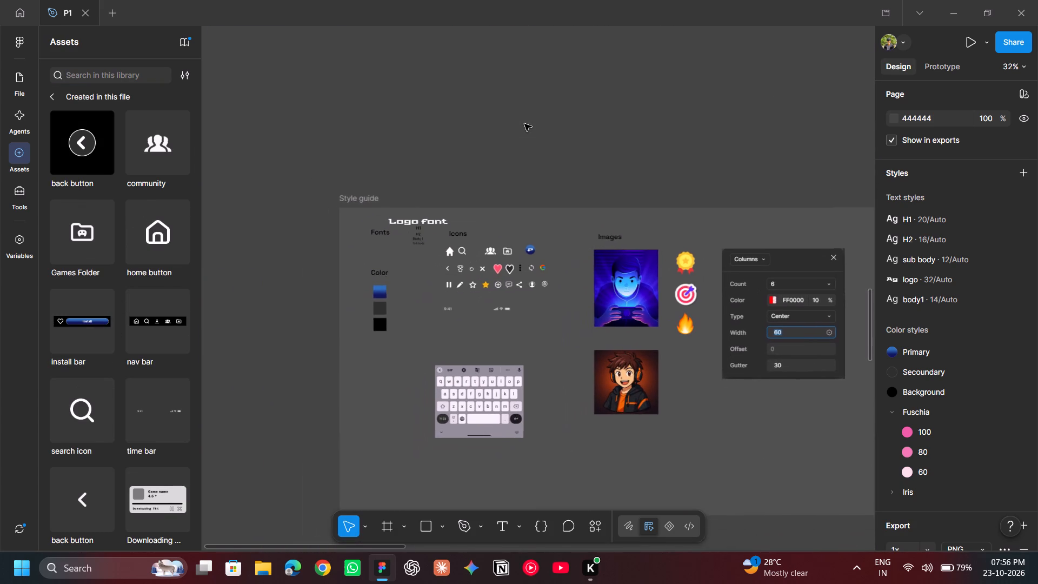
{"action": "scroll", "coordinate": [524, 124], "scroll_direction": "down", "scroll_amount": 2}
{"action": "scroll", "coordinate": [524, 124], "scroll_direction": "left", "scroll_amount": 6}
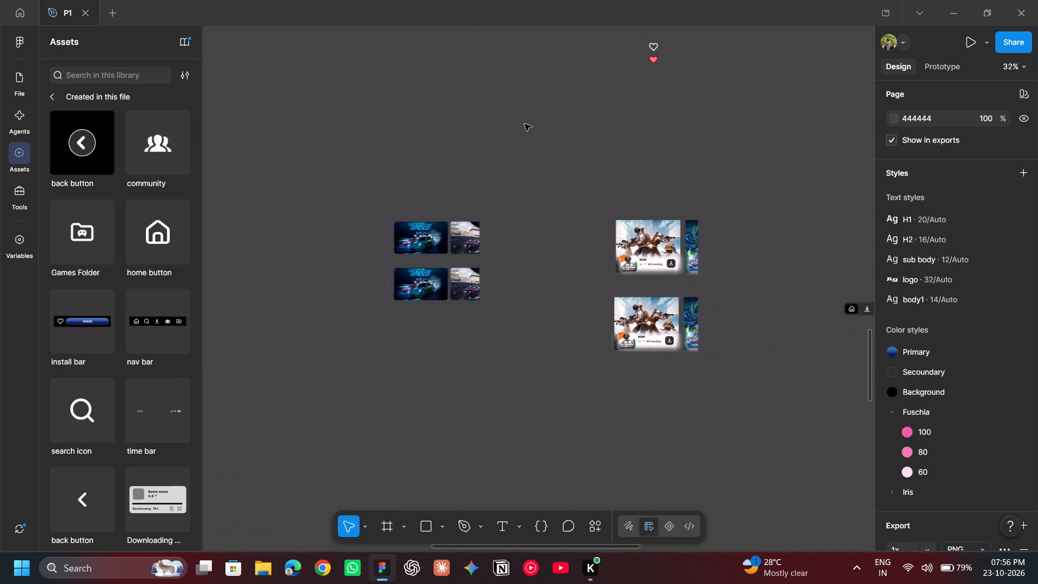
{"action": "scroll", "coordinate": [524, 124], "scroll_direction": "left", "scroll_amount": 2}
{"action": "scroll", "coordinate": [524, 124], "scroll_direction": "down", "scroll_amount": 3}
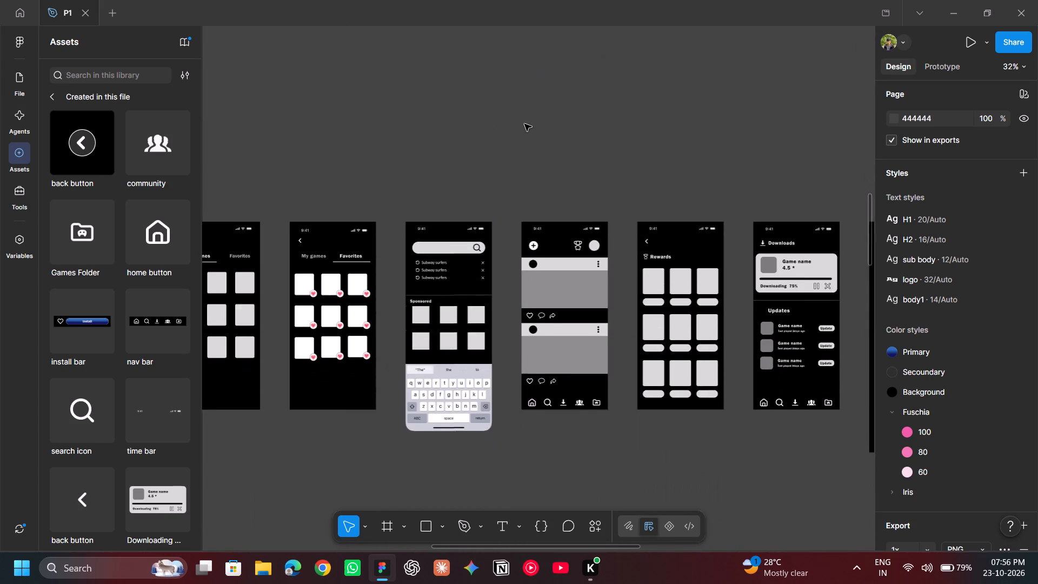
{"action": "scroll", "coordinate": [524, 124], "scroll_direction": "right", "scroll_amount": 4}
{"action": "scroll", "coordinate": [524, 124], "scroll_direction": "down", "scroll_amount": 1}
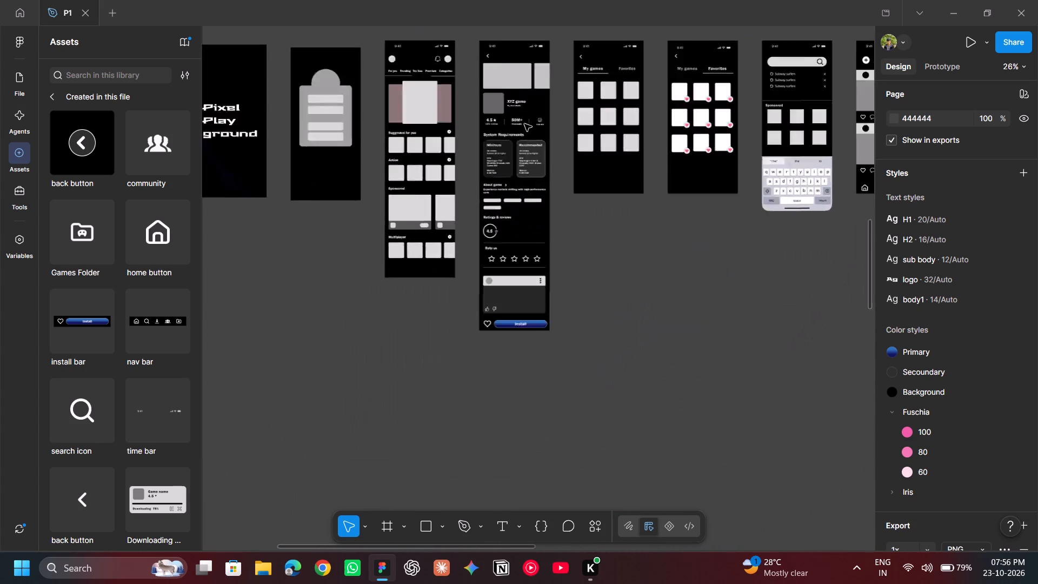
{"action": "scroll", "coordinate": [524, 124], "scroll_direction": "down", "scroll_amount": 1}
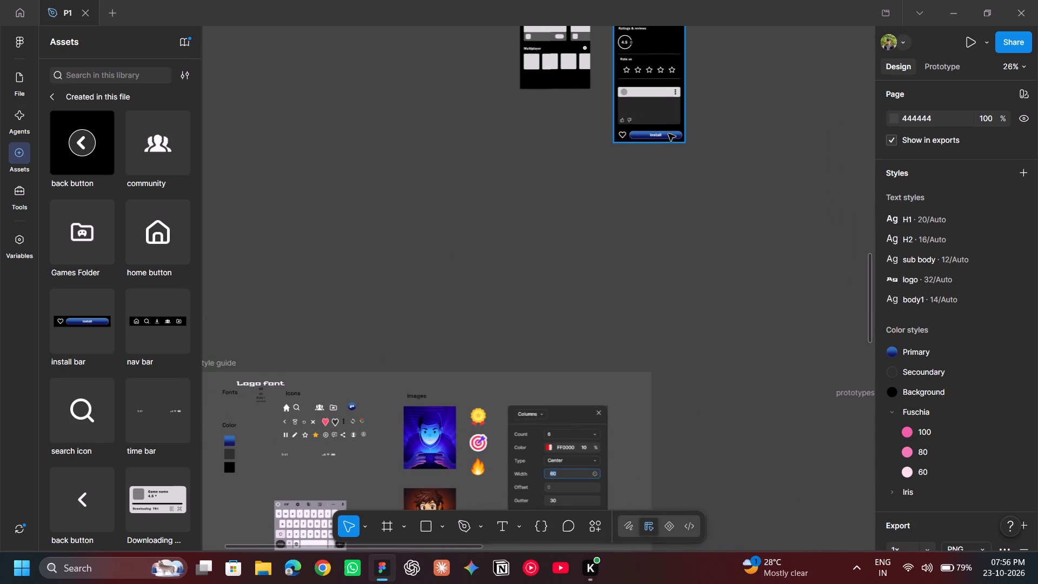
{"action": "double_click", "coordinate": [668, 134]}
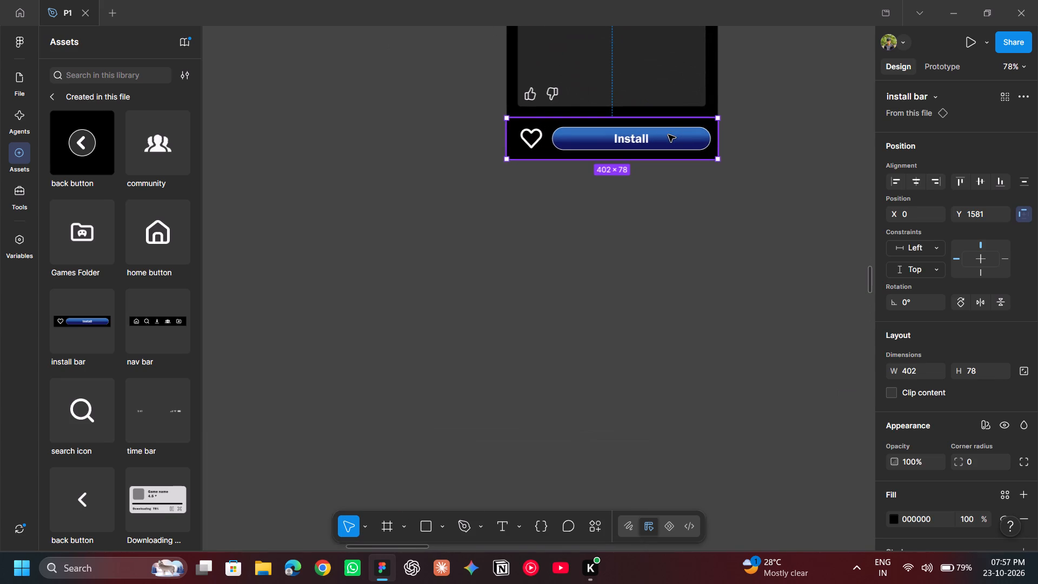
{"action": "double_click", "coordinate": [668, 135]}
{"action": "double_click", "coordinate": [668, 135]}
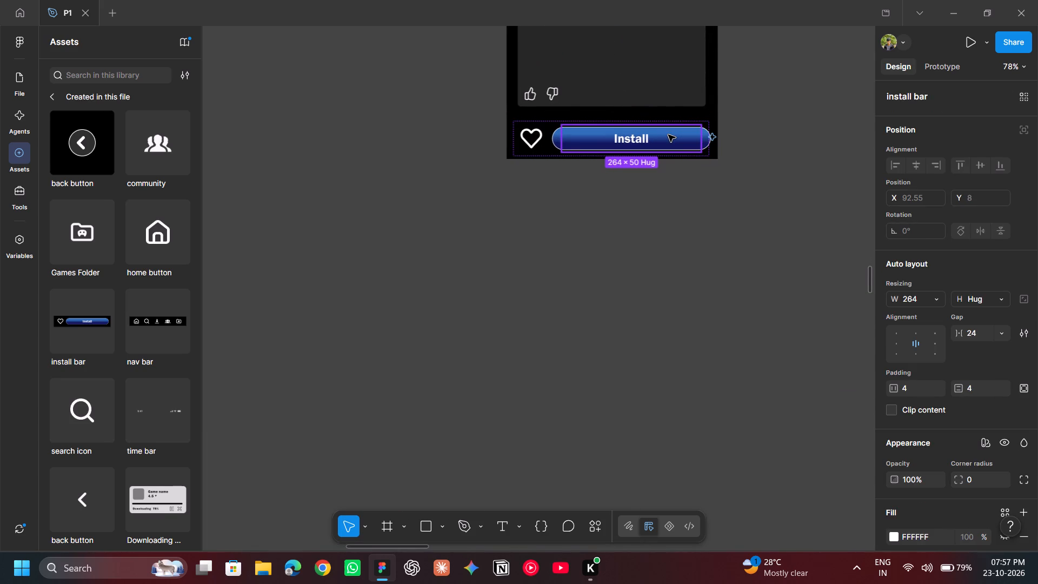
{"action": "left_click_drag", "start_coordinate": [668, 135], "coordinate": [622, 174]}
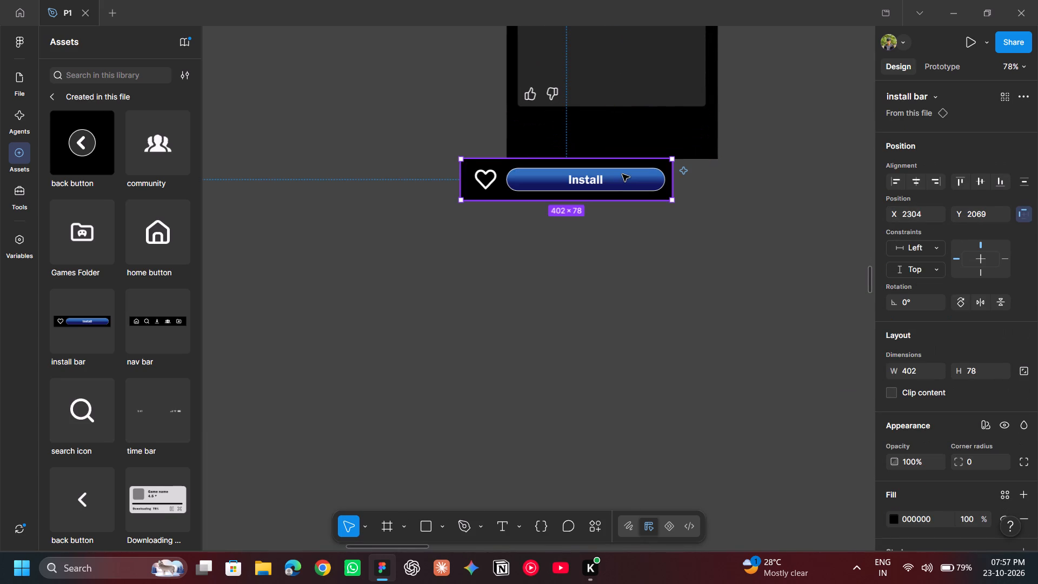
Undo the move of the install bar out of the XYZ game wireframe and clear the selection.
{"action": "key", "text": "ctrl+z"}
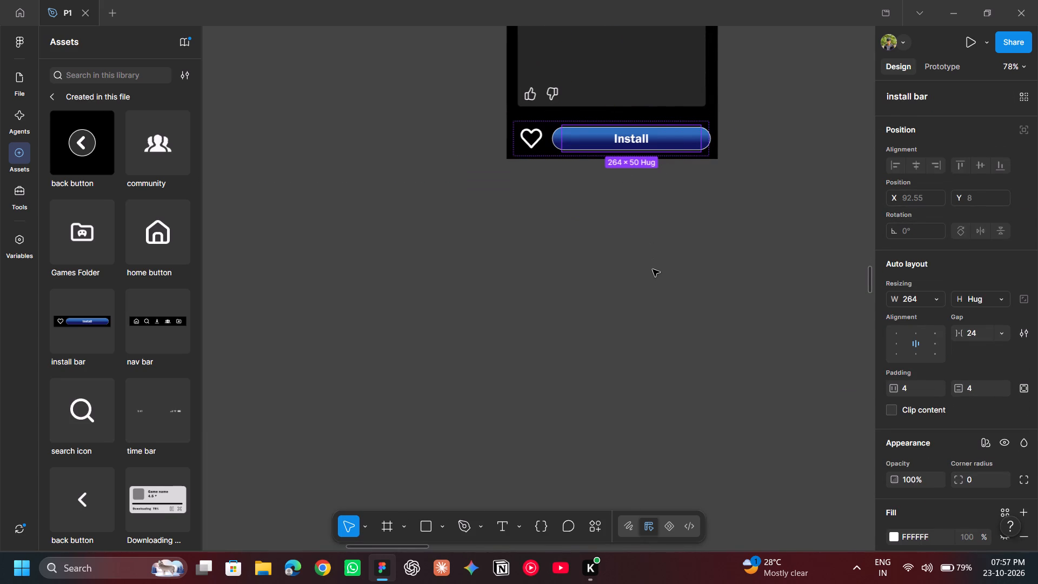
{"action": "left_click", "coordinate": [653, 269]}
In the style guide, move the Logo font, H1, H2, Body 1 and Sub body samples together to sit beneath the Fonts heading.
{"action": "scroll", "coordinate": [653, 269], "scroll_direction": "down", "scroll_amount": 5}
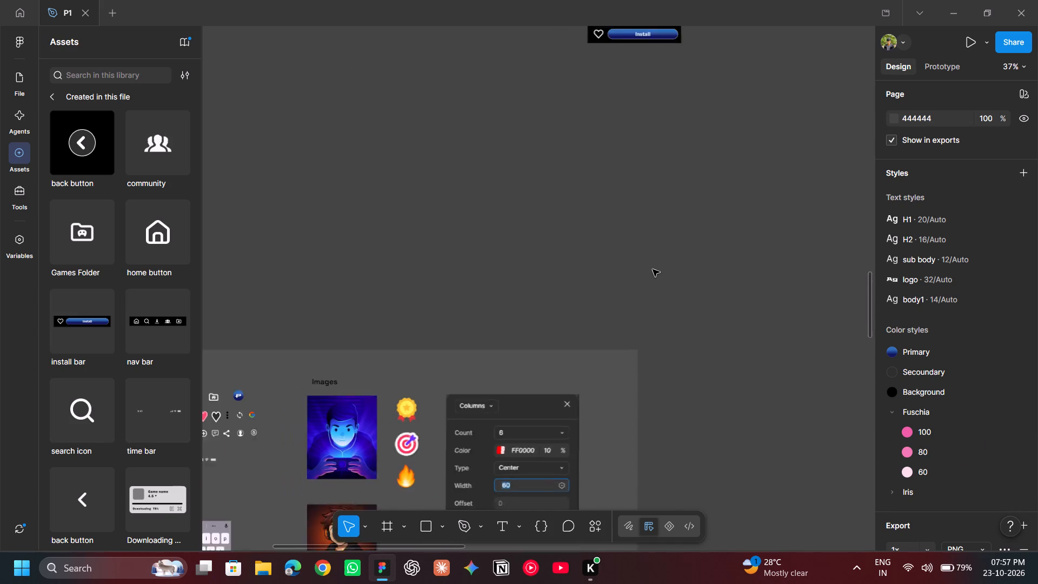
{"action": "scroll", "coordinate": [653, 269], "scroll_direction": "down", "scroll_amount": 6}
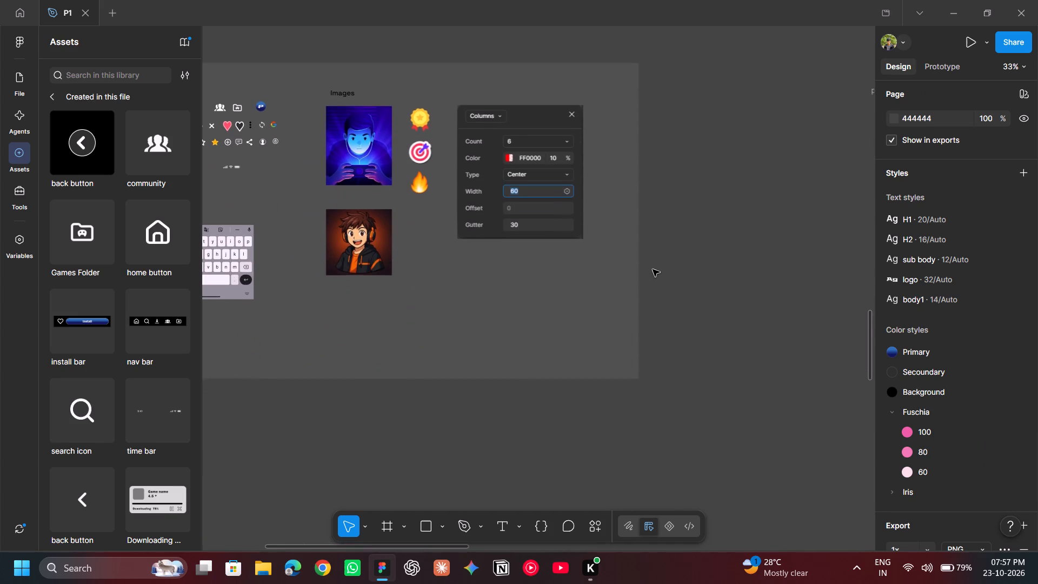
{"action": "scroll", "coordinate": [653, 269], "scroll_direction": "right", "scroll_amount": 3}
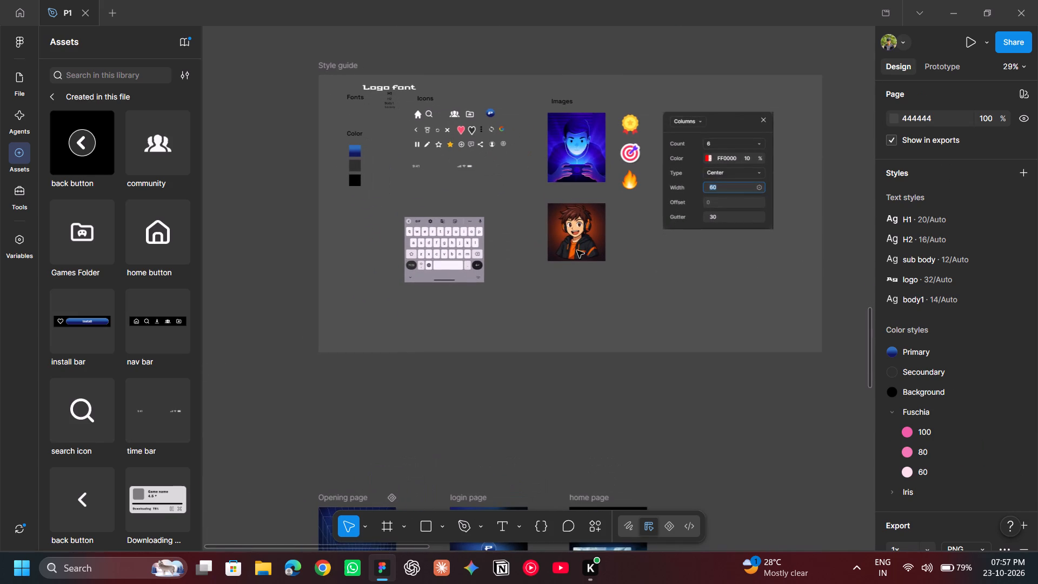
{"action": "scroll", "coordinate": [387, 94], "scroll_direction": "right", "scroll_amount": 1}
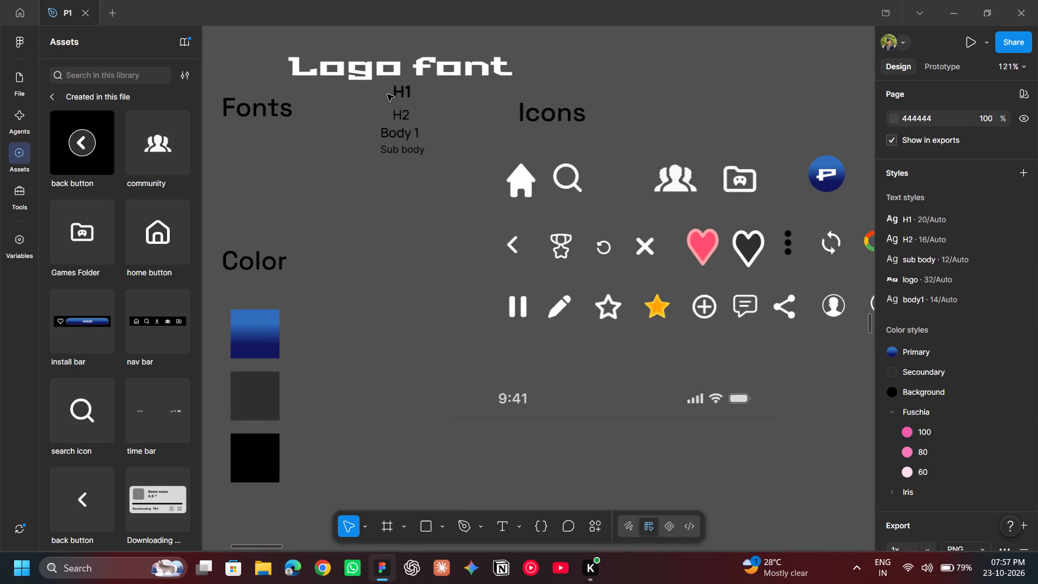
{"action": "scroll", "coordinate": [387, 94], "scroll_direction": "right", "scroll_amount": 1}
{"action": "left_click", "coordinate": [412, 71]}
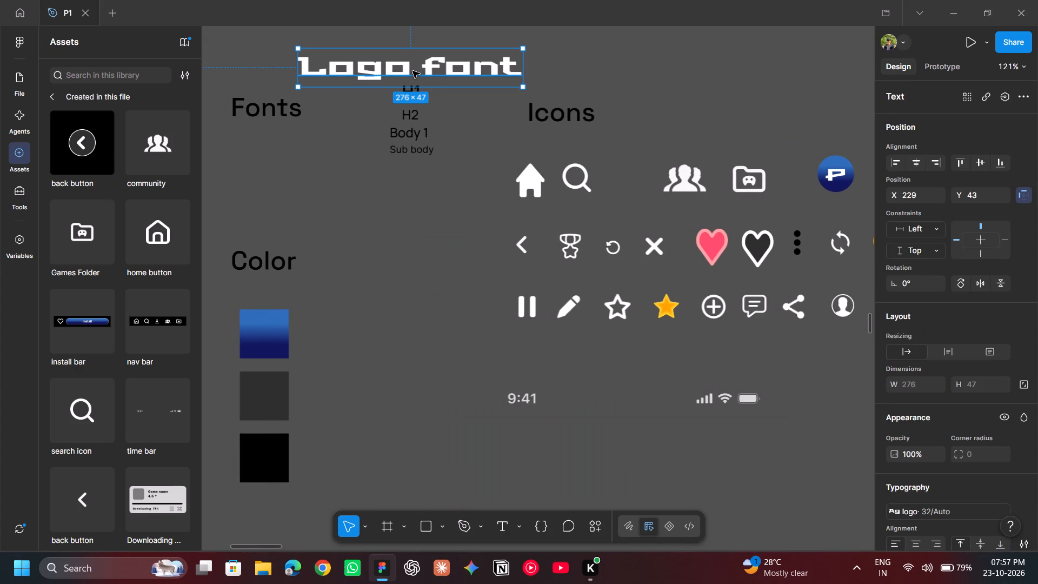
{"action": "left_click", "coordinate": [411, 149], "text": "shift"}
{"action": "left_click", "coordinate": [411, 138], "text": "shift"}
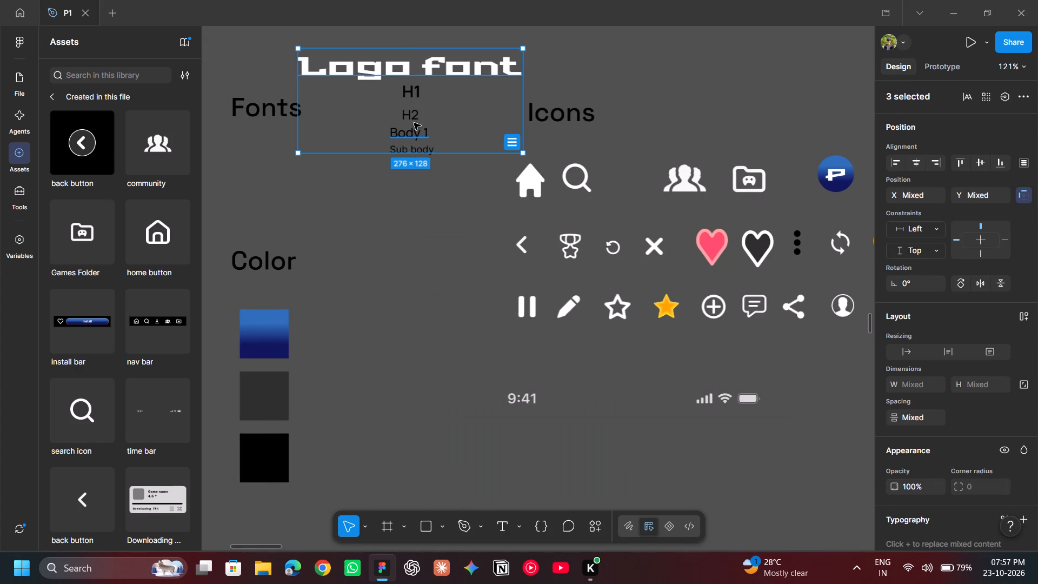
{"action": "left_click", "coordinate": [414, 117], "text": "shift"}
{"action": "left_click", "coordinate": [415, 97], "text": "shift"}
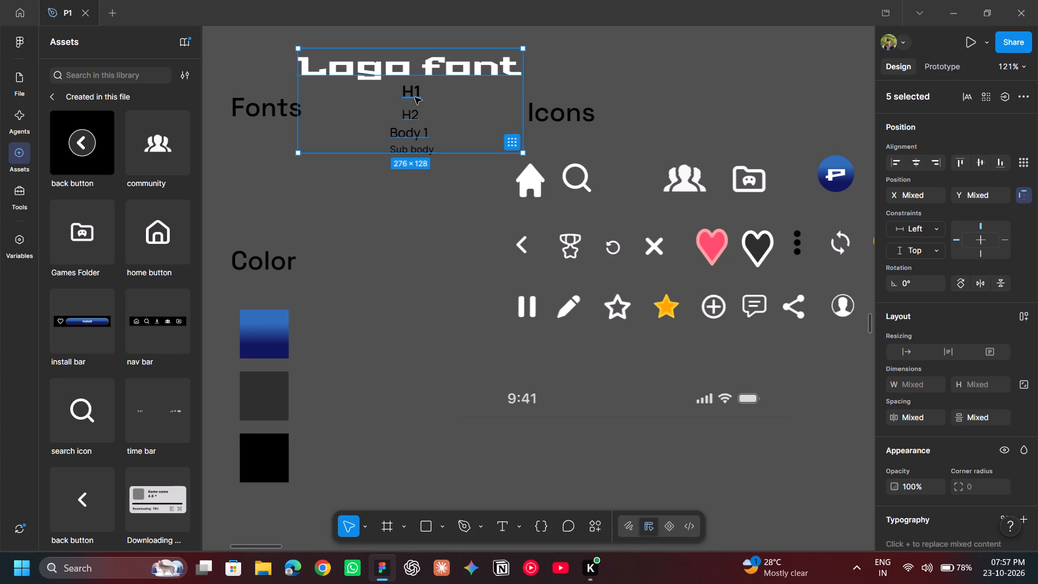
{"action": "left_click", "coordinate": [512, 142]}
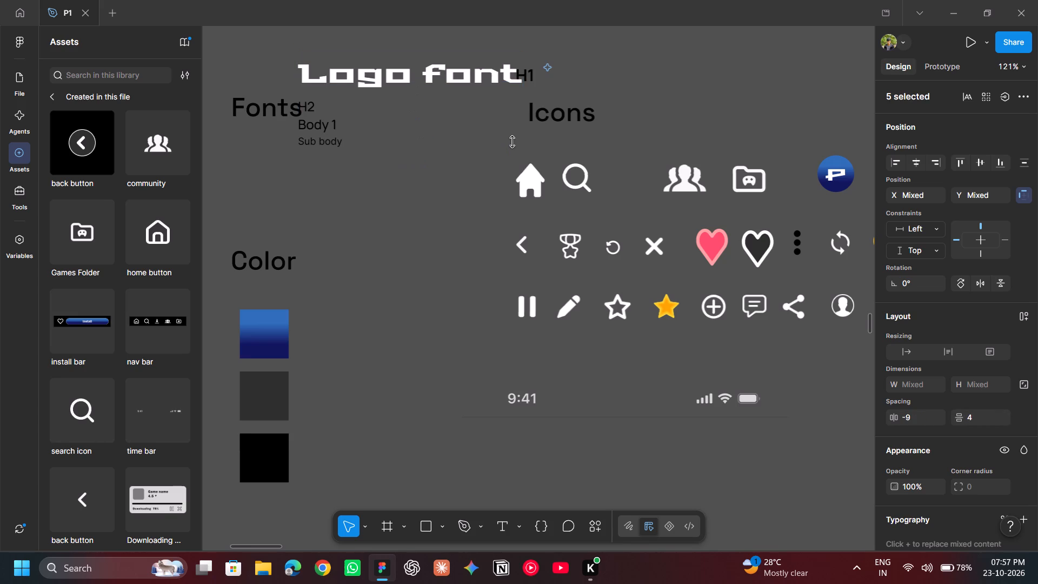
{"action": "key", "text": "ctrl+z"}
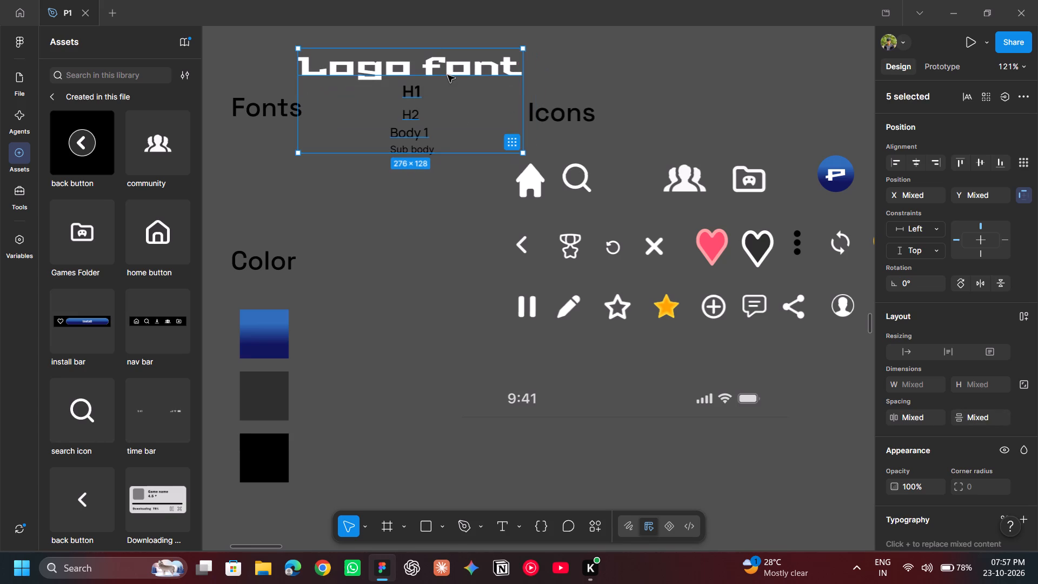
{"action": "left_click_drag", "start_coordinate": [453, 95], "coordinate": [349, 171]}
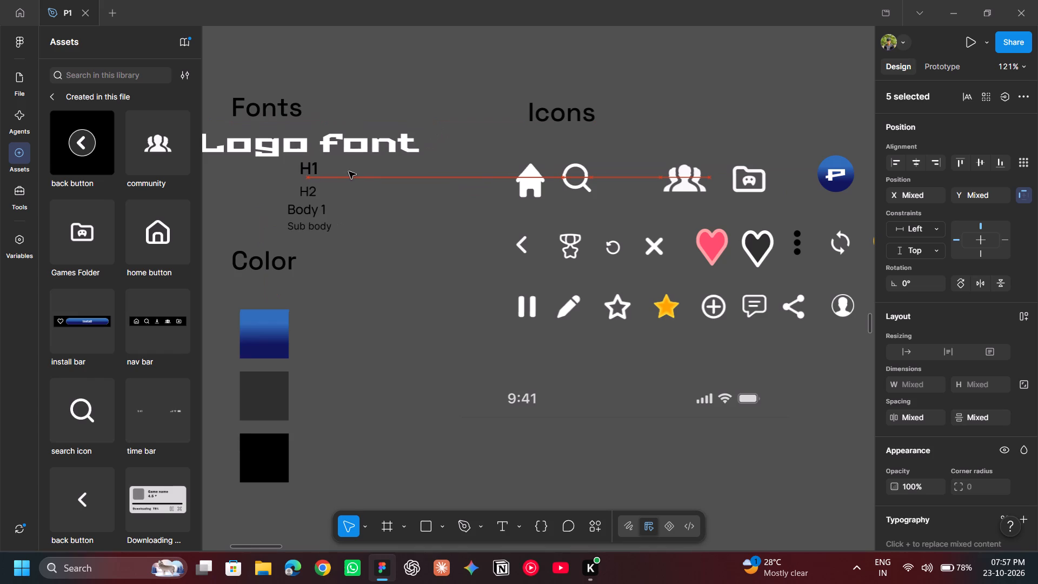
{"action": "left_click_drag", "start_coordinate": [349, 171], "coordinate": [315, 174]}
{"action": "scroll", "coordinate": [315, 174], "scroll_direction": "right", "scroll_amount": 3}
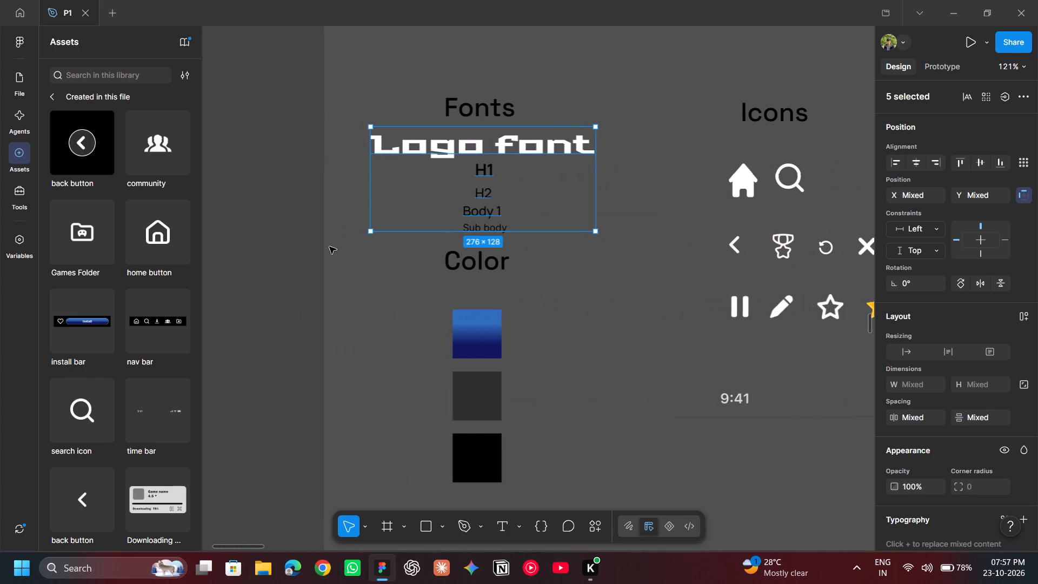
{"action": "left_click", "coordinate": [362, 288]}
Shift the Color heading and its three swatches down to leave a clear gap below the font samples.
{"action": "left_click_drag", "start_coordinate": [405, 266], "coordinate": [518, 448]}
{"action": "key", "text": "Down"}
{"action": "key", "text": "Down"}
{"action": "key", "text": "Down"}
{"action": "key", "text": "Down"}
{"action": "key", "text": "Down"}
{"action": "key", "text": "Down"}
{"action": "key", "text": "Down"}
{"action": "key", "text": "Down"}
{"action": "key", "text": "Down"}
{"action": "key", "text": "Down"}
{"action": "key", "text": "Down"}
{"action": "key", "text": "Down"}
{"action": "key", "text": "Down"}
{"action": "key", "text": "Down"}
{"action": "key", "text": "Down"}
{"action": "key", "text": "Down"}
{"action": "key", "text": "Down"}
{"action": "key", "text": "Down"}
{"action": "key", "text": "Down"}
{"action": "key", "text": "Down"}
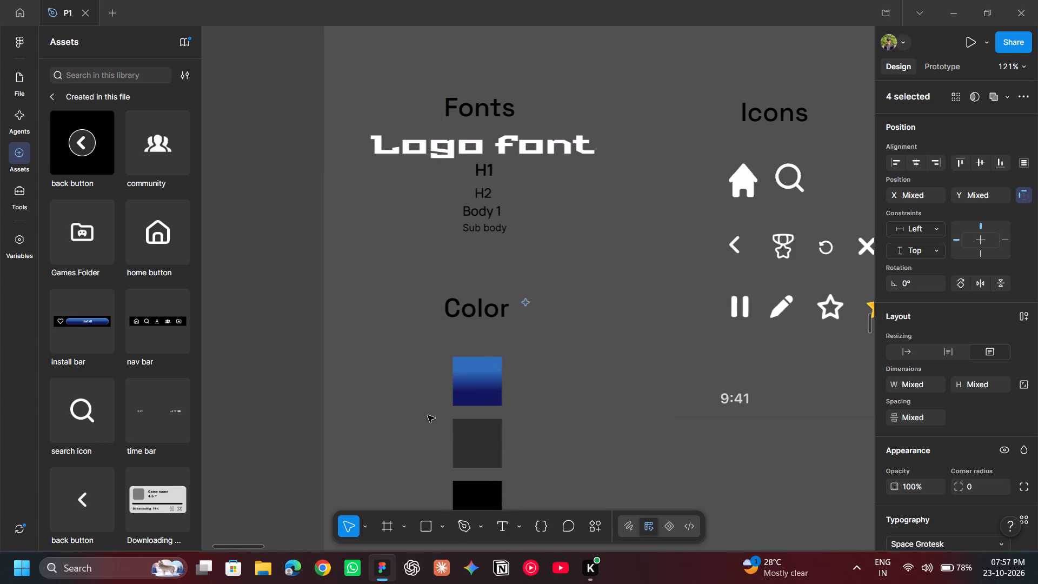
{"action": "left_click", "coordinate": [389, 288]}
Move the style guide's search icon to X 597 so it sits between the home and community icons.
{"action": "scroll", "coordinate": [389, 288], "scroll_direction": "left", "scroll_amount": 1}
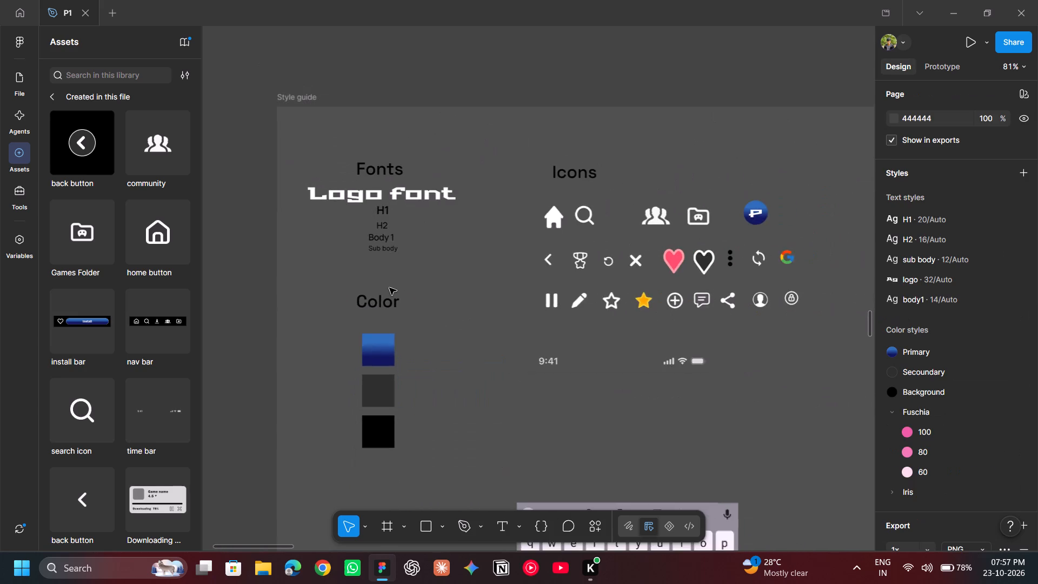
{"action": "scroll", "coordinate": [389, 288], "scroll_direction": "left", "scroll_amount": 2}
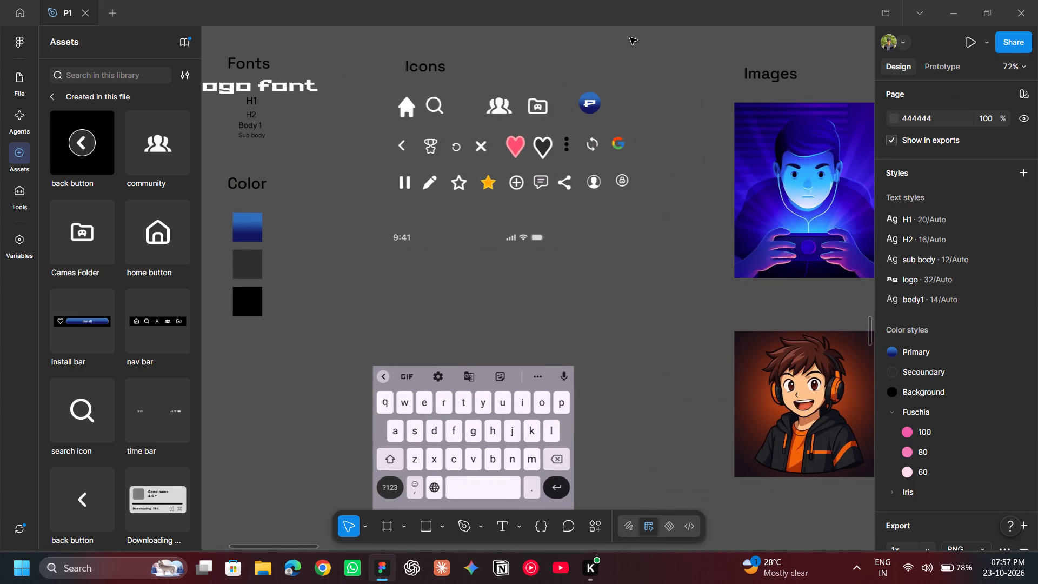
{"action": "left_click", "coordinate": [445, 112]}
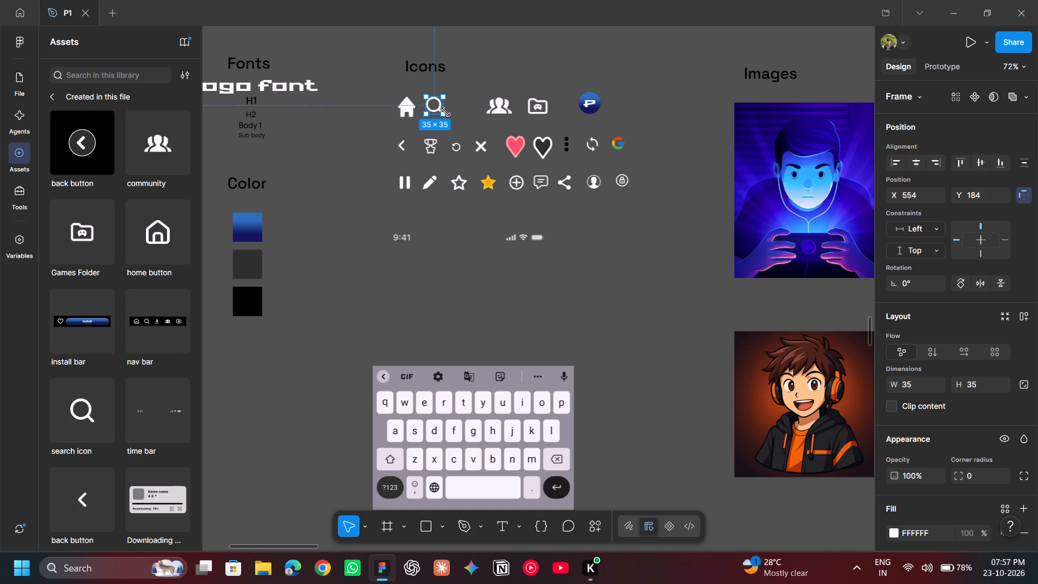
{"action": "key", "text": "Right"}
{"action": "key", "text": "Right"}
{"action": "key", "text": "Right"}
{"action": "key", "text": "Right"}
{"action": "key", "text": "Right"}
{"action": "key", "text": "Right"}
{"action": "key", "text": "Right"}
{"action": "key", "text": "Right"}
{"action": "key", "text": "Right"}
{"action": "key", "text": "Right"}
{"action": "key", "text": "Right"}
{"action": "key", "text": "Right"}
{"action": "key", "text": "Right"}
{"action": "key", "text": "Right"}
{"action": "key", "text": "Right"}
{"action": "key", "text": "Right"}
{"action": "key", "text": "Right"}
{"action": "key", "text": "Right"}
{"action": "key", "text": "Right"}
{"action": "key", "text": "Right"}
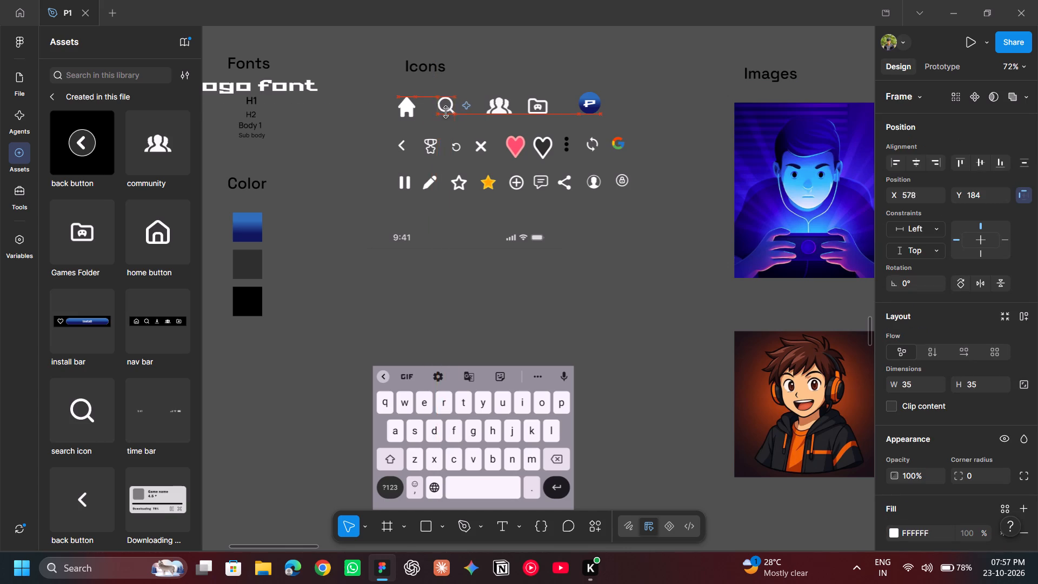
{"action": "left_click", "coordinate": [334, 200]}
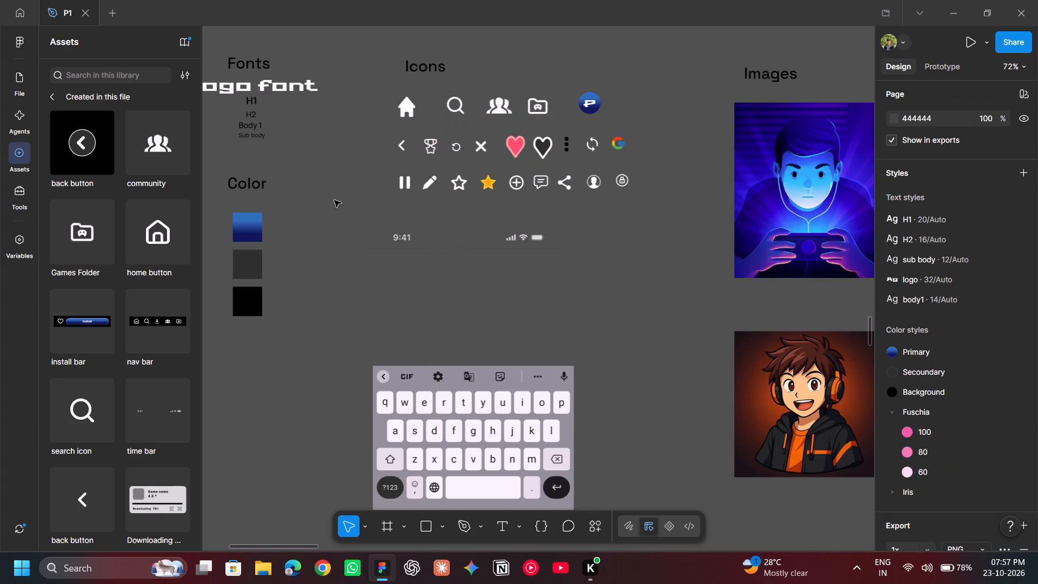
Look over the style guide's icons, keyboard, images and column grid reference for remaining layout issues.
{"action": "scroll", "coordinate": [407, 208], "scroll_direction": "down", "scroll_amount": 3}
{"action": "scroll", "coordinate": [407, 208], "scroll_direction": "up", "scroll_amount": 1}
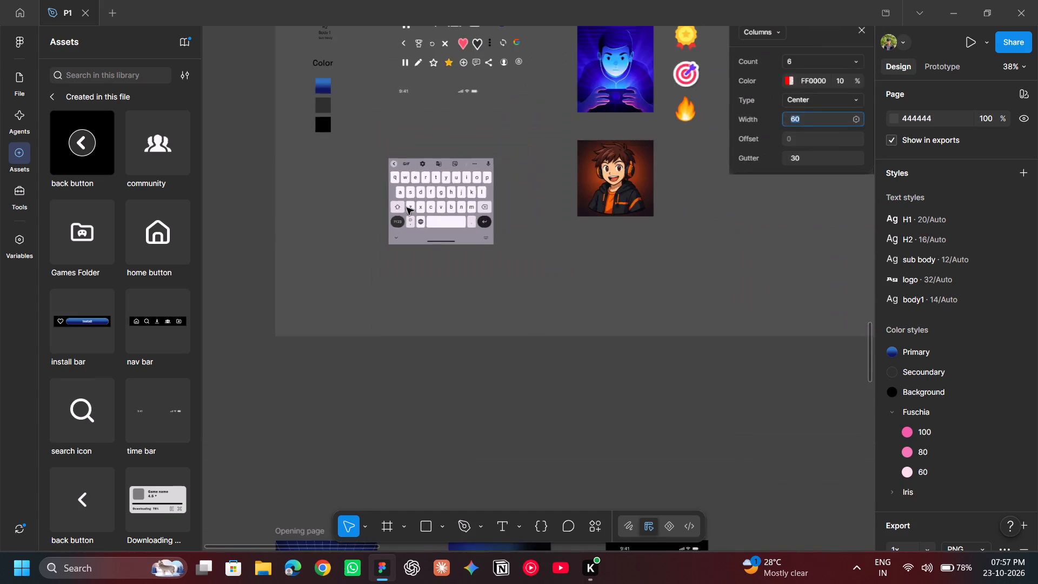
{"action": "scroll", "coordinate": [407, 208], "scroll_direction": "up", "scroll_amount": 1}
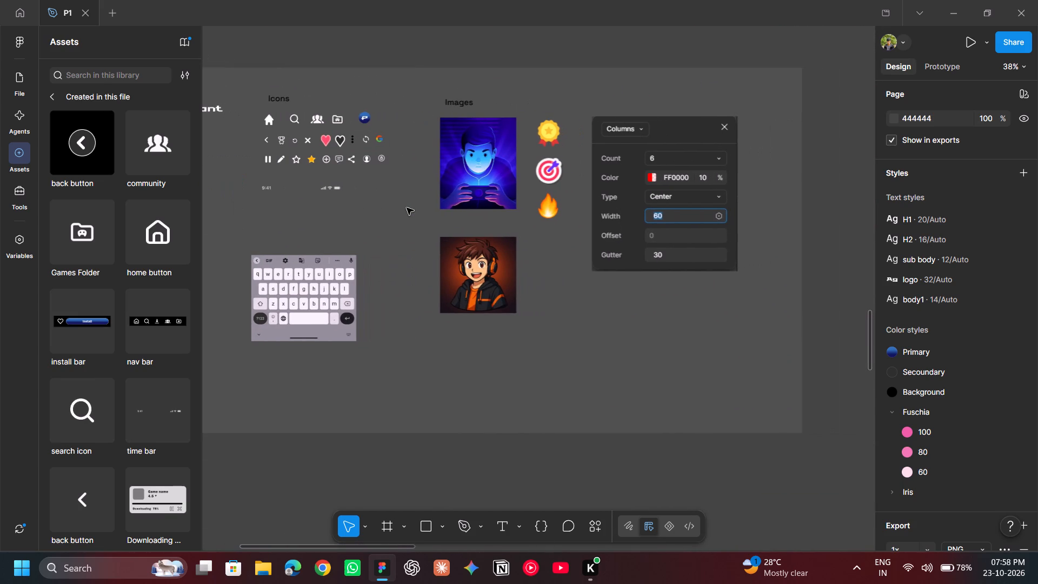
{"action": "scroll", "coordinate": [407, 208], "scroll_direction": "right", "scroll_amount": 1}
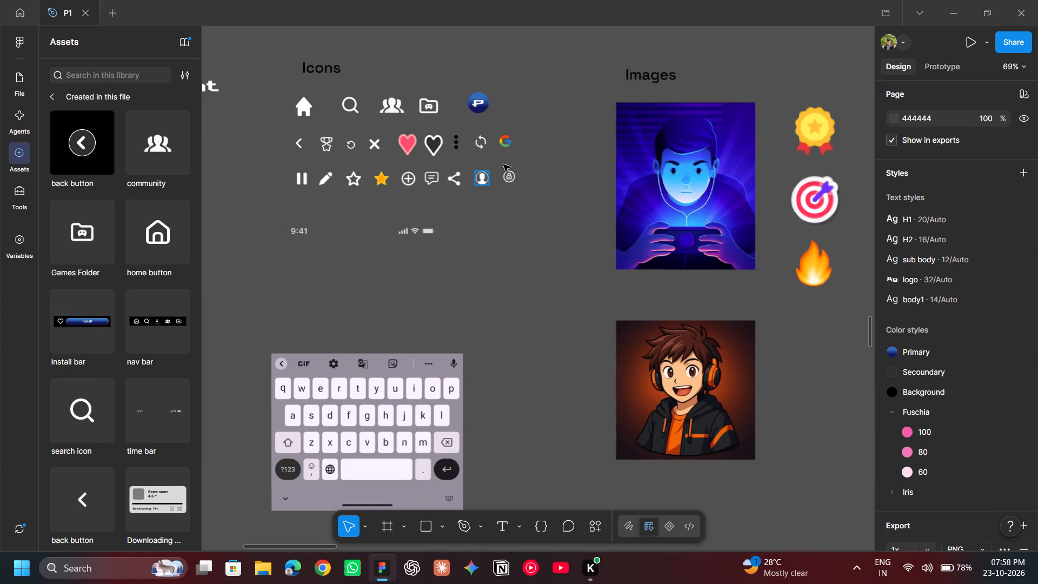
{"action": "left_click", "coordinate": [481, 182]}
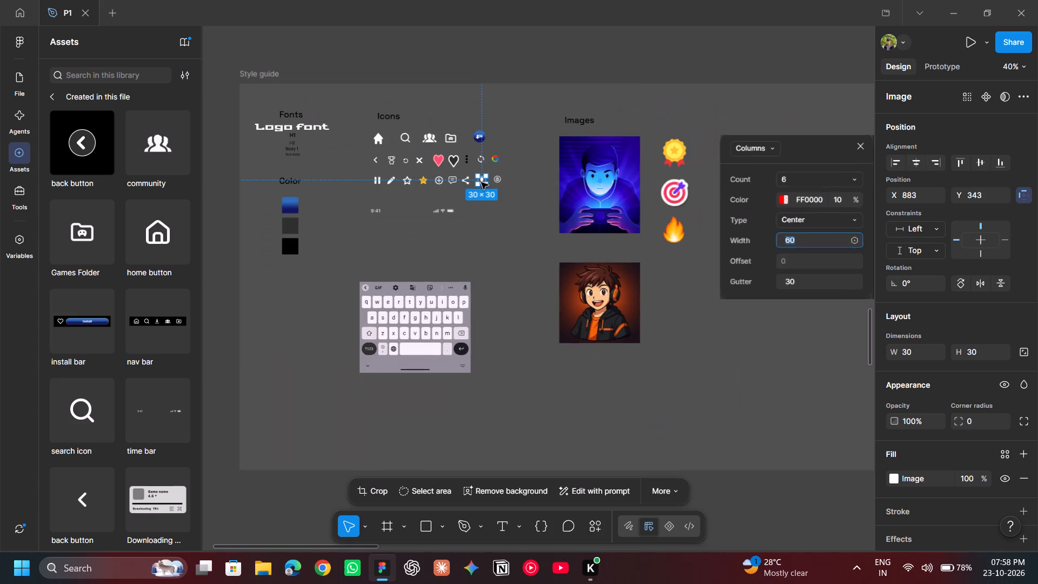
{"action": "scroll", "coordinate": [481, 182], "scroll_direction": "left", "scroll_amount": 2}
{"action": "scroll", "coordinate": [481, 182], "scroll_direction": "up", "scroll_amount": 1}
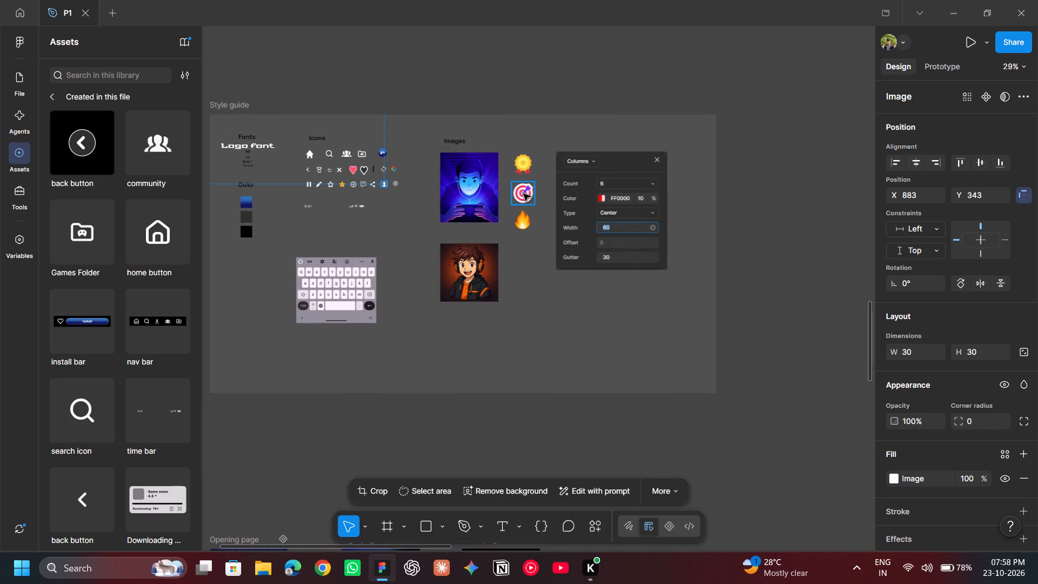
{"action": "scroll", "coordinate": [477, 153], "scroll_direction": "left", "scroll_amount": 1}
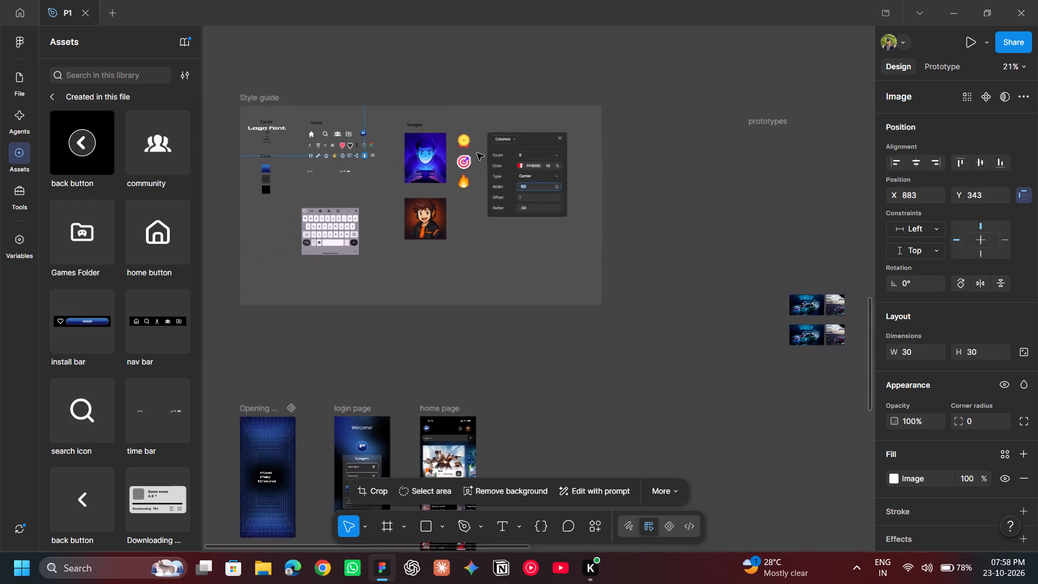
Add a prototype connection from the Opening page frame that navigates to the login page.
{"action": "scroll", "coordinate": [477, 153], "scroll_direction": "down", "scroll_amount": 1}
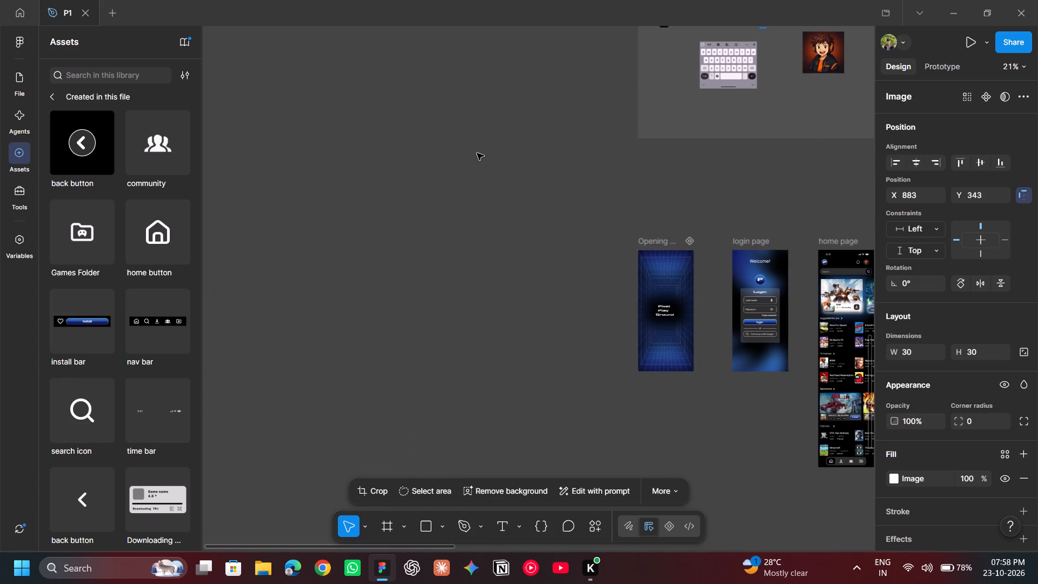
{"action": "scroll", "coordinate": [477, 153], "scroll_direction": "right", "scroll_amount": 1}
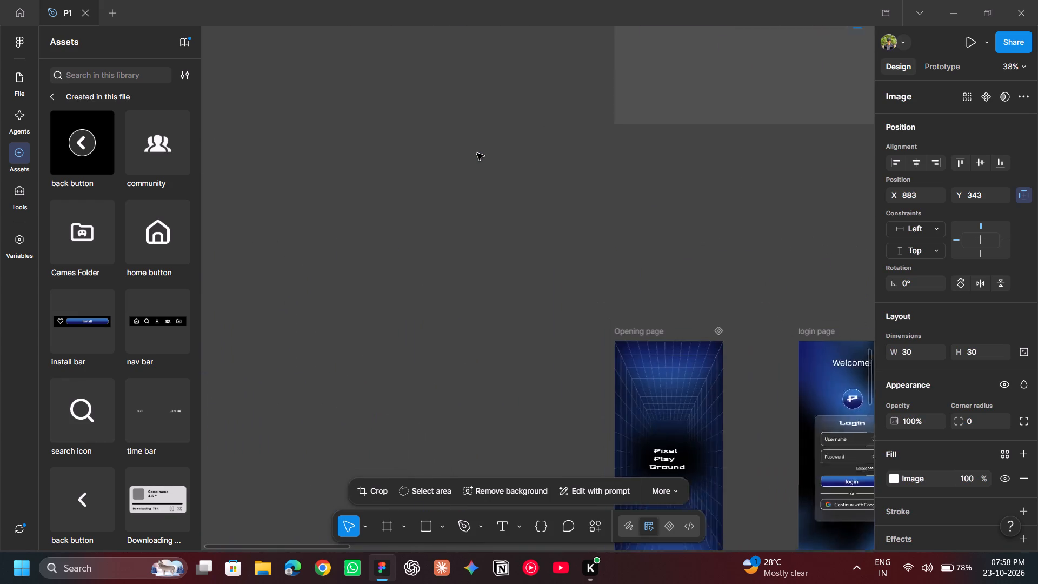
{"action": "scroll", "coordinate": [477, 153], "scroll_direction": "down", "scroll_amount": 4}
{"action": "scroll", "coordinate": [477, 153], "scroll_direction": "left", "scroll_amount": 1}
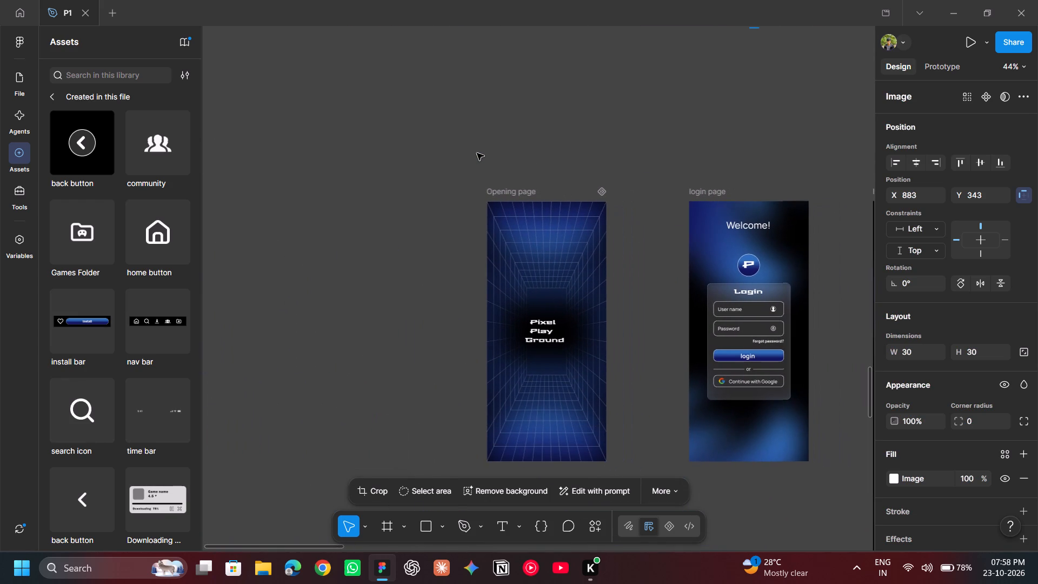
{"action": "left_click", "coordinate": [513, 195]}
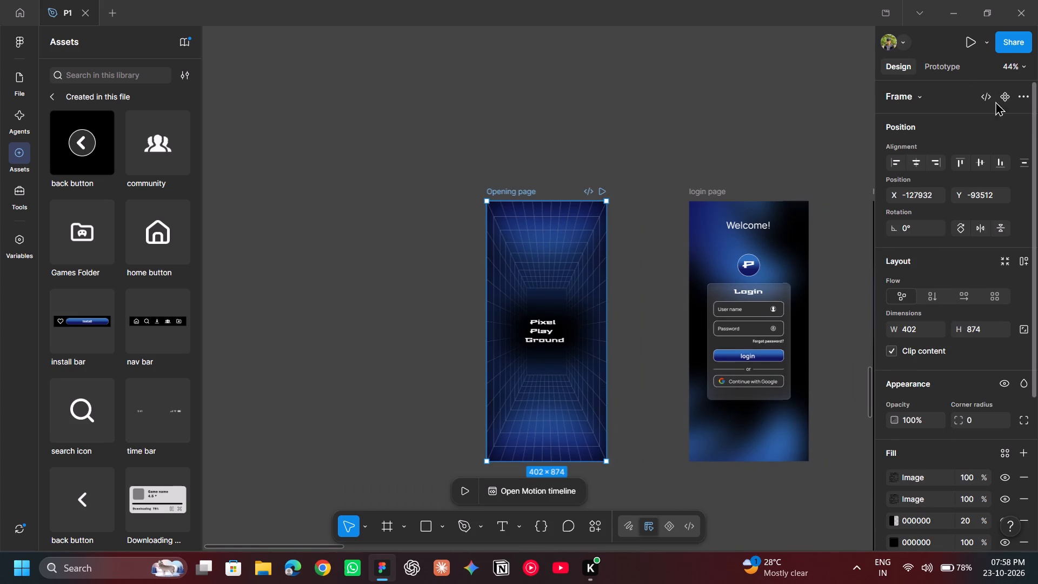
{"action": "left_click", "coordinate": [951, 67]}
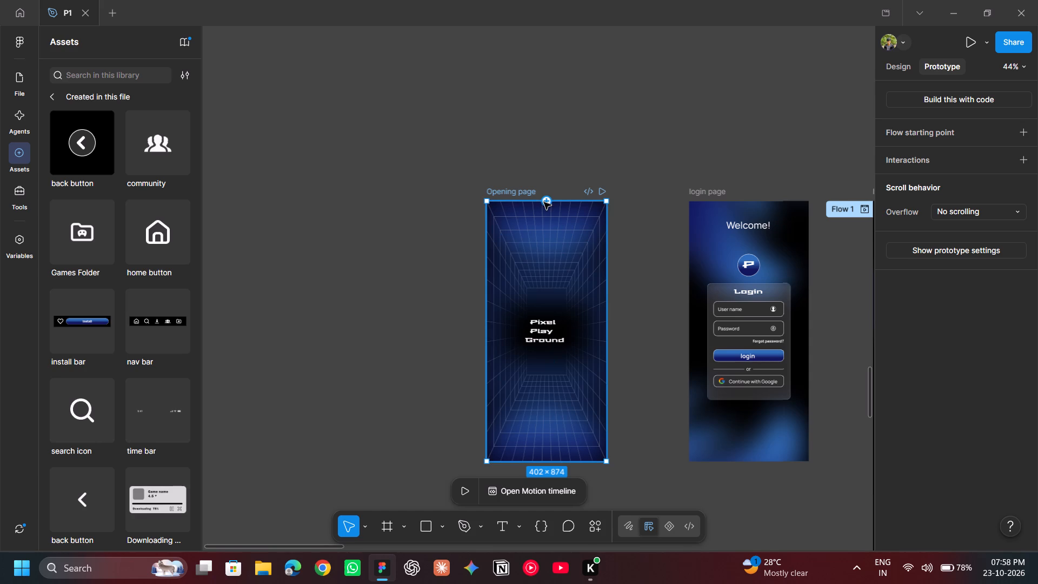
{"action": "left_click_drag", "start_coordinate": [545, 201], "coordinate": [620, 127]}
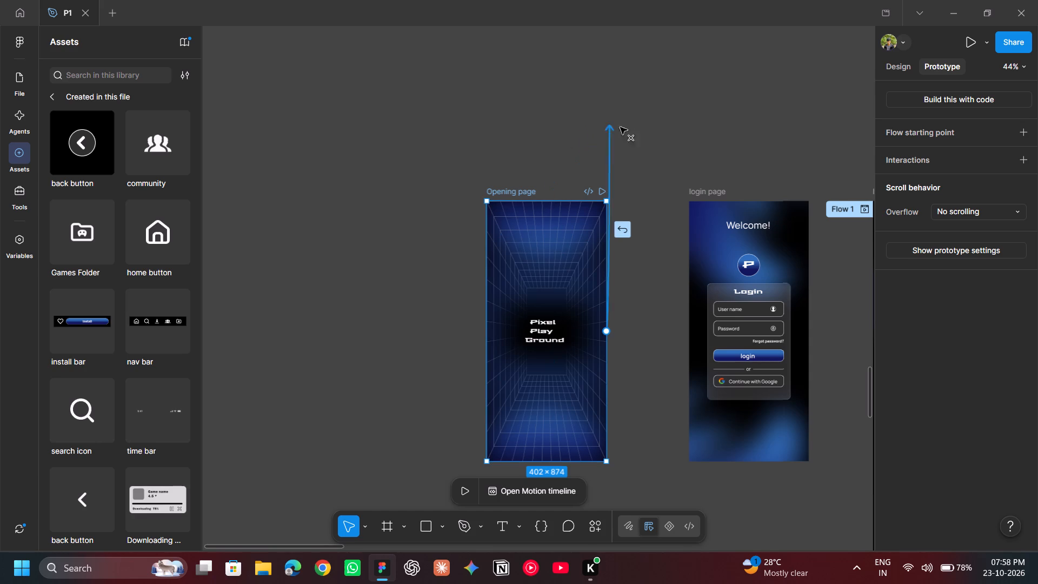
{"action": "left_click_drag", "start_coordinate": [620, 127], "coordinate": [718, 216]}
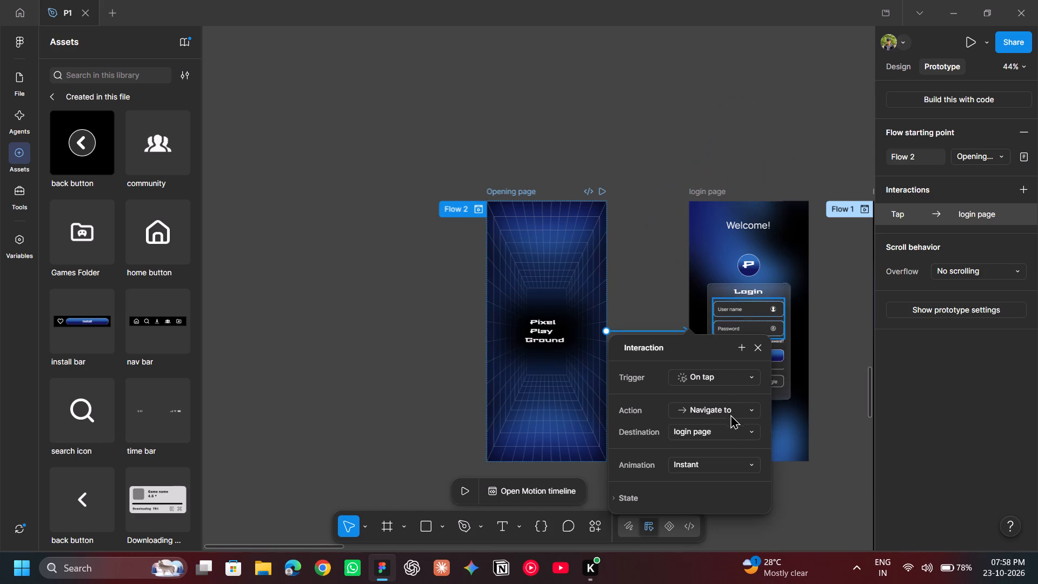
Change the trigger of the Opening page's interaction to After delay with an 800 ms delay.
{"action": "left_click", "coordinate": [735, 379]}
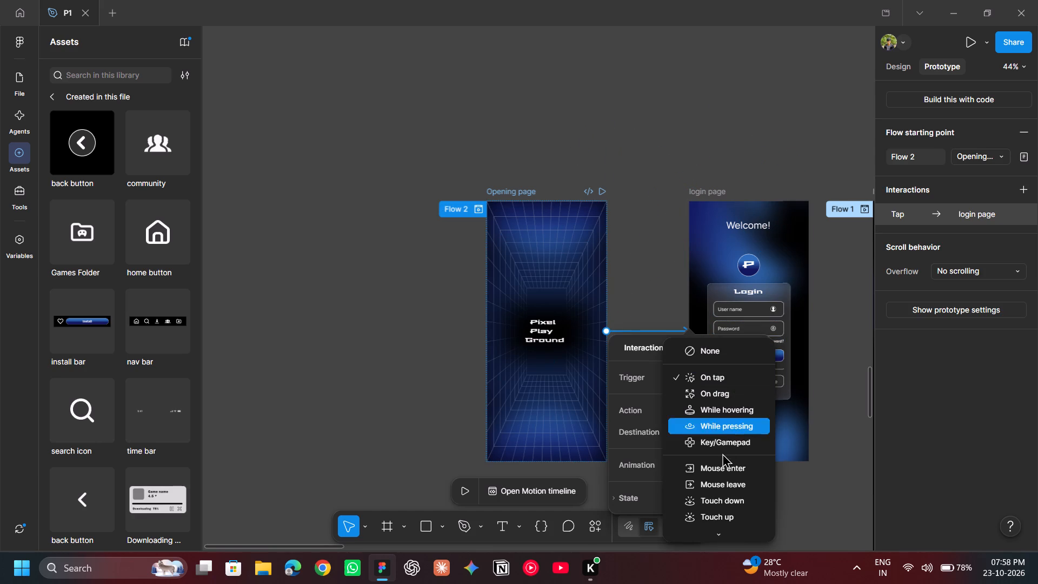
{"action": "scroll", "coordinate": [716, 444], "scroll_direction": "down", "scroll_amount": 2}
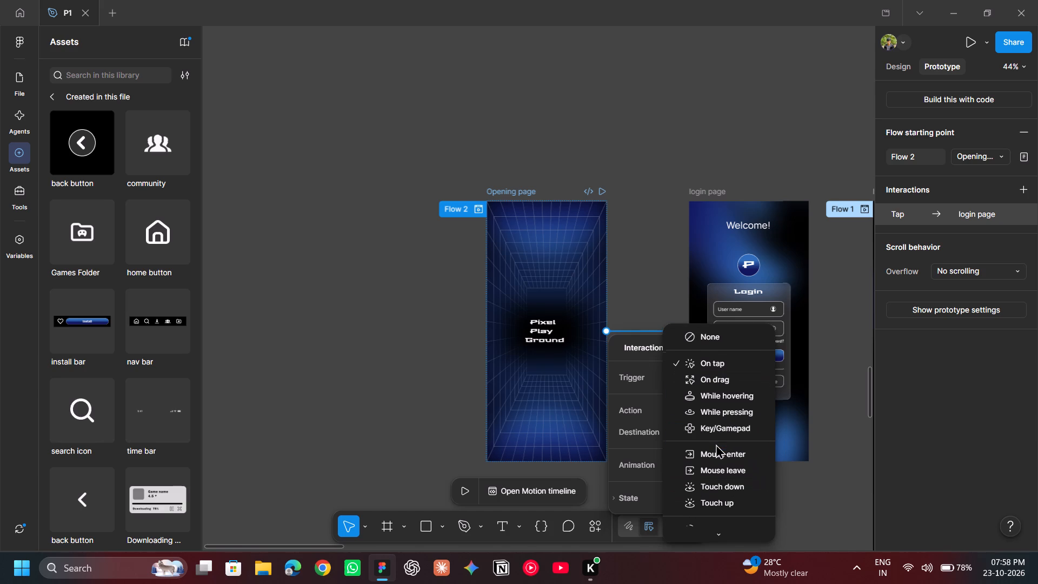
{"action": "scroll", "coordinate": [716, 444], "scroll_direction": "down", "scroll_amount": 2}
{"action": "left_click", "coordinate": [711, 526]}
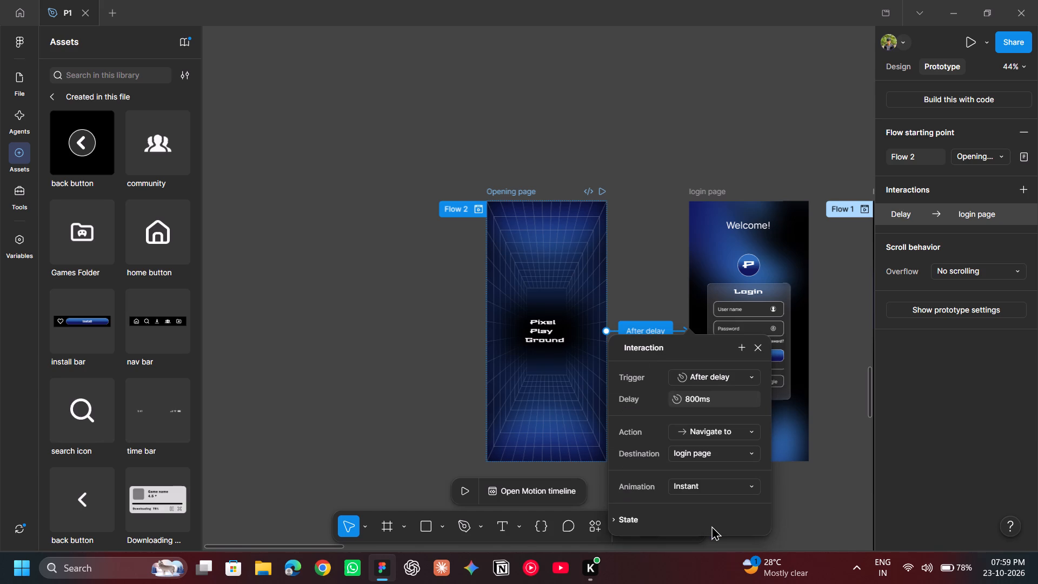
Set the animation of the Opening page's interaction to Push, with the push direction pointing left.
{"action": "left_click", "coordinate": [748, 485]}
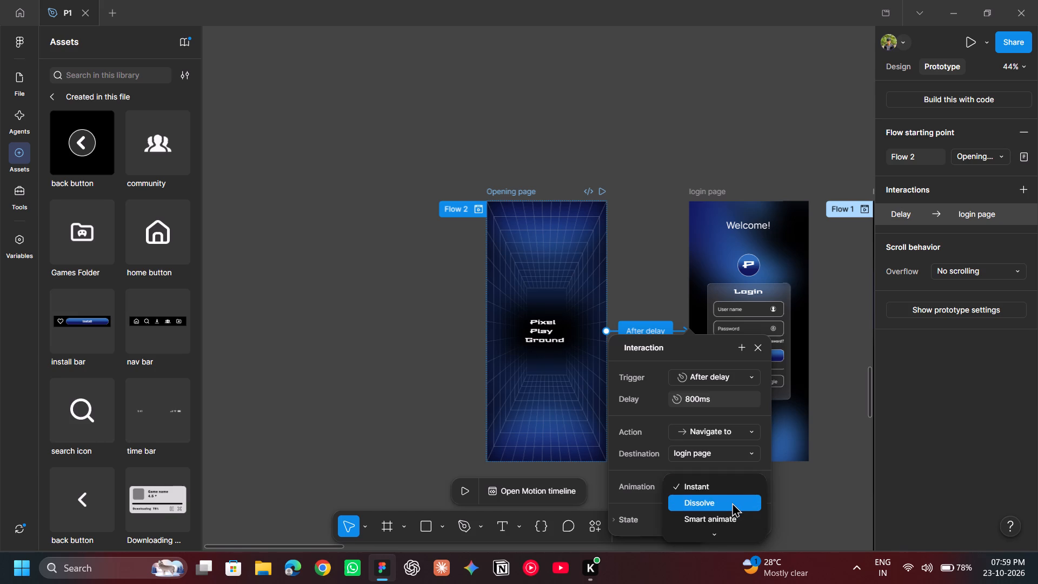
{"action": "left_click", "coordinate": [722, 488]}
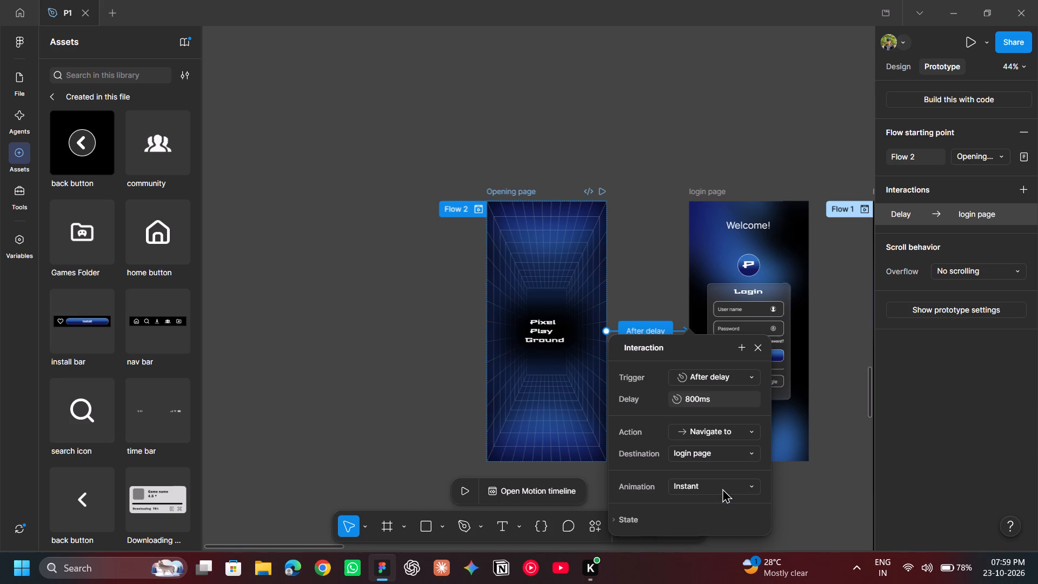
{"action": "left_click", "coordinate": [722, 488]}
{"action": "scroll", "coordinate": [722, 488], "scroll_direction": "down", "scroll_amount": 1}
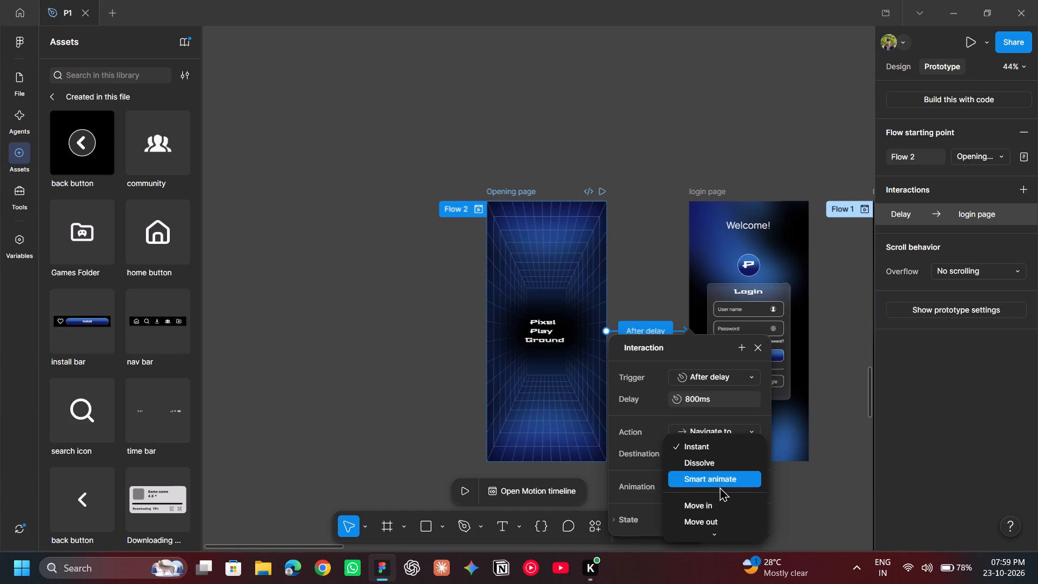
{"action": "scroll", "coordinate": [720, 487], "scroll_direction": "down", "scroll_amount": 3}
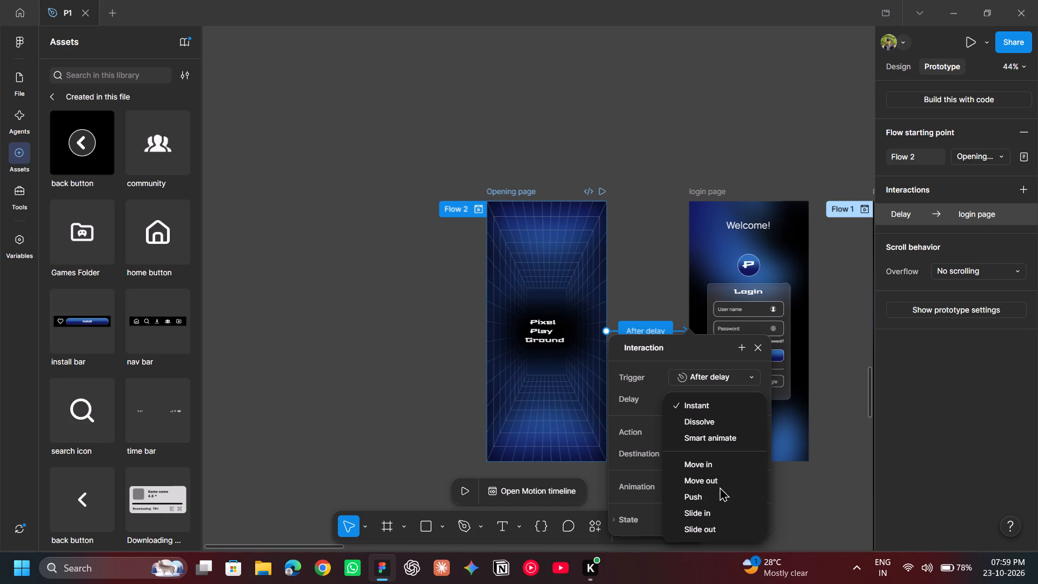
{"action": "left_click", "coordinate": [715, 494]}
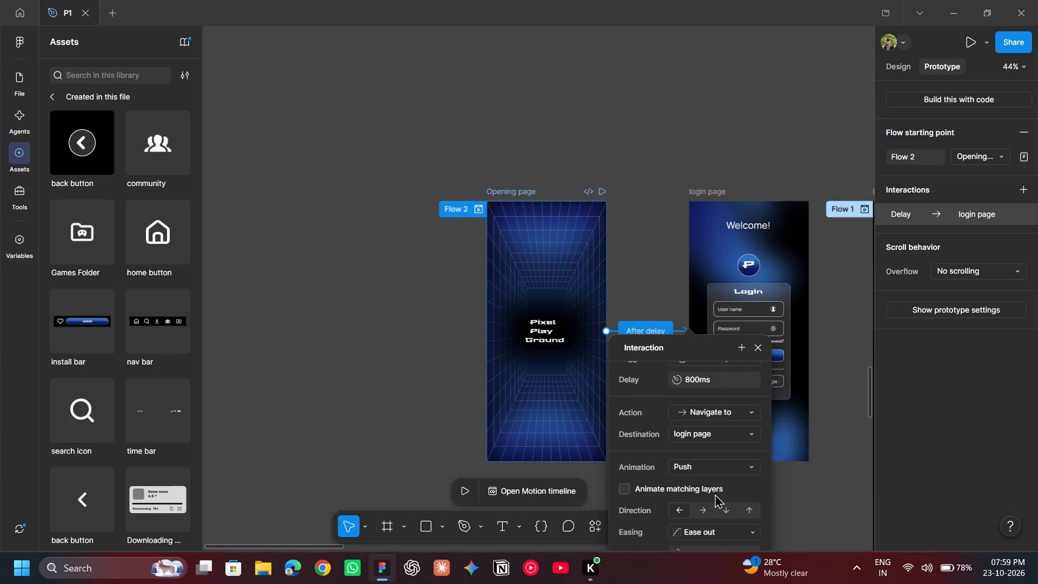
{"action": "scroll", "coordinate": [695, 480], "scroll_direction": "down", "scroll_amount": 4}
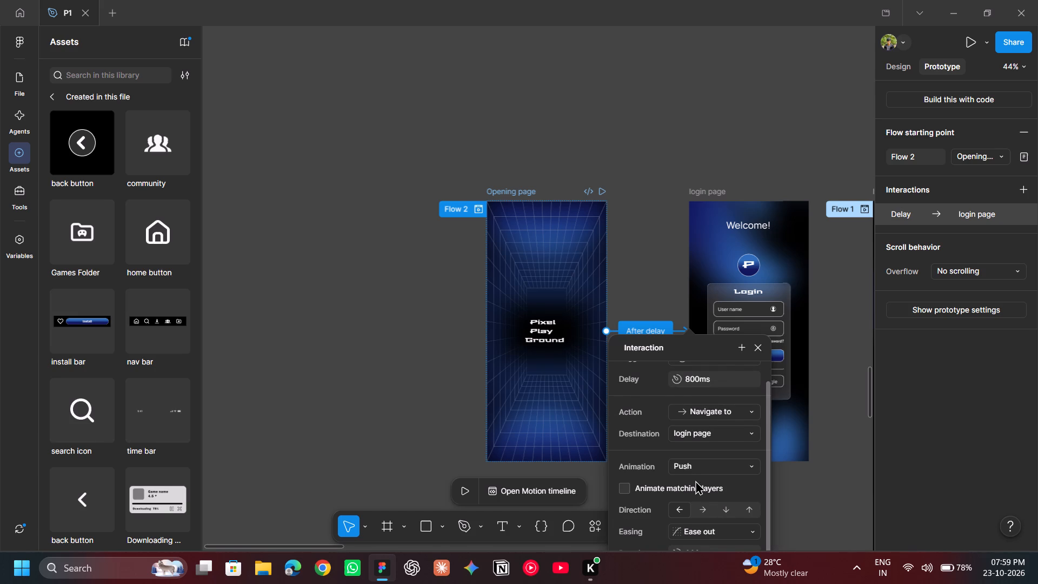
{"action": "scroll", "coordinate": [695, 480], "scroll_direction": "down", "scroll_amount": 4}
{"action": "scroll", "coordinate": [638, 440], "scroll_direction": "down", "scroll_amount": 3}
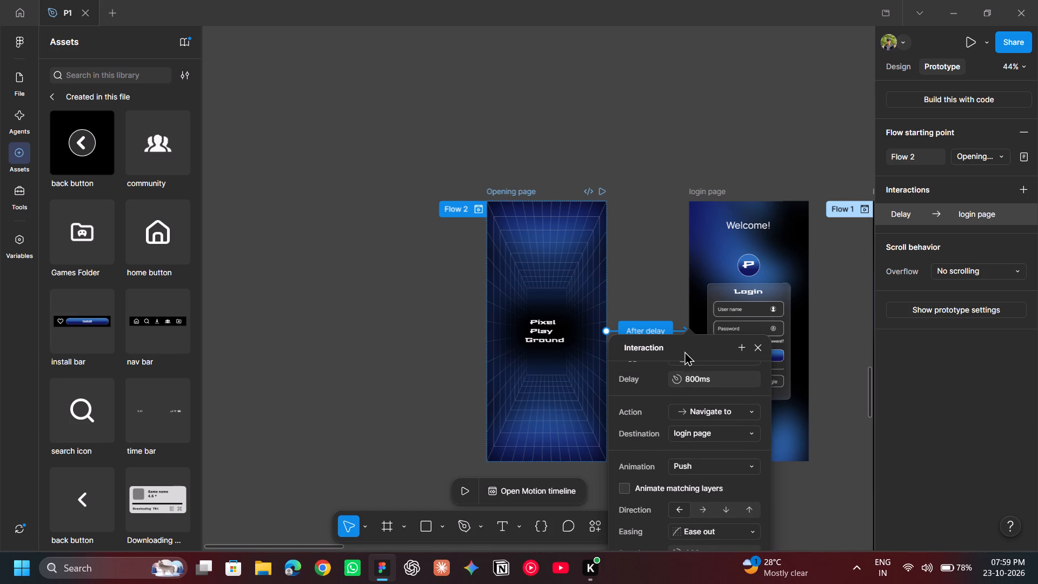
{"action": "left_click_drag", "start_coordinate": [684, 351], "coordinate": [670, 207]}
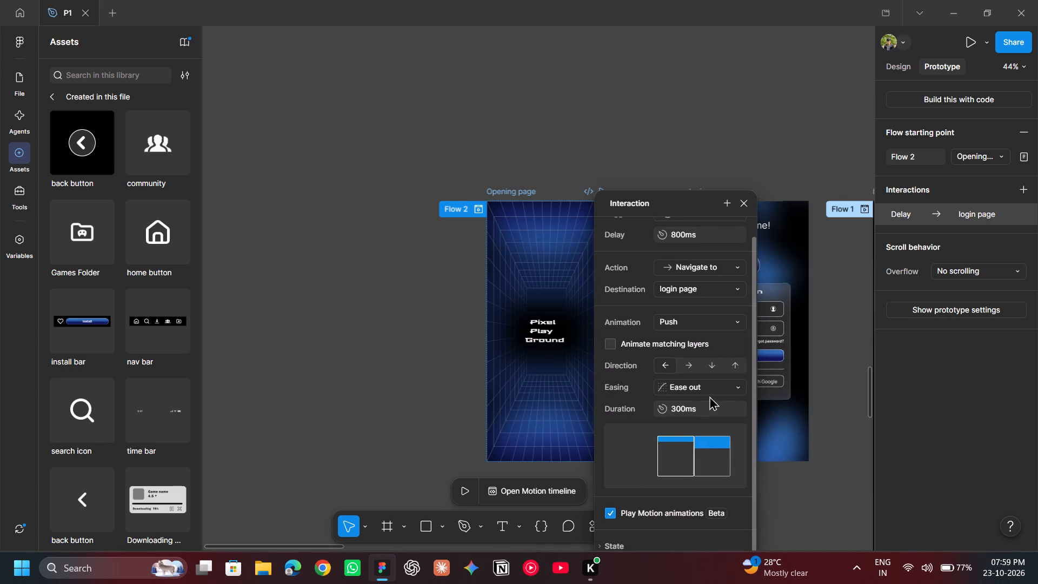
{"action": "left_click", "coordinate": [687, 364]}
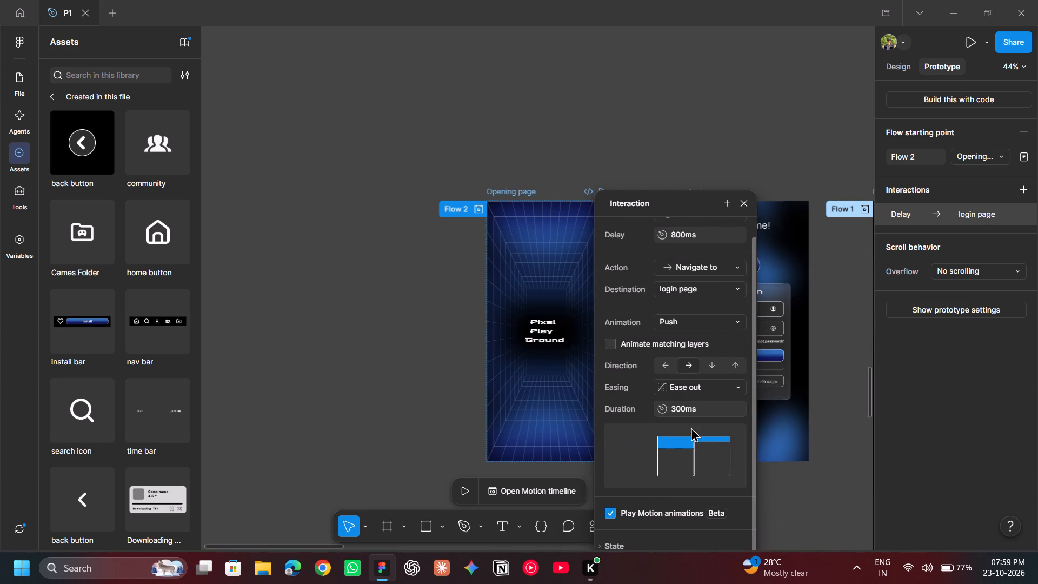
{"action": "left_click", "coordinate": [663, 364]}
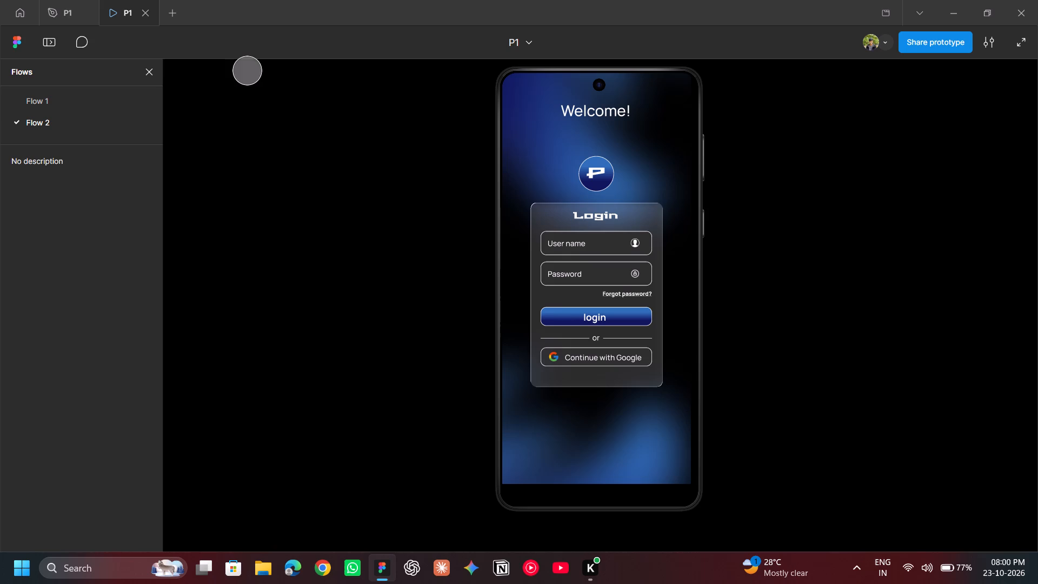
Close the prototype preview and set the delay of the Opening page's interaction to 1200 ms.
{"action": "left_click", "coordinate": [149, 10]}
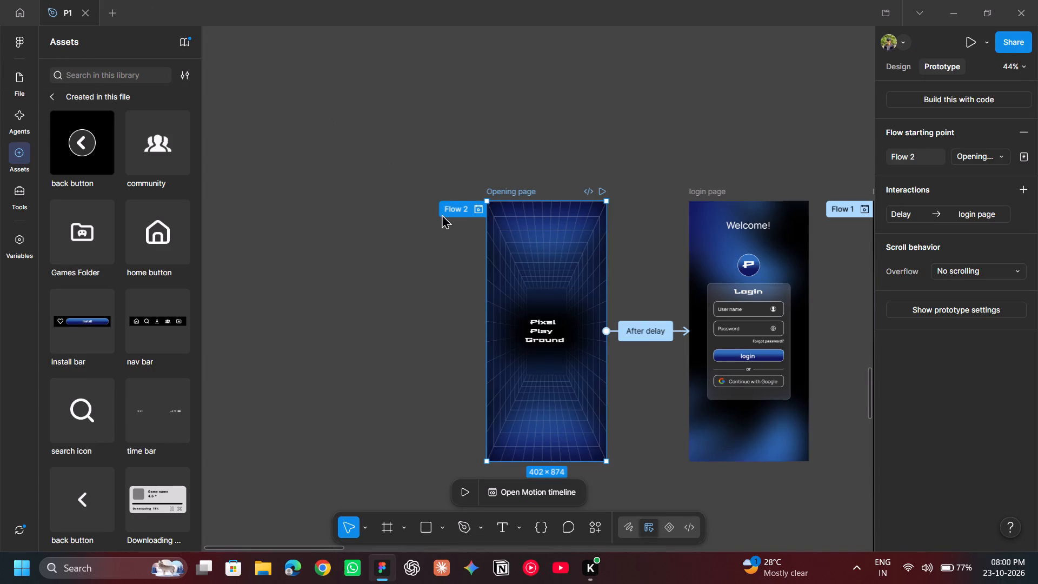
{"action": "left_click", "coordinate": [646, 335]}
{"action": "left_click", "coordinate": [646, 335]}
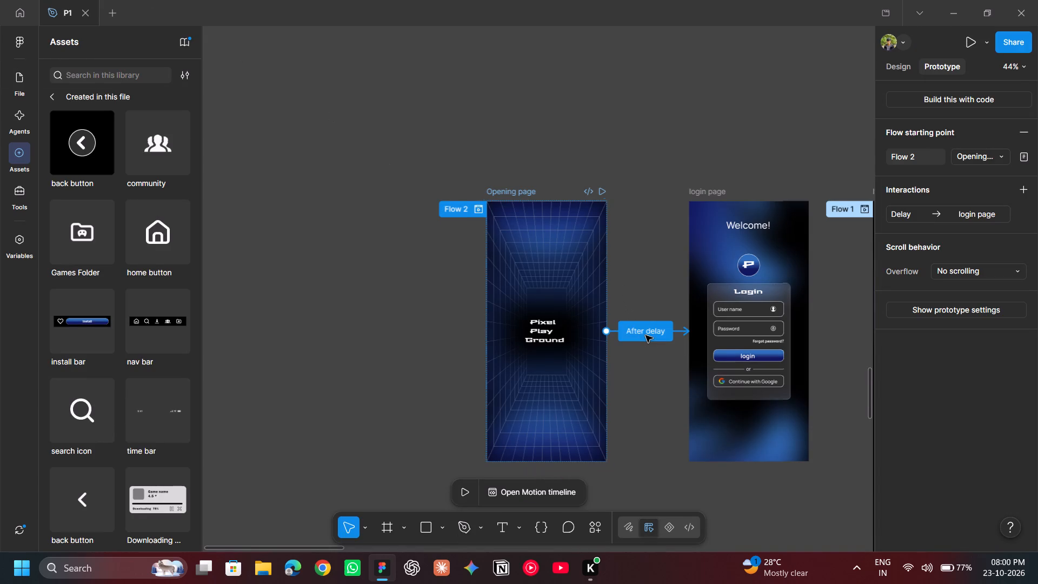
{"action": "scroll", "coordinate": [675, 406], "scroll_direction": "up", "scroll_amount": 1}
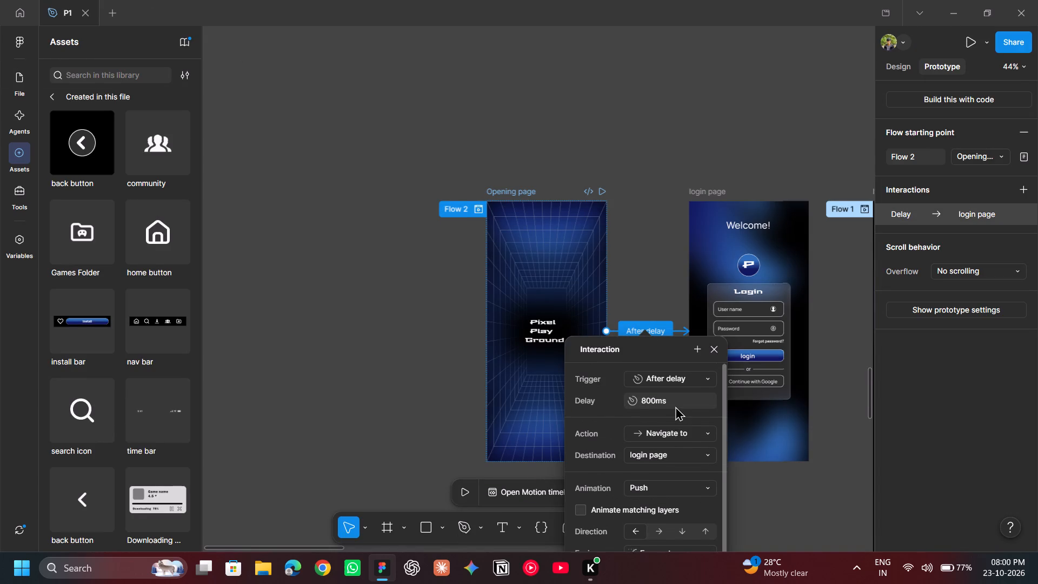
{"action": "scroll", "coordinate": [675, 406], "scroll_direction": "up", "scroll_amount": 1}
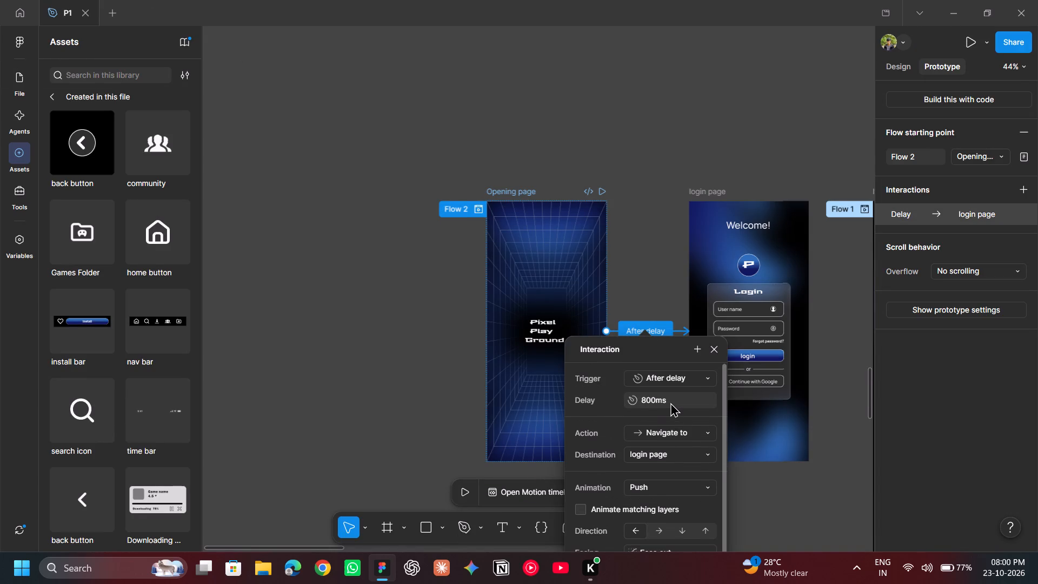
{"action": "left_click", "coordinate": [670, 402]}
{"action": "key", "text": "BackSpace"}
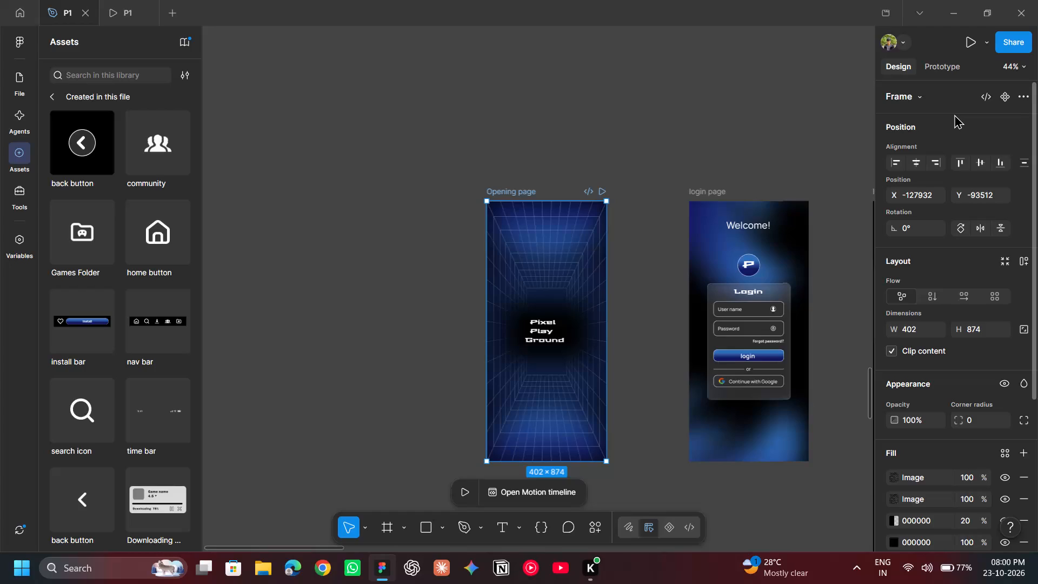
Change the device in the prototype settings to iPhone 16 Pro.
{"action": "scroll", "coordinate": [954, 114], "scroll_direction": "left", "scroll_amount": 1}
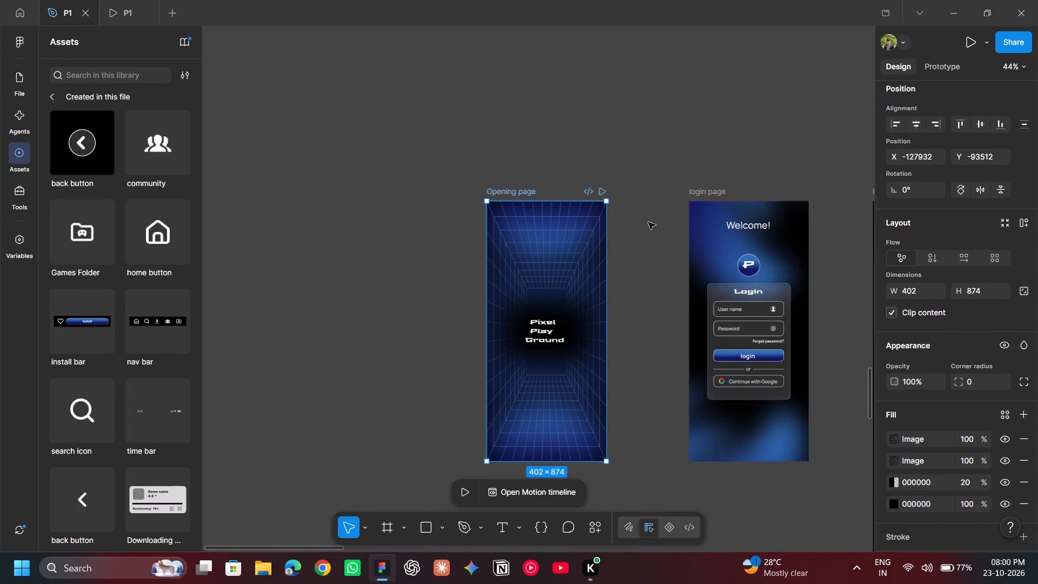
{"action": "left_click", "coordinate": [945, 67]}
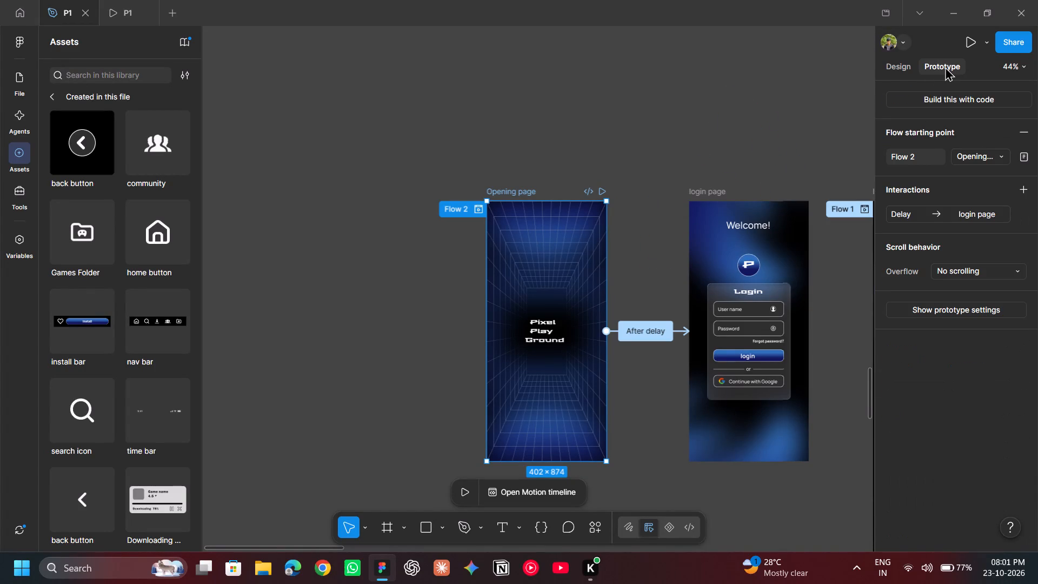
{"action": "left_click", "coordinate": [1022, 154]}
{"action": "left_click", "coordinate": [1022, 154]}
{"action": "left_click", "coordinate": [941, 307]}
{"action": "left_click", "coordinate": [959, 124]}
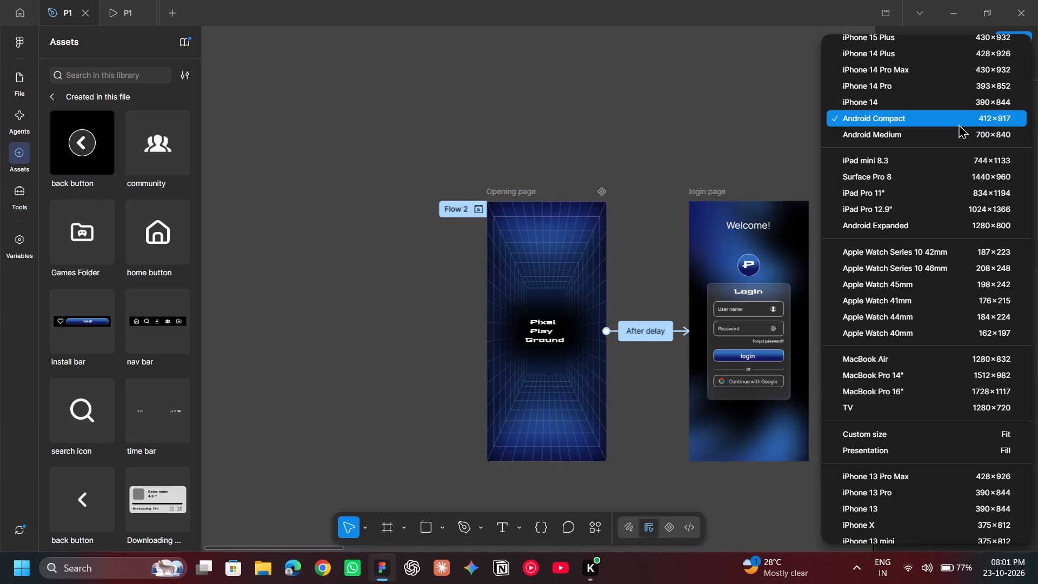
{"action": "scroll", "coordinate": [959, 124], "scroll_direction": "up", "scroll_amount": 3}
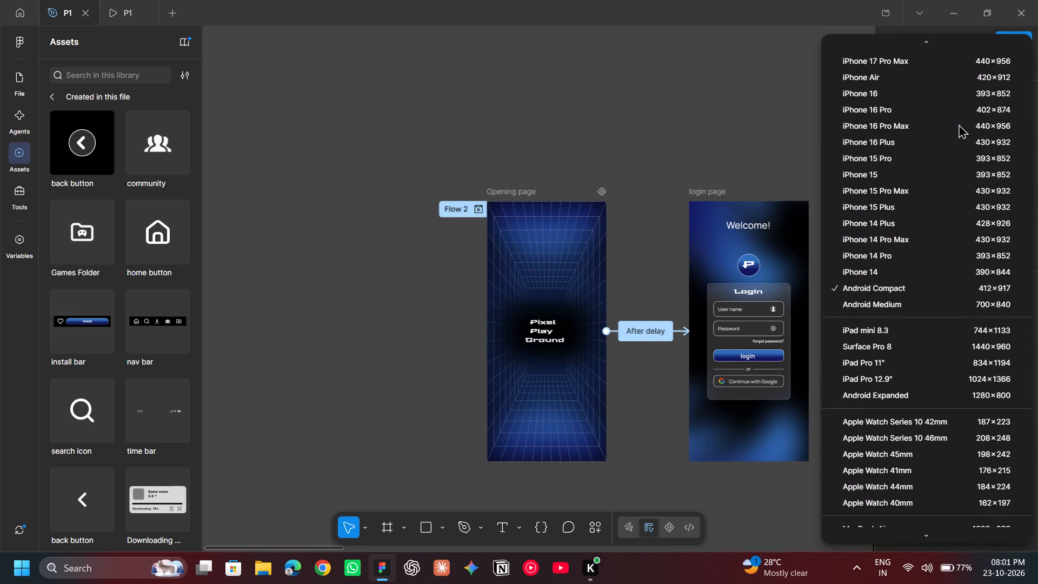
Select iPhone 16 Pro (402×874) as the prototype's device in place of Android Compact.
{"action": "left_click", "coordinate": [890, 104]}
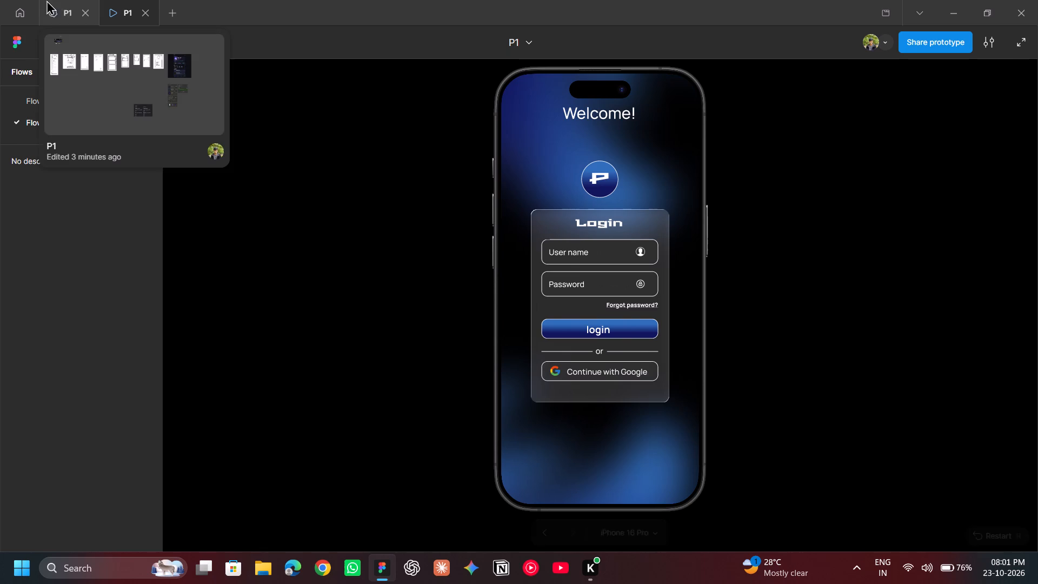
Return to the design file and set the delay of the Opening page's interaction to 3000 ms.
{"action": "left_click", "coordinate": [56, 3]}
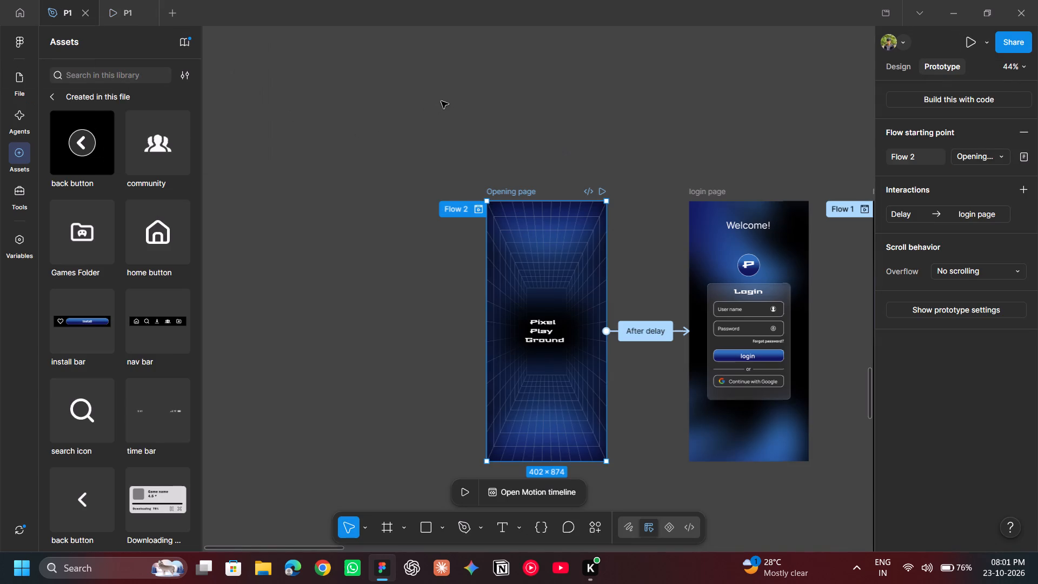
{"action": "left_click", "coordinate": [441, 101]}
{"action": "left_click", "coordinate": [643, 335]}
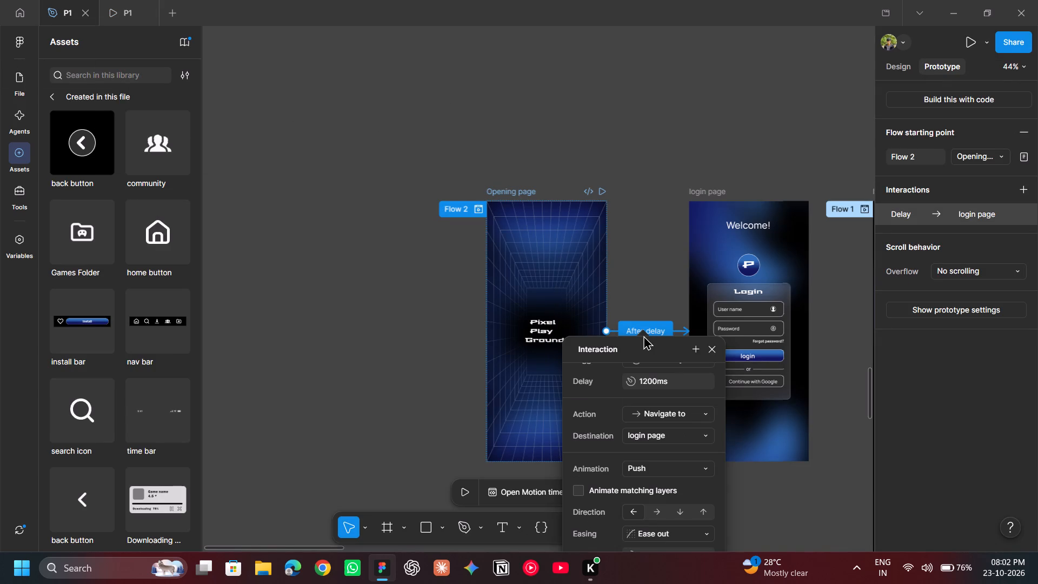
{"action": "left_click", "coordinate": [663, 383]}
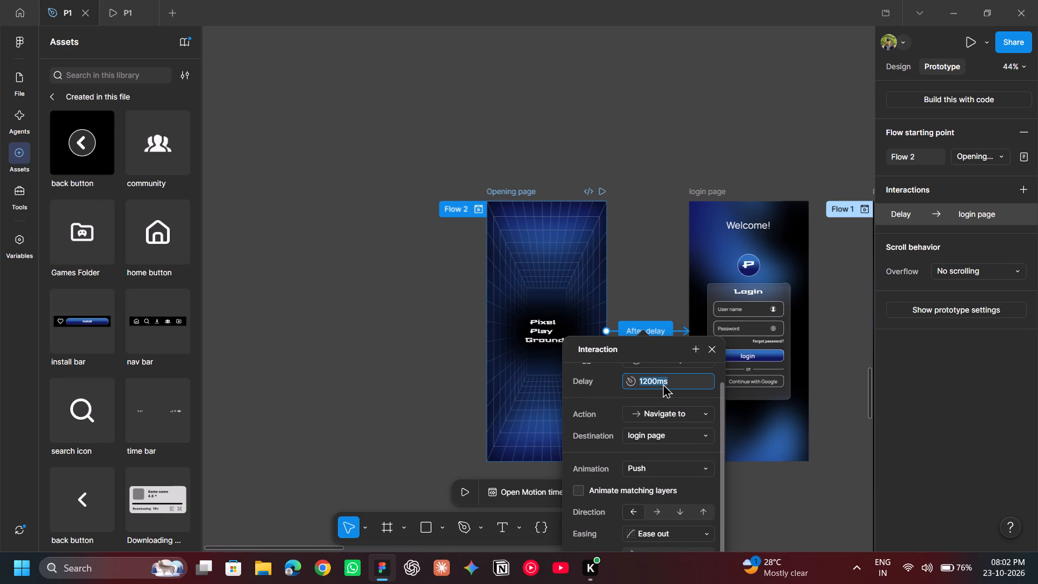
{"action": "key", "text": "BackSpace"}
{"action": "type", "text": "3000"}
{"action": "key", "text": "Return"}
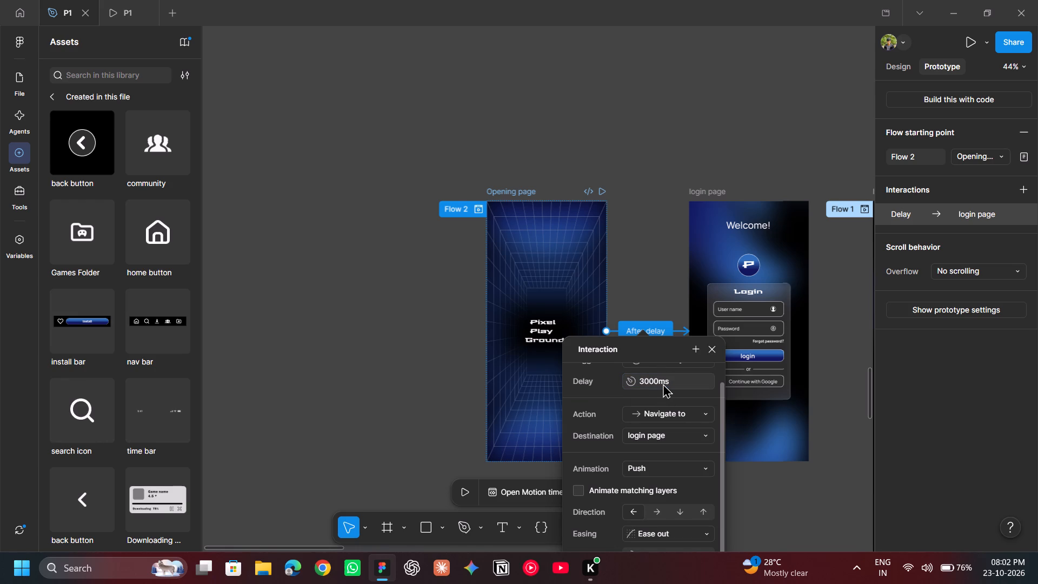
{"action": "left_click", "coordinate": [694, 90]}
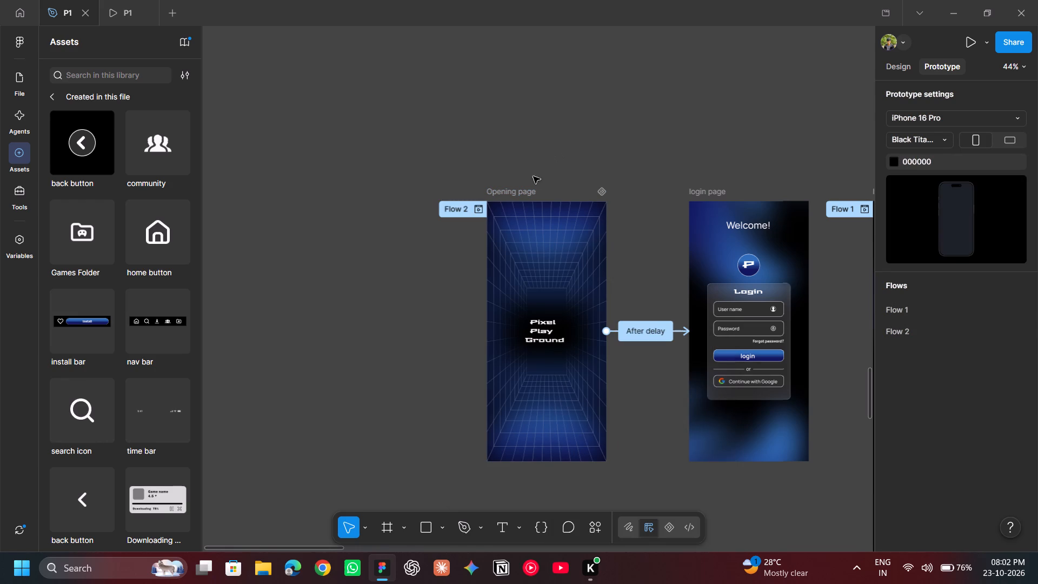
Preview the prototype's Flow 2 from the Opening page to check the timing of its transition to login.
{"action": "left_click", "coordinate": [529, 188]}
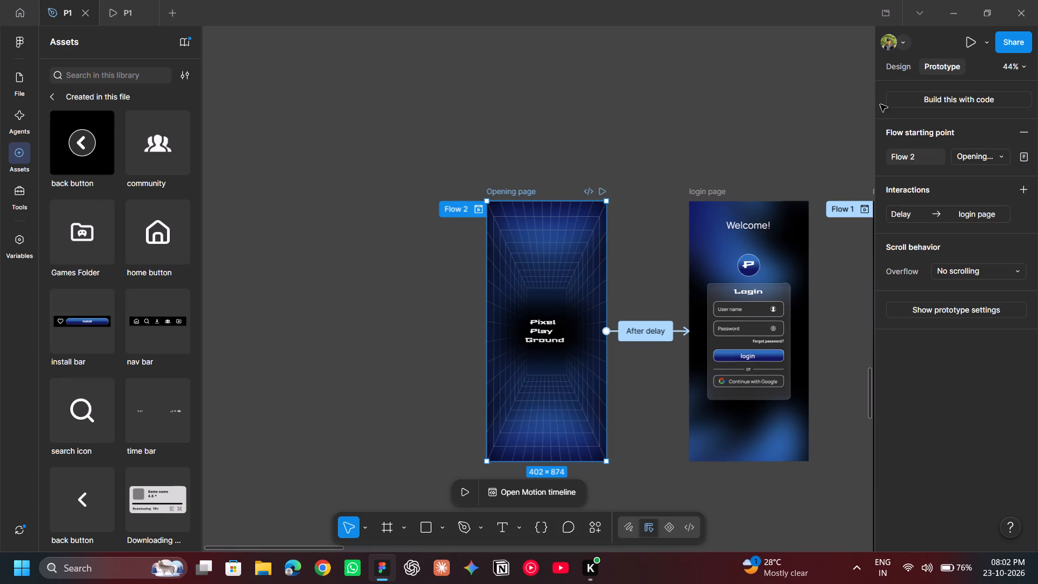
{"action": "left_click", "coordinate": [966, 36]}
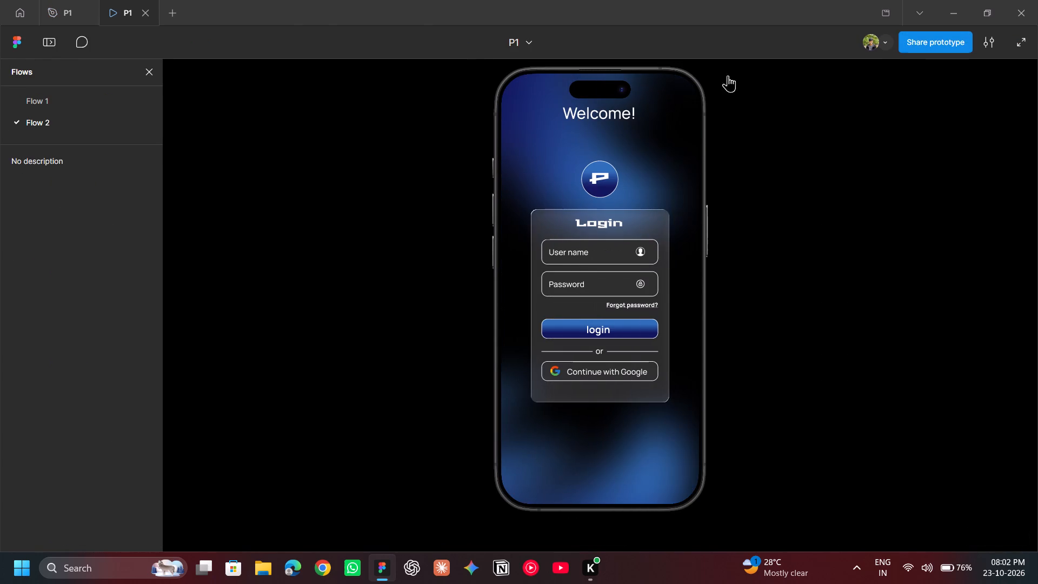
{"action": "left_click", "coordinate": [42, 126]}
Return to the design file and set the delay of the Opening page's interaction to 2500 ms.
{"action": "left_click", "coordinate": [52, 8]}
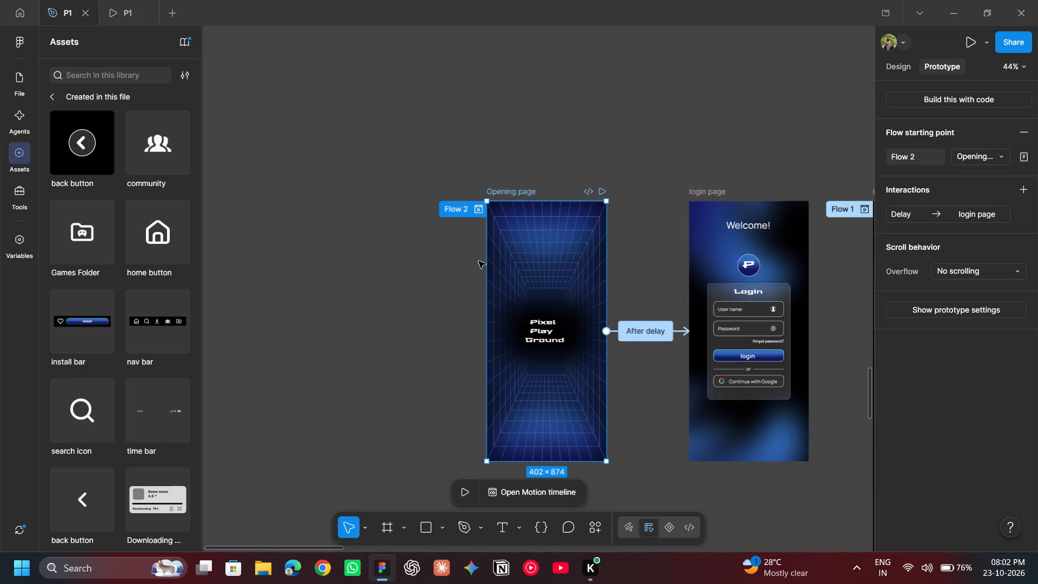
{"action": "left_click", "coordinate": [649, 332]}
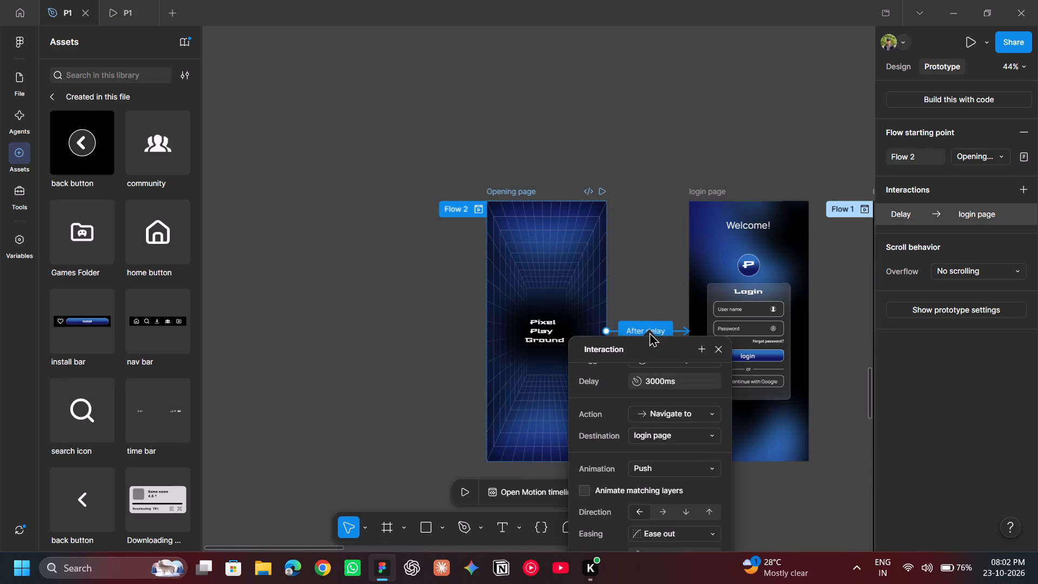
{"action": "left_click", "coordinate": [666, 382]}
{"action": "key", "text": "BackSpace"}
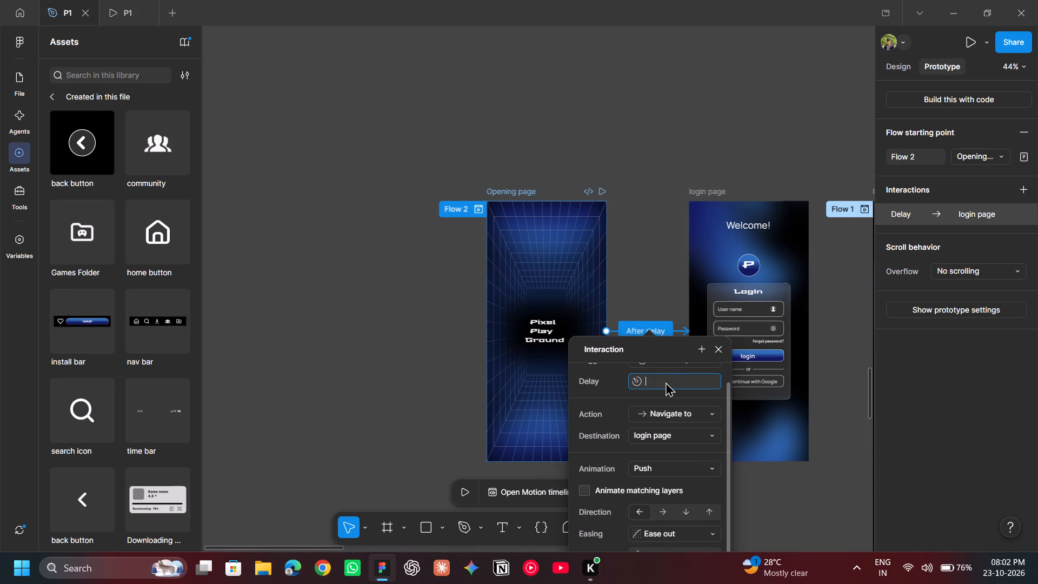
{"action": "key", "text": "2"}
{"action": "type", "text": "500"}
{"action": "key", "text": "Return"}
{"action": "left_click", "coordinate": [778, 58]}
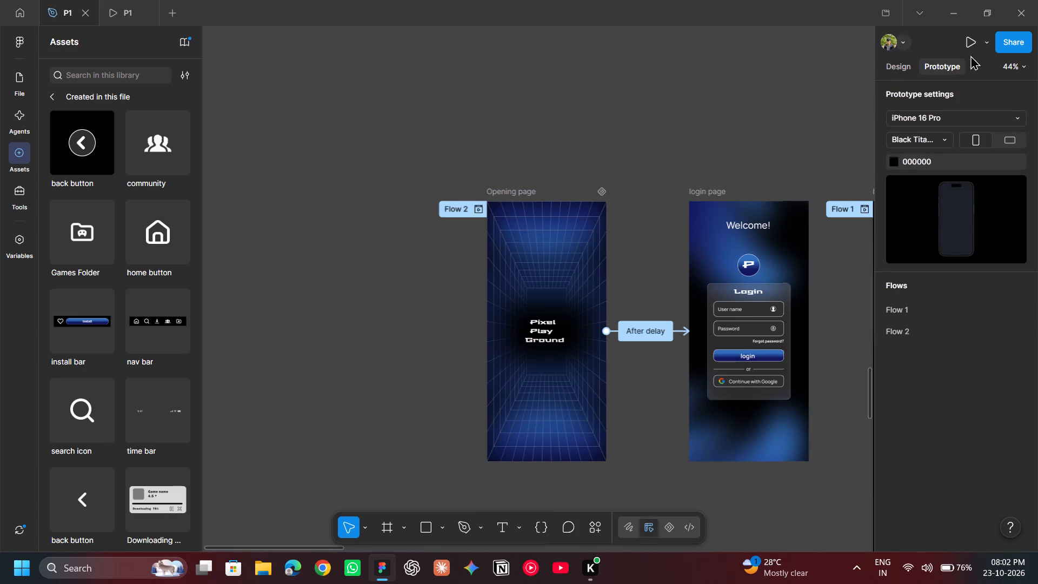
Preview the prototype and run Flow 2 to check the transition from the Opening page to login.
{"action": "left_click", "coordinate": [969, 43]}
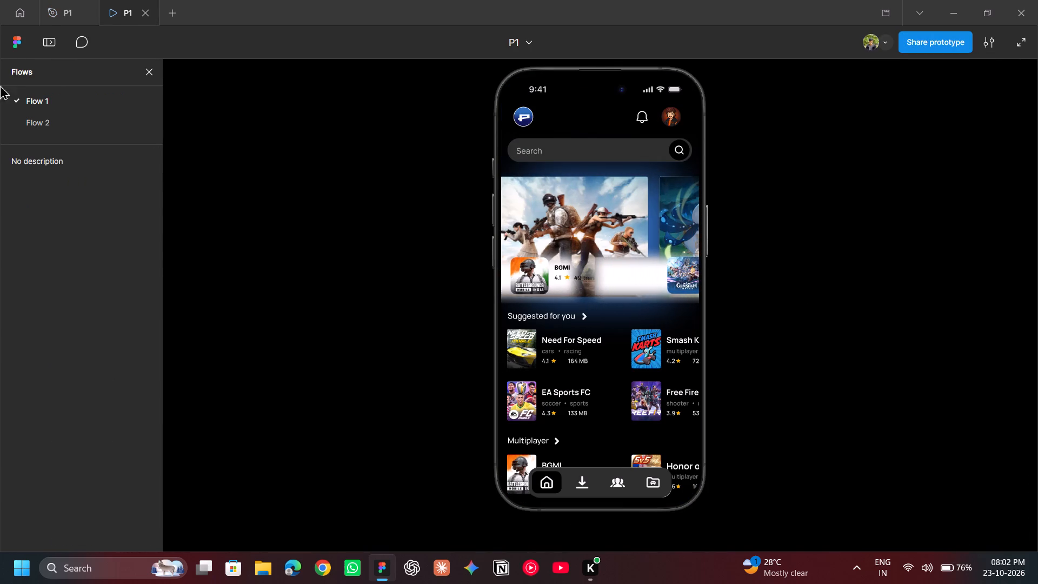
{"action": "left_click", "coordinate": [50, 117]}
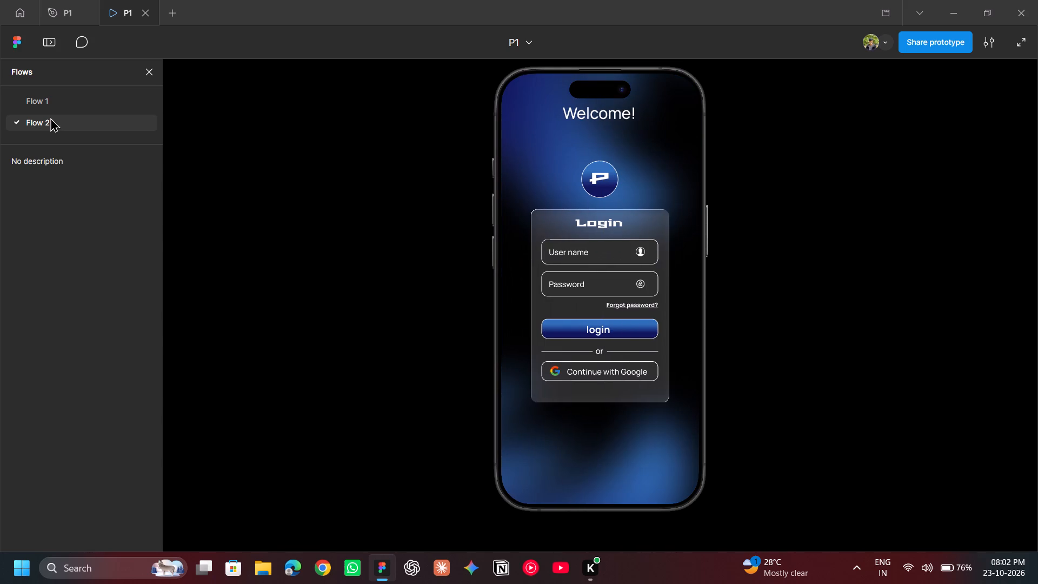
Return to the design file and set the delay of the Opening page's interaction to 2000 ms.
{"action": "left_click", "coordinate": [50, 1]}
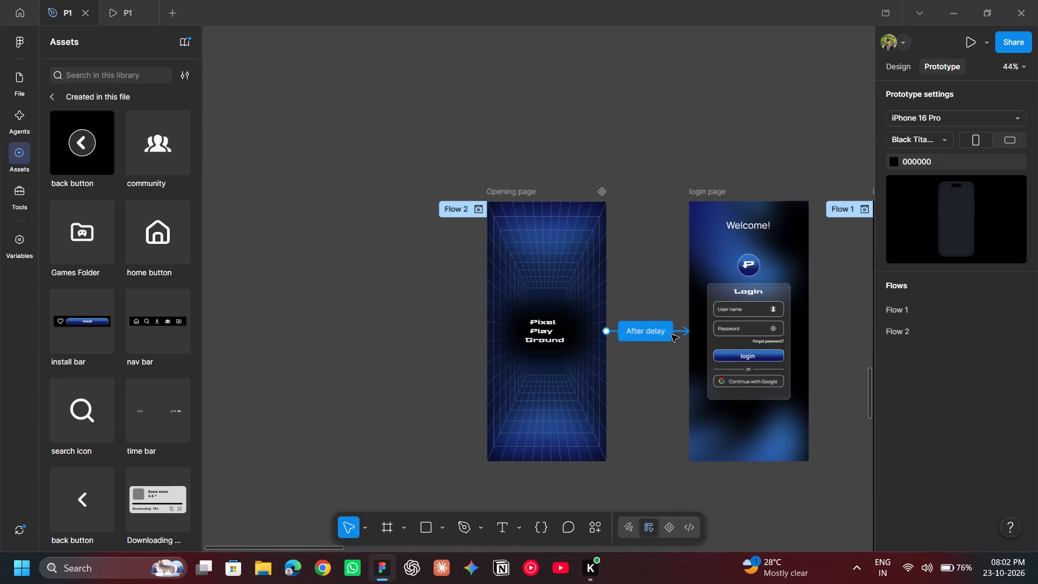
{"action": "left_click", "coordinate": [657, 333]}
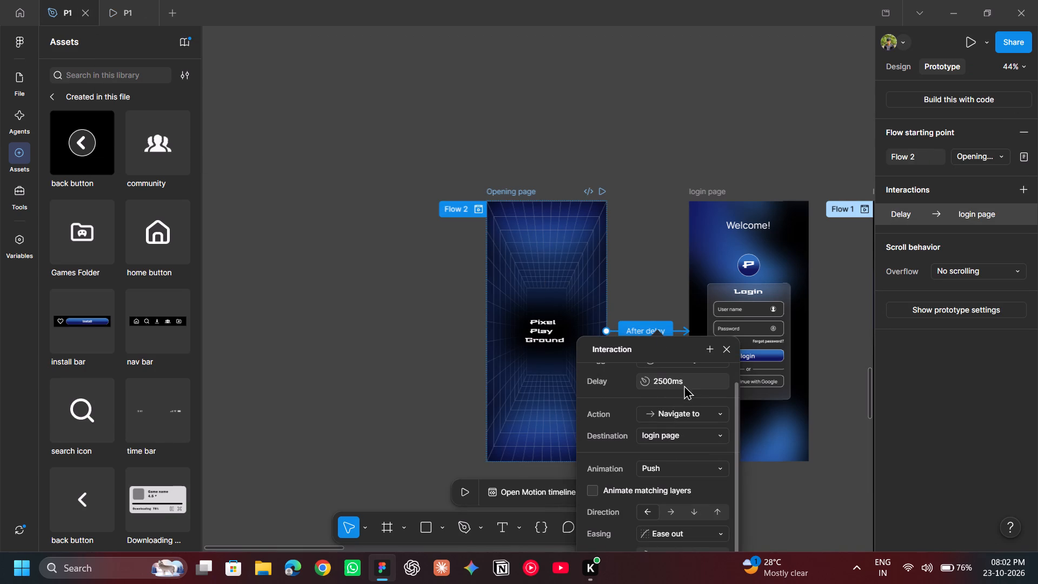
{"action": "left_click", "coordinate": [686, 376]}
{"action": "key", "text": "BackSpace"}
{"action": "type", "text": "200"}
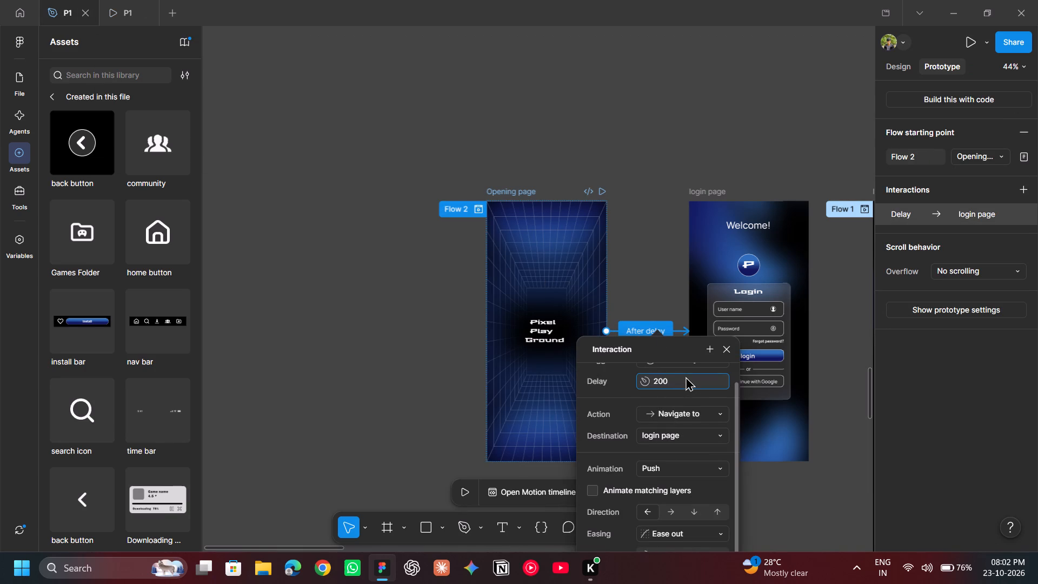
{"action": "key", "text": "0"}
{"action": "key", "text": "Return"}
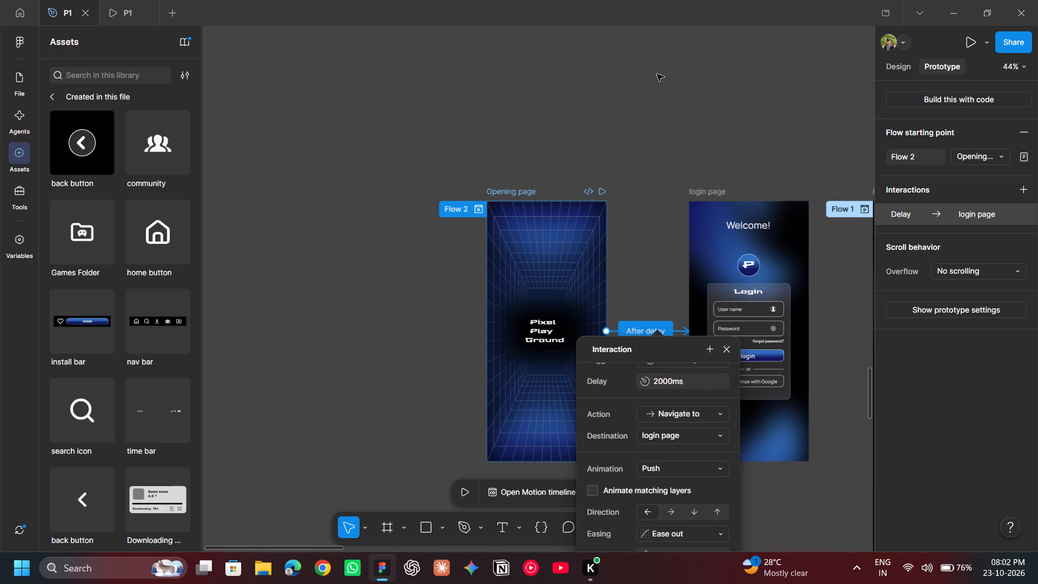
{"action": "left_click", "coordinate": [657, 74]}
Preview Flow 2 from the Opening page to check its transition timing to login, and close the prototype preview.
{"action": "left_click", "coordinate": [509, 194]}
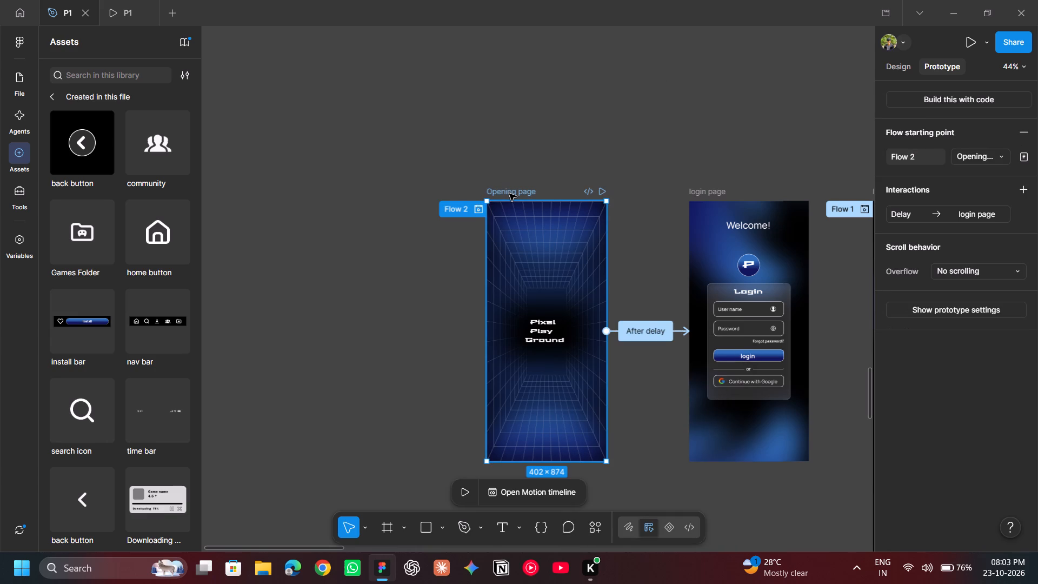
{"action": "left_click", "coordinate": [962, 45]}
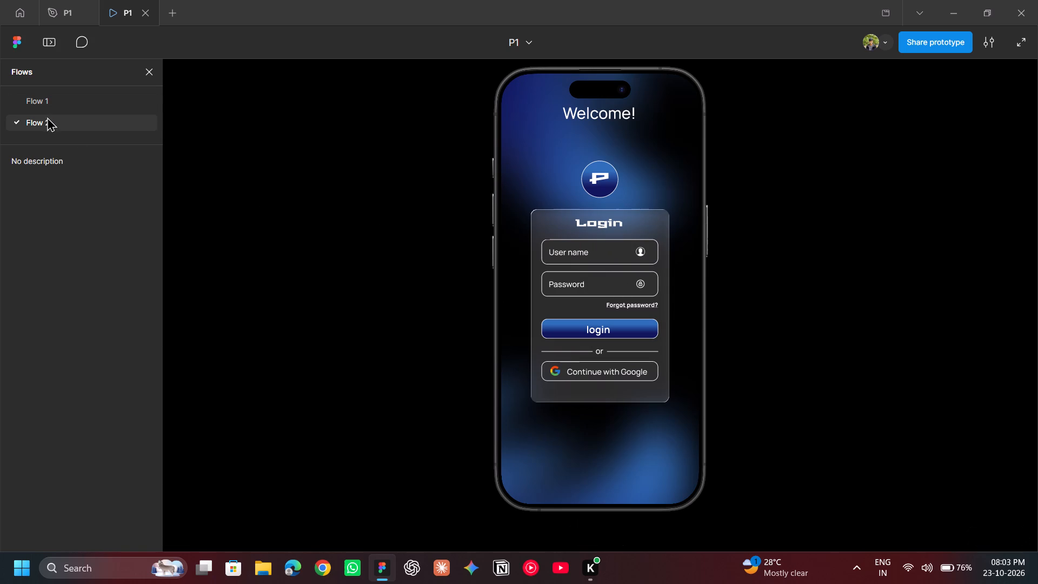
{"action": "left_click", "coordinate": [49, 123]}
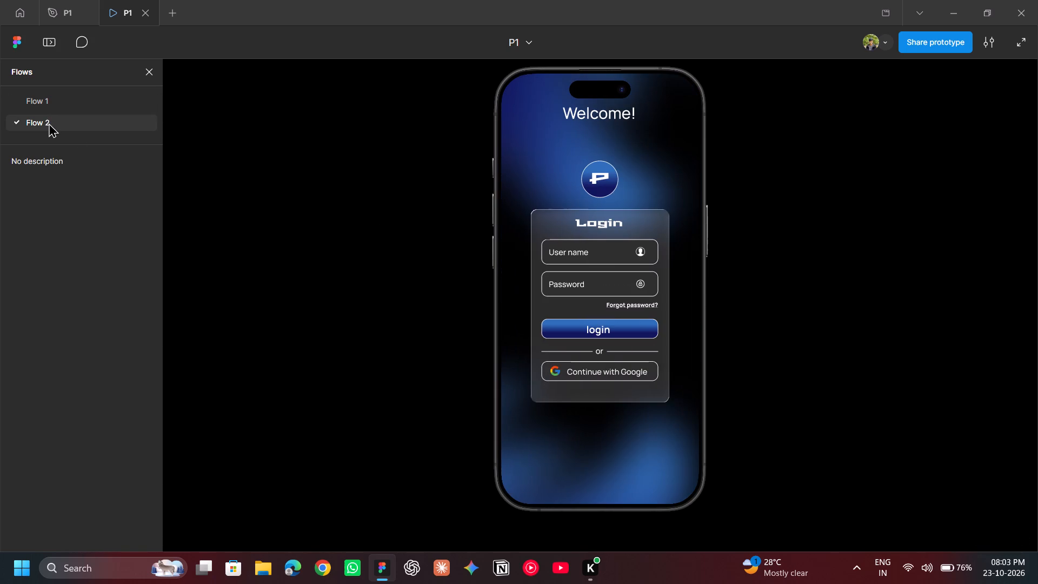
{"action": "left_click", "coordinate": [49, 123]}
{"action": "left_click", "coordinate": [152, 11]}
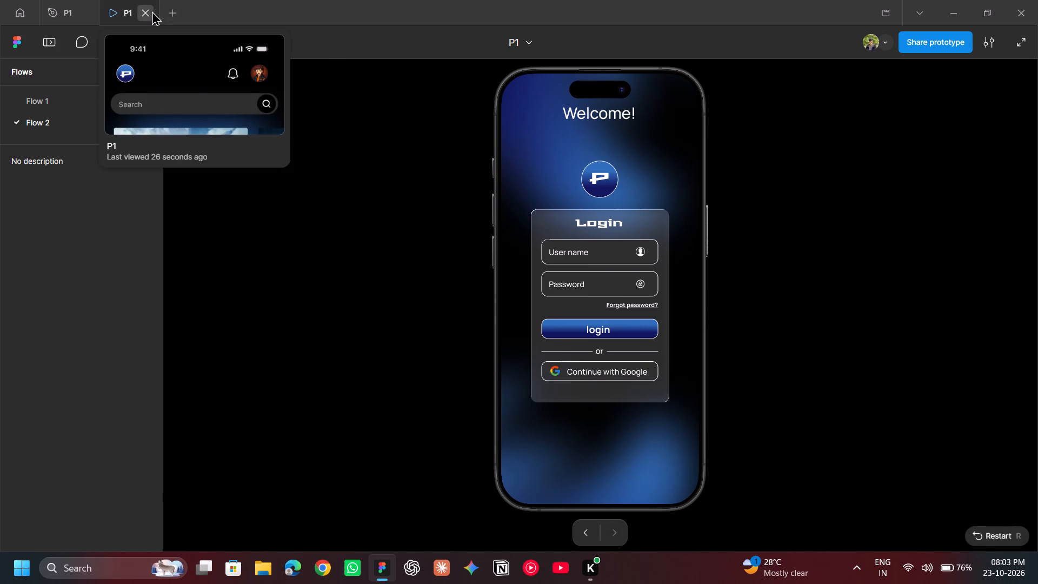
{"action": "left_click", "coordinate": [390, 174]}
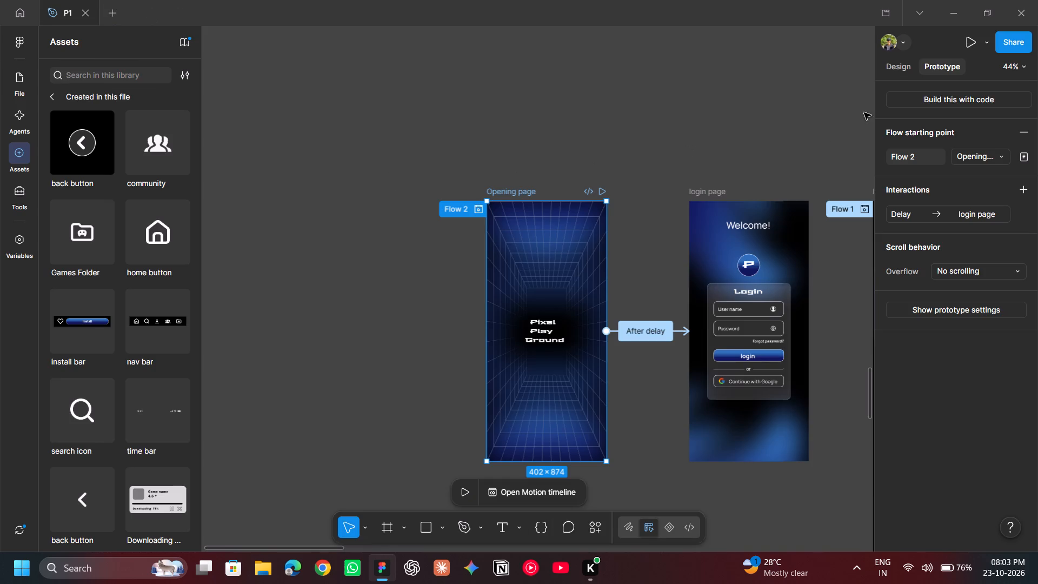
Switch to design mode and preview the home page inline to check how its featured games carousel scrolls.
{"action": "left_click", "coordinate": [895, 56]}
{"action": "left_click", "coordinate": [897, 65]}
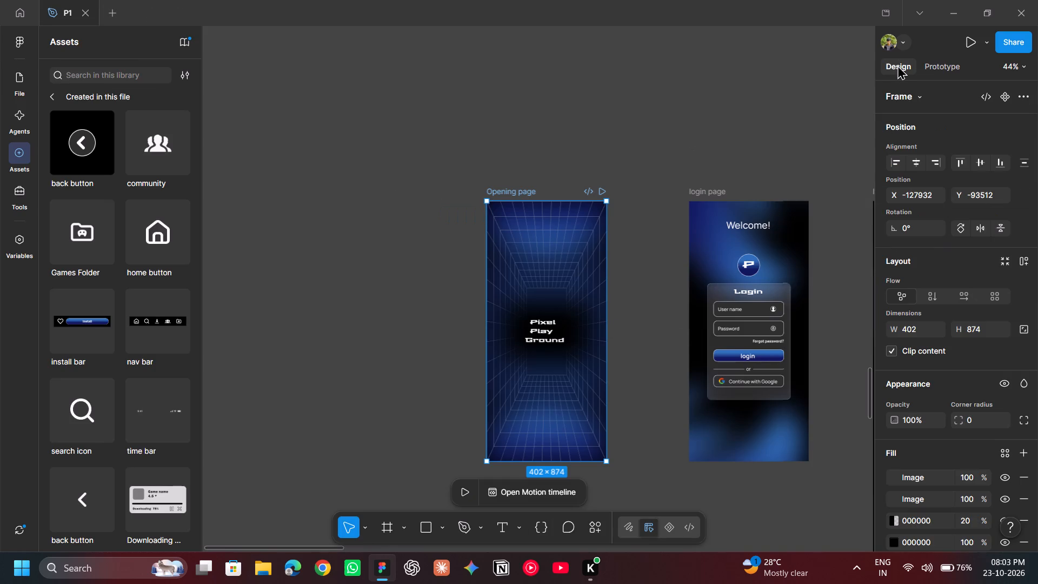
{"action": "left_click", "coordinate": [697, 110]}
{"action": "scroll", "coordinate": [697, 110], "scroll_direction": "left", "scroll_amount": 2}
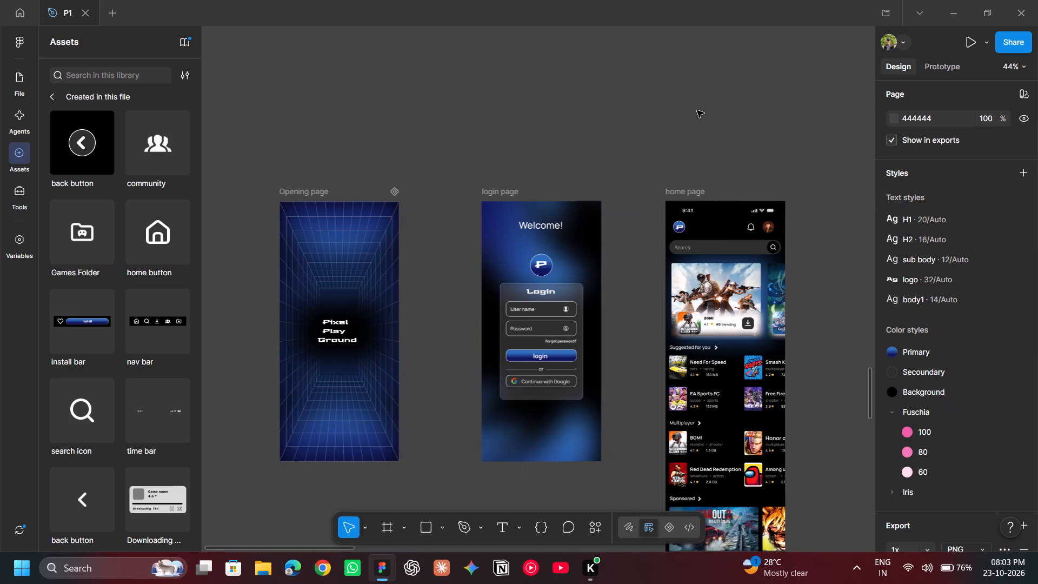
{"action": "scroll", "coordinate": [697, 170], "scroll_direction": "down", "scroll_amount": 2}
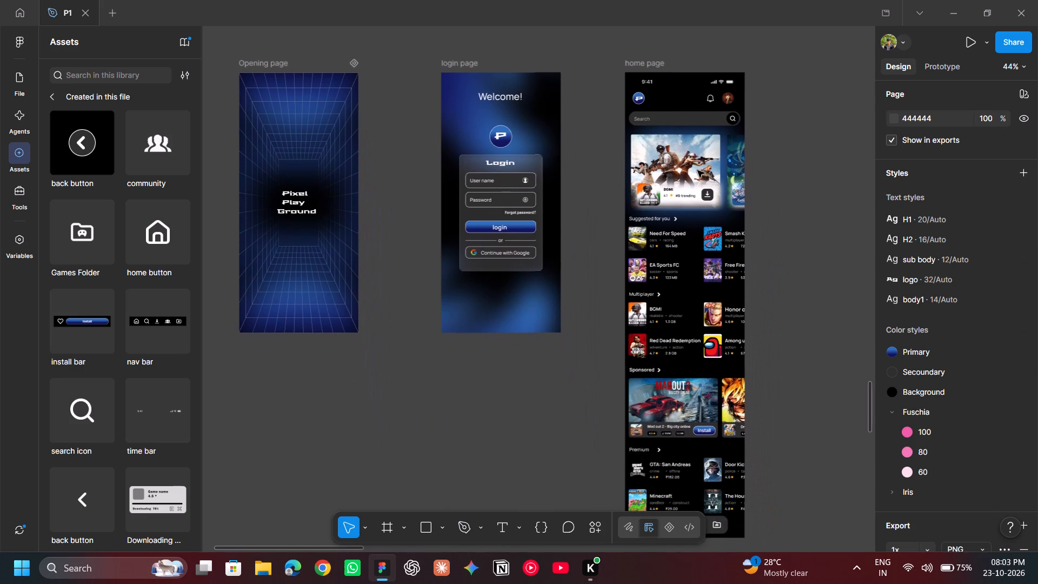
{"action": "scroll", "coordinate": [697, 170], "scroll_direction": "left", "scroll_amount": 2}
{"action": "scroll", "coordinate": [697, 170], "scroll_direction": "down", "scroll_amount": 1}
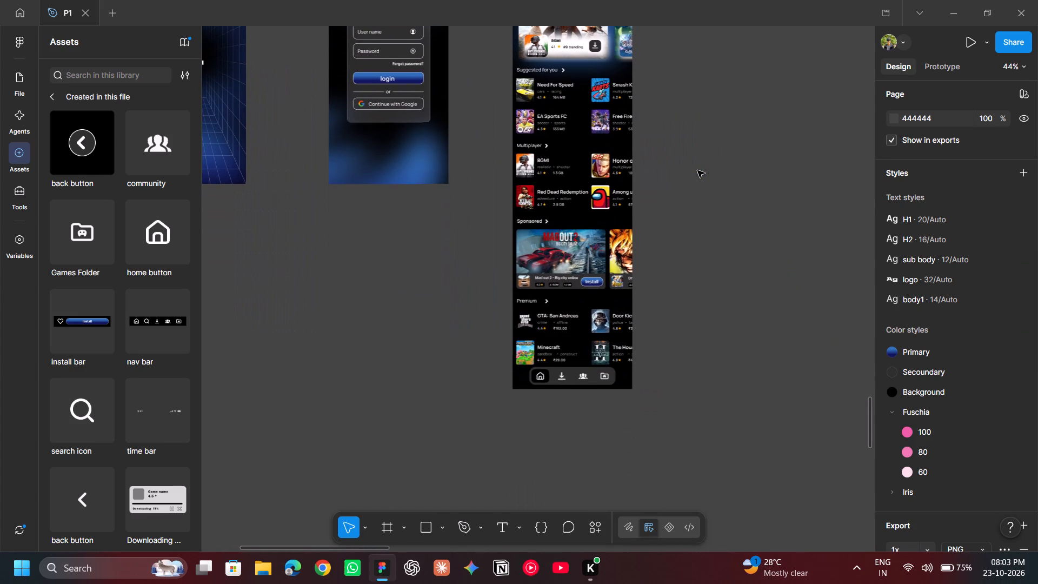
{"action": "scroll", "coordinate": [697, 170], "scroll_direction": "down", "scroll_amount": 1}
{"action": "scroll", "coordinate": [697, 170], "scroll_direction": "up", "scroll_amount": 2}
{"action": "left_click", "coordinate": [542, 75]}
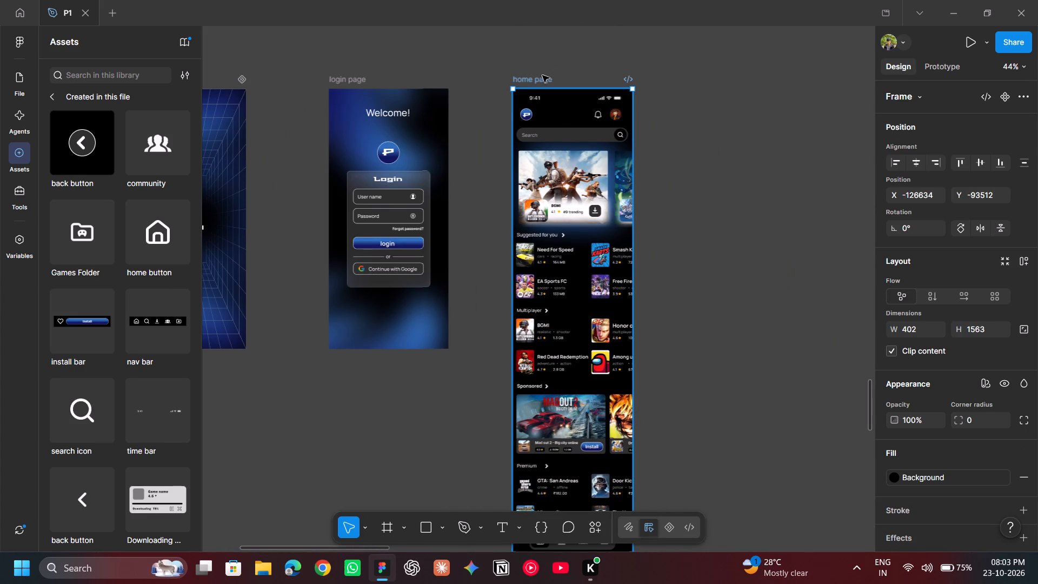
{"action": "key", "text": "shift+space"}
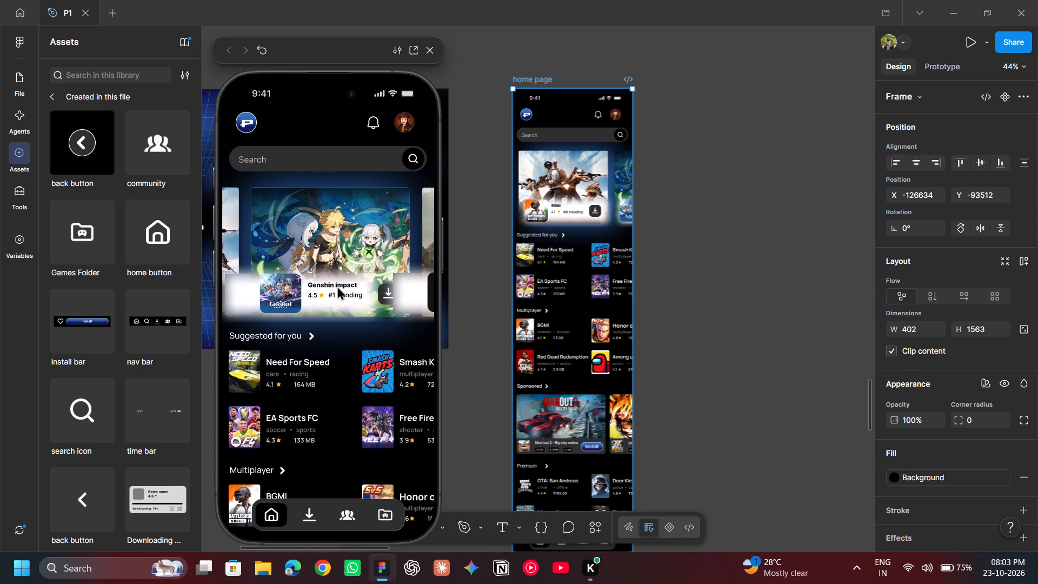
{"action": "scroll", "coordinate": [337, 286], "scroll_direction": "right", "scroll_amount": 1}
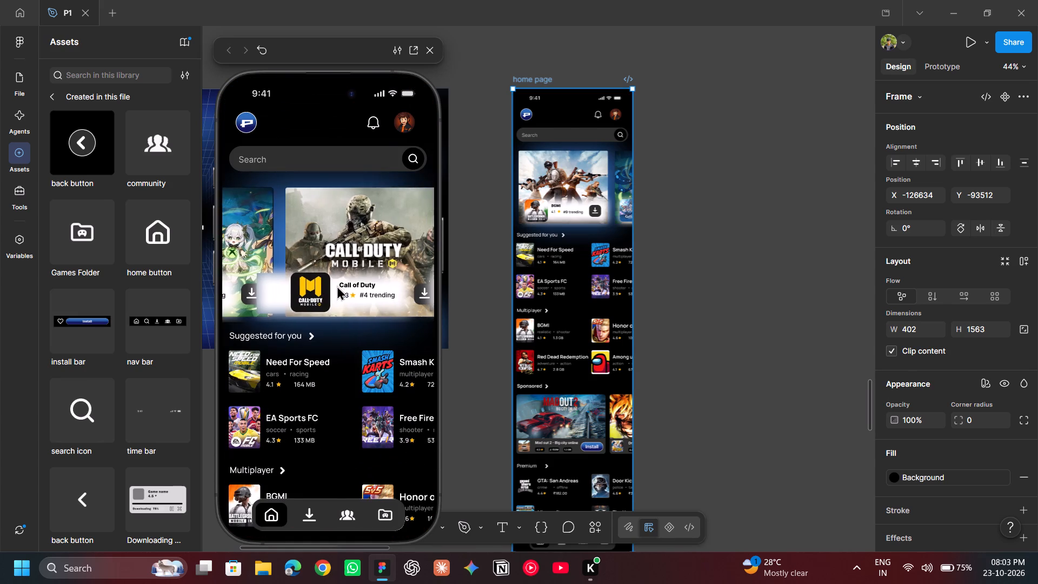
{"action": "left_click", "coordinate": [337, 286]}
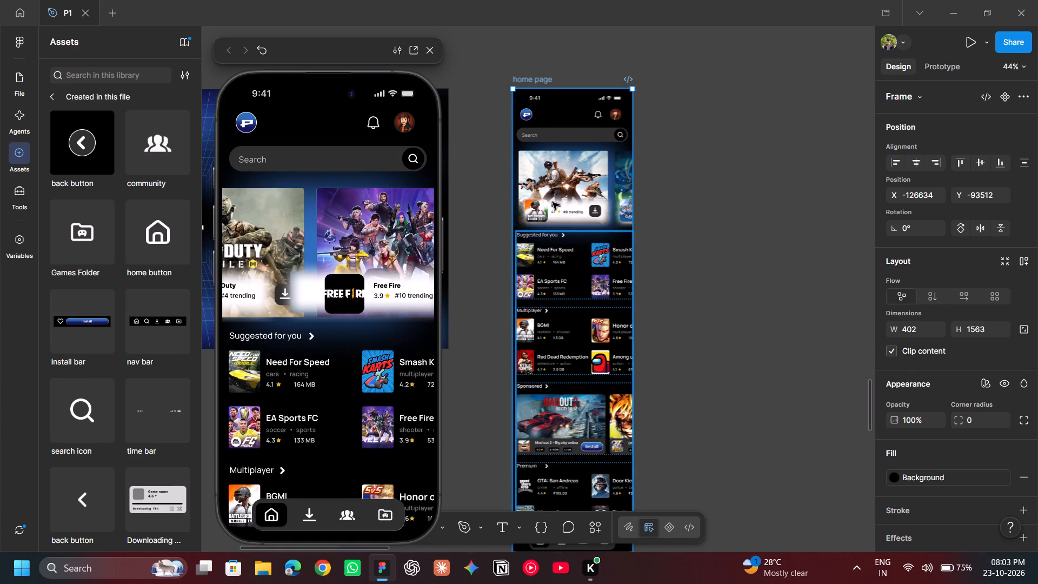
{"action": "left_click", "coordinate": [553, 189]}
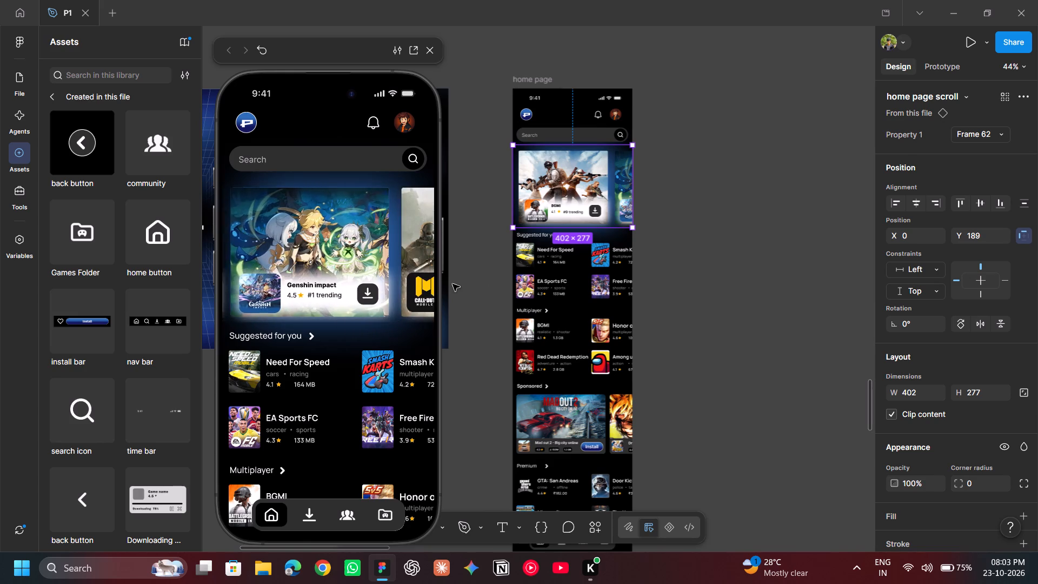
{"action": "left_click", "coordinate": [714, 187]}
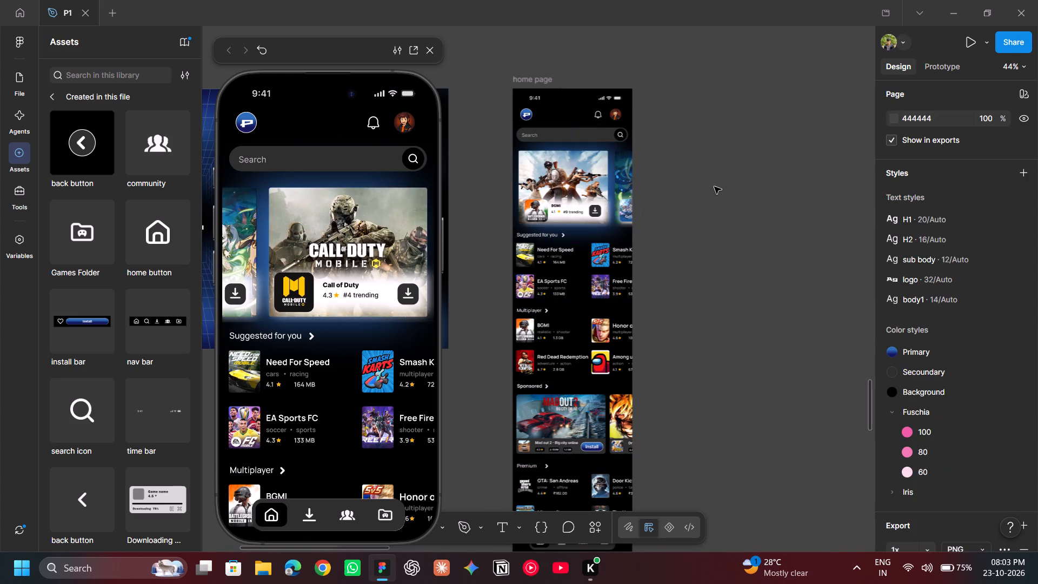
{"action": "scroll", "coordinate": [714, 187], "scroll_direction": "up", "scroll_amount": 2}
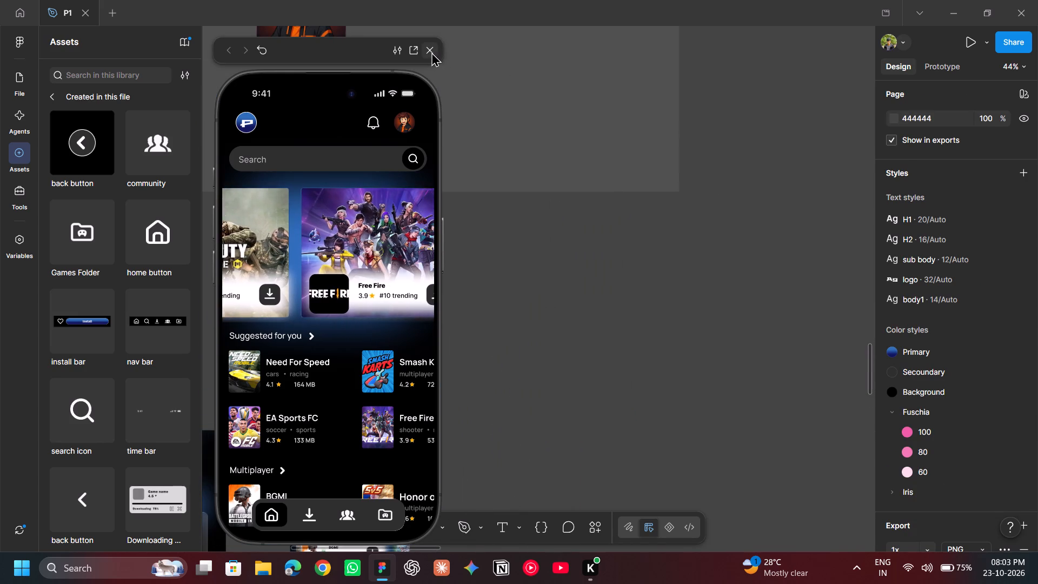
{"action": "left_click", "coordinate": [431, 52]}
Examine the typography of the BGMI title, rating and trending texts in the home page scroll component.
{"action": "scroll", "coordinate": [431, 52], "scroll_direction": "up", "scroll_amount": 3}
{"action": "scroll", "coordinate": [431, 52], "scroll_direction": "left", "scroll_amount": 1}
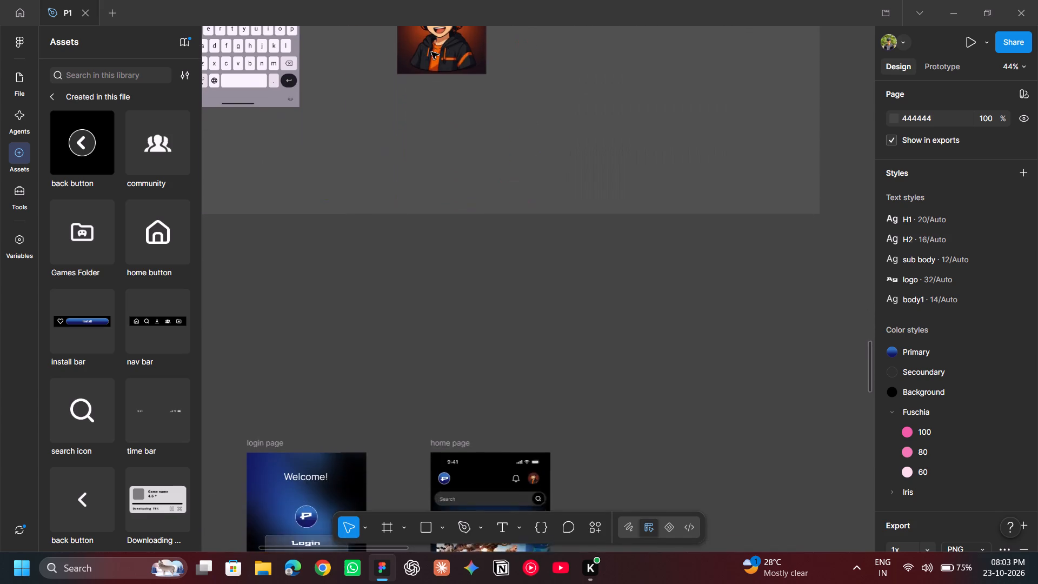
{"action": "scroll", "coordinate": [431, 52], "scroll_direction": "left", "scroll_amount": 4}
{"action": "scroll", "coordinate": [361, 137], "scroll_direction": "left", "scroll_amount": 3}
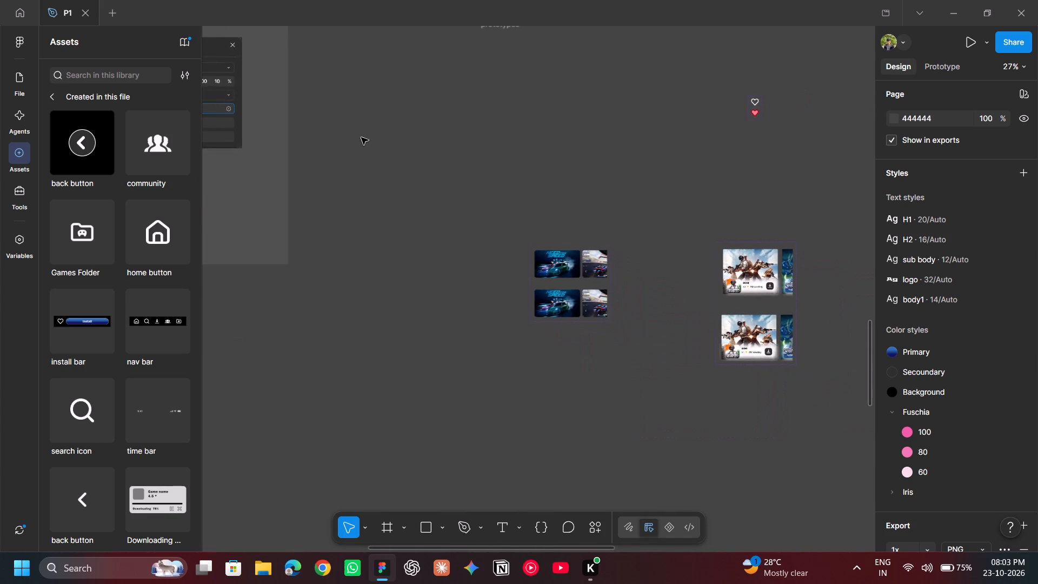
{"action": "scroll", "coordinate": [361, 137], "scroll_direction": "left", "scroll_amount": 2}
{"action": "left_click", "coordinate": [724, 294]}
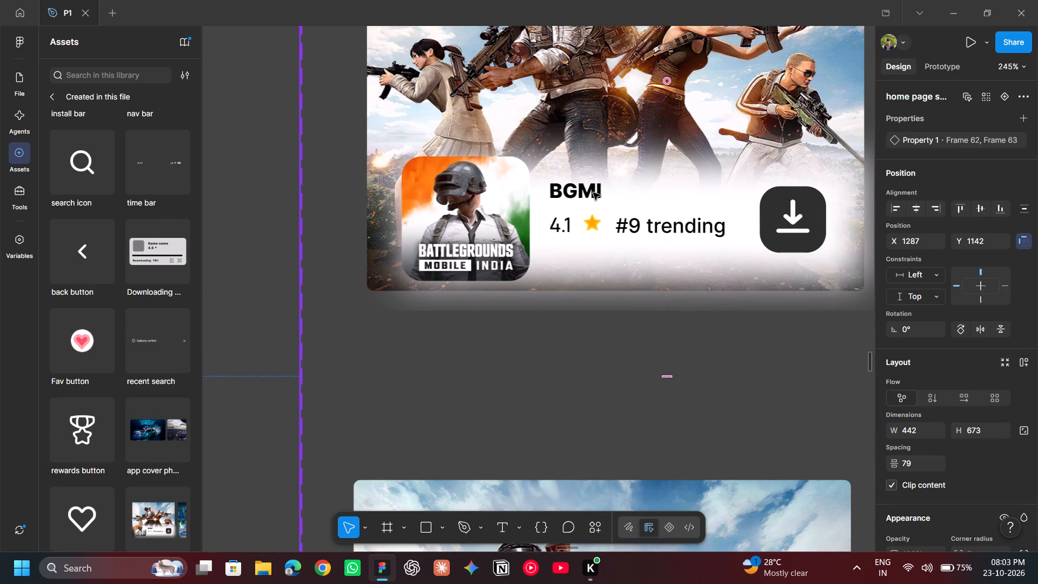
{"action": "double_click", "coordinate": [593, 193]}
{"action": "double_click", "coordinate": [593, 193]}
{"action": "double_click", "coordinate": [593, 193]}
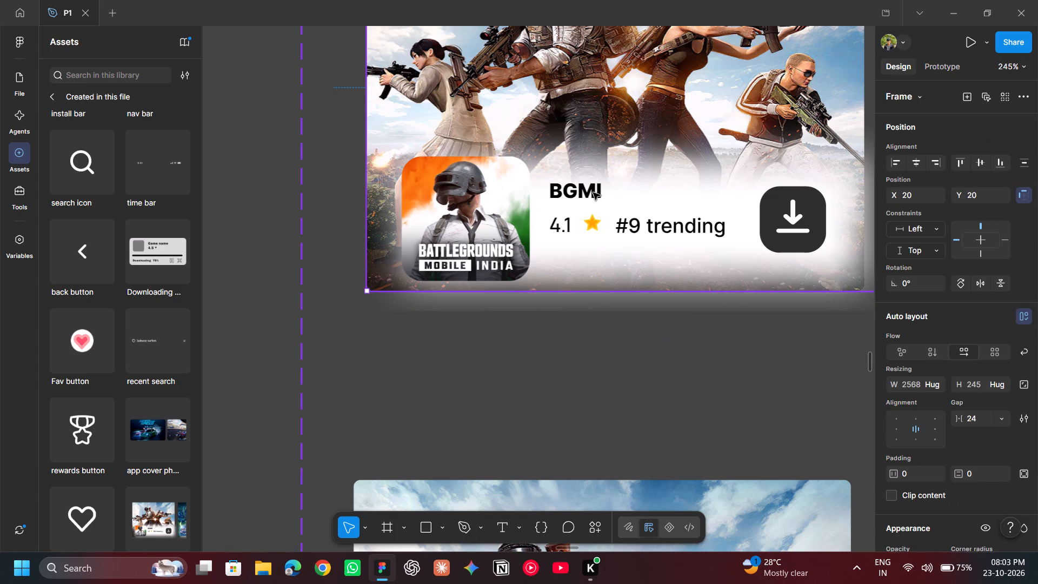
{"action": "double_click", "coordinate": [593, 193]}
{"action": "double_click", "coordinate": [593, 193]}
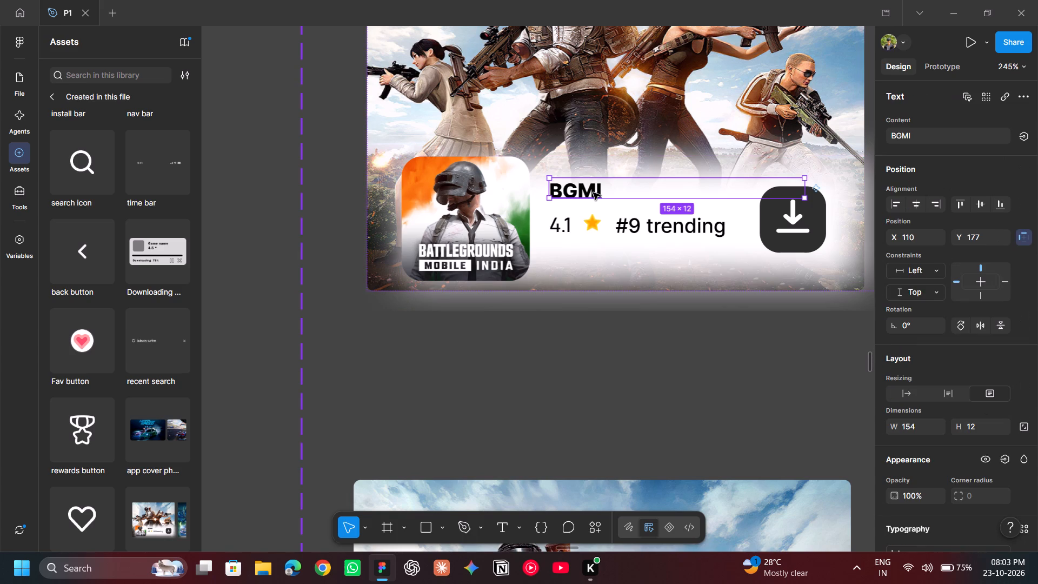
{"action": "scroll", "coordinate": [975, 359], "scroll_direction": "down", "scroll_amount": 2}
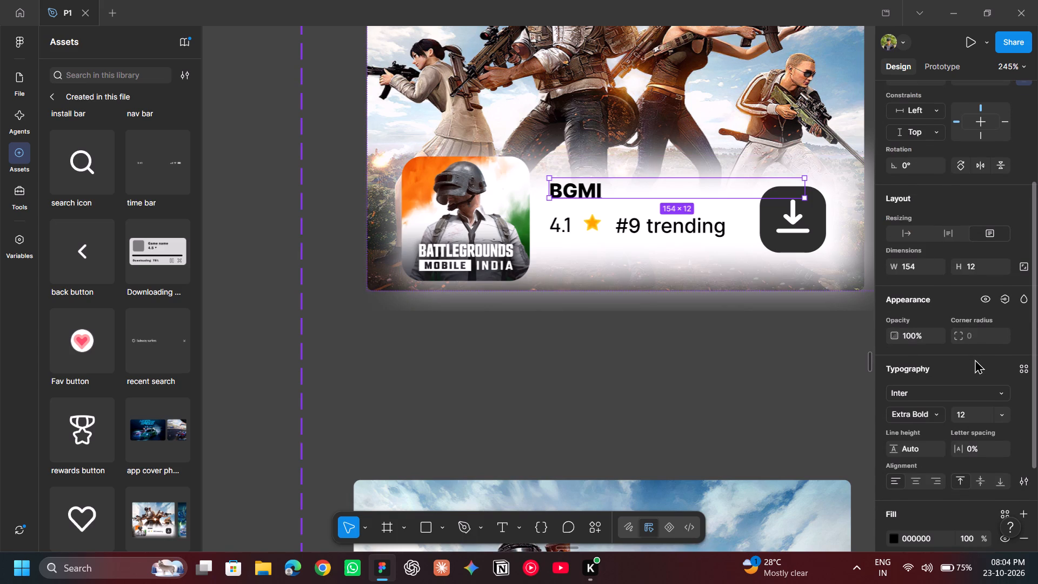
{"action": "scroll", "coordinate": [975, 359], "scroll_direction": "down", "scroll_amount": 1}
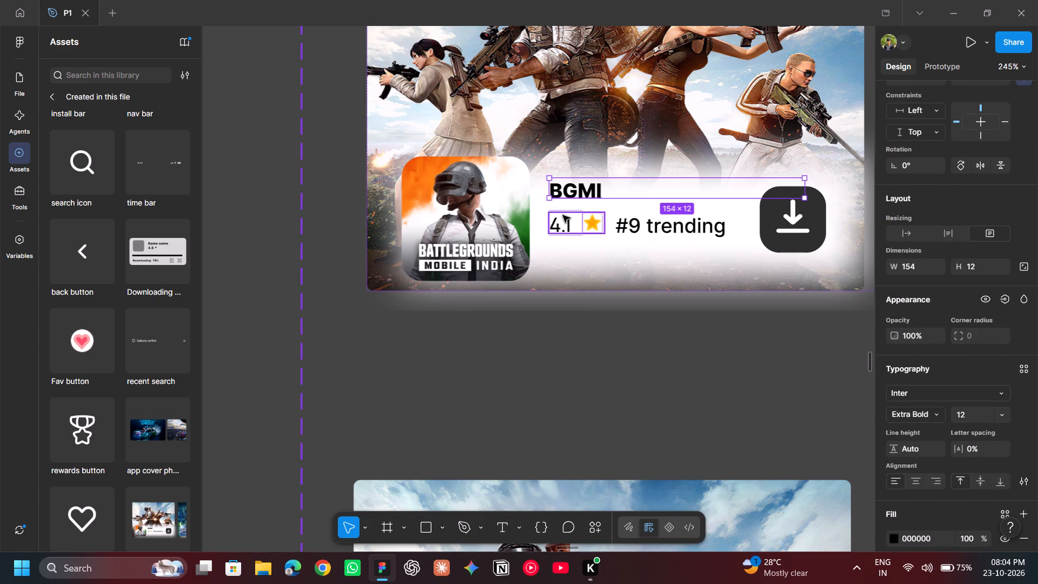
{"action": "double_click", "coordinate": [563, 222]}
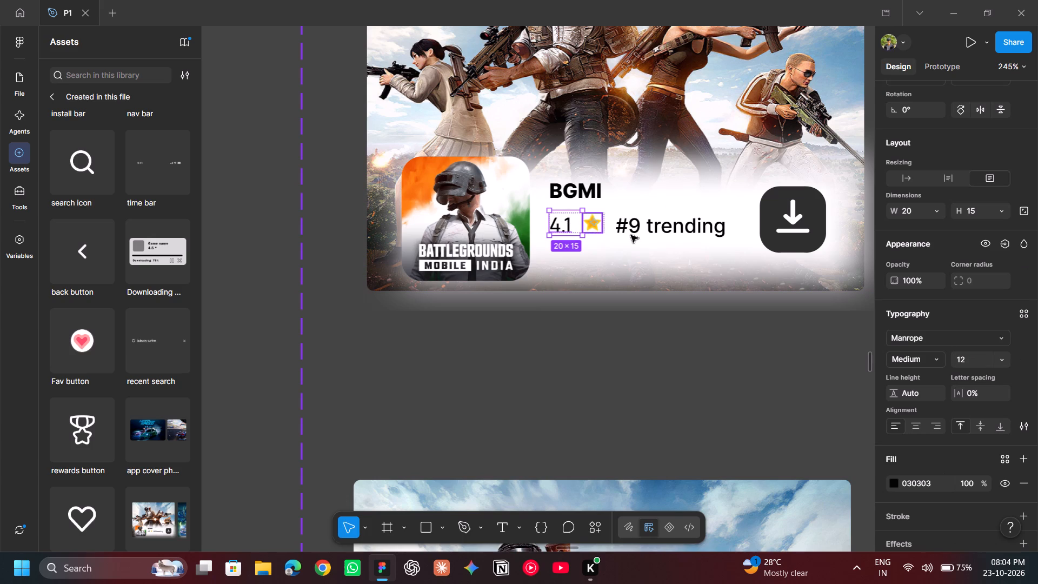
{"action": "double_click", "coordinate": [676, 227]}
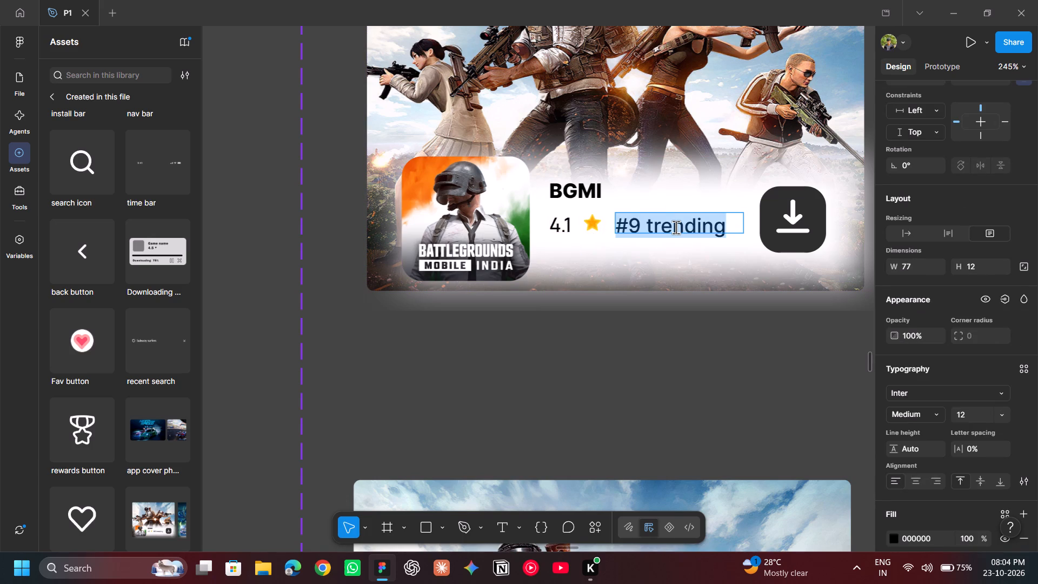
{"action": "scroll", "coordinate": [676, 227], "scroll_direction": "left", "scroll_amount": 2}
{"action": "scroll", "coordinate": [676, 227], "scroll_direction": "down", "scroll_amount": 2}
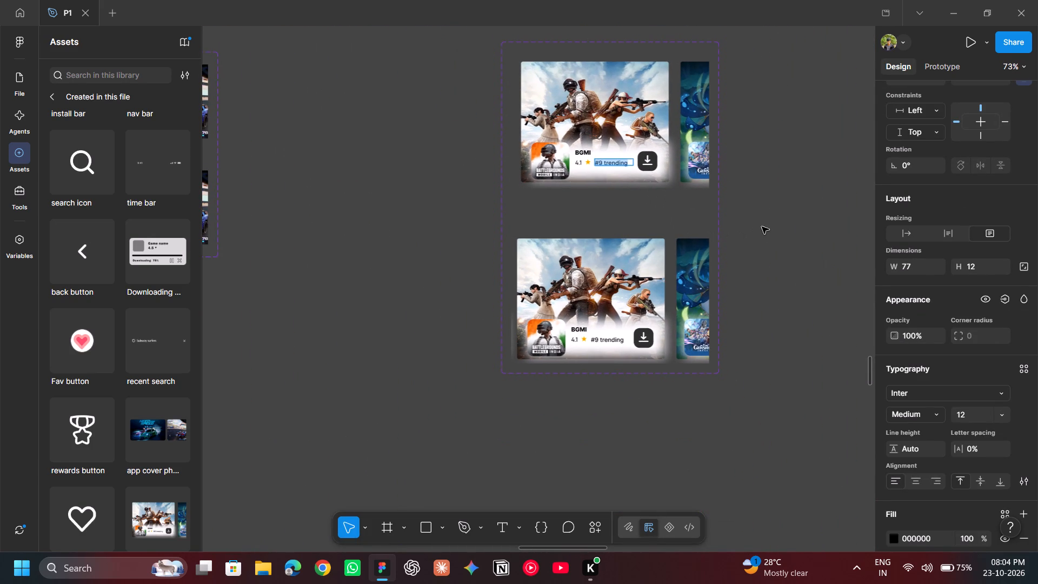
{"action": "left_click", "coordinate": [764, 226]}
{"action": "left_click", "coordinate": [764, 226]}
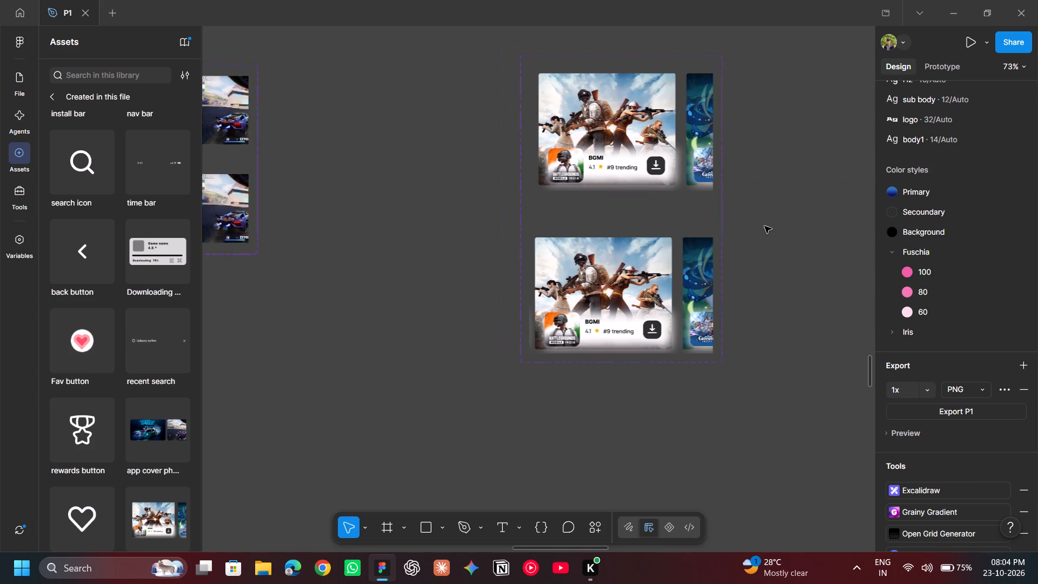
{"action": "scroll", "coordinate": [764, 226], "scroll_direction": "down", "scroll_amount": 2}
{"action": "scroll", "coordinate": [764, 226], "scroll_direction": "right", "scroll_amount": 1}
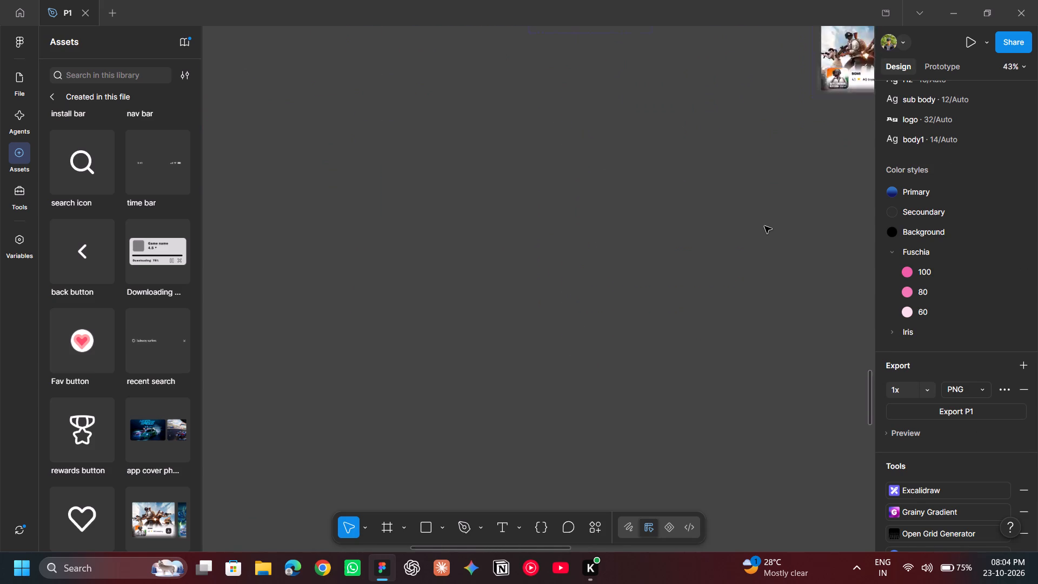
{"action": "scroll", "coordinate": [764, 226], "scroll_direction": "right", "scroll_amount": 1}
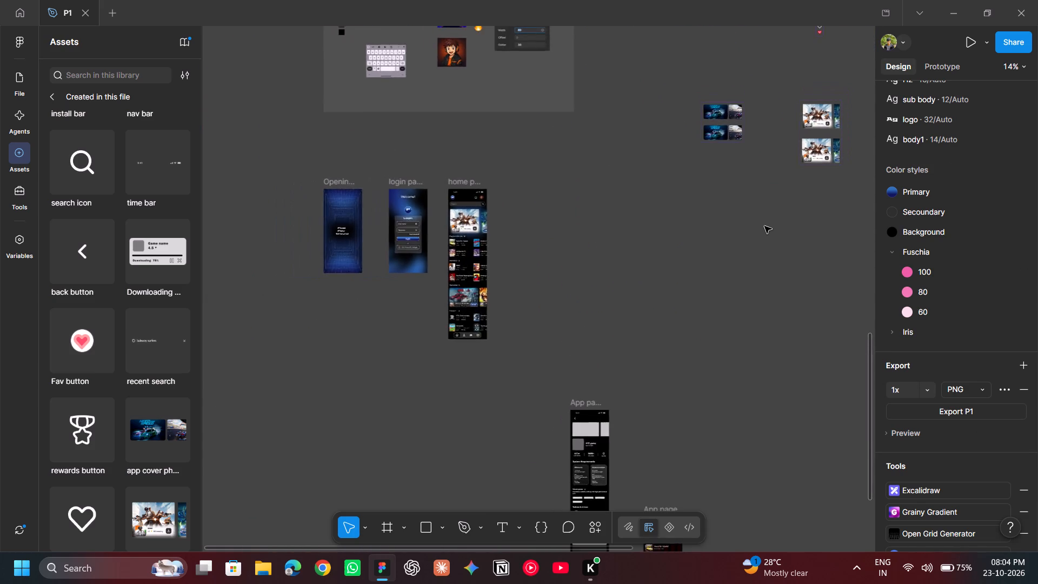
Connect the login button on the login page to the home page with an On tap, Navigate to interaction.
{"action": "left_click", "coordinate": [618, 309]}
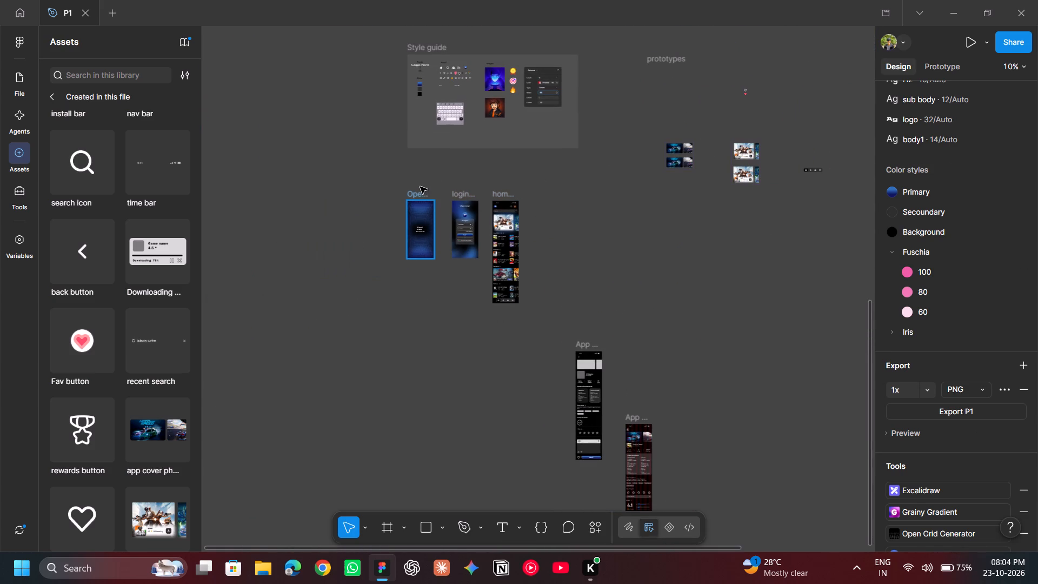
{"action": "left_click", "coordinate": [458, 191]}
{"action": "scroll", "coordinate": [570, 216], "scroll_direction": "down", "scroll_amount": 2}
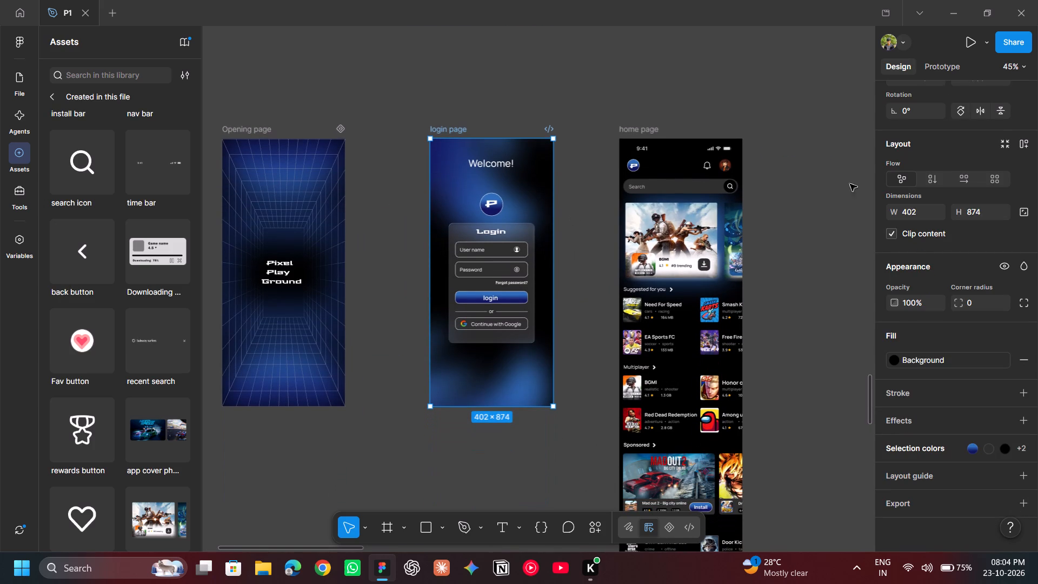
{"action": "left_click", "coordinate": [942, 61]}
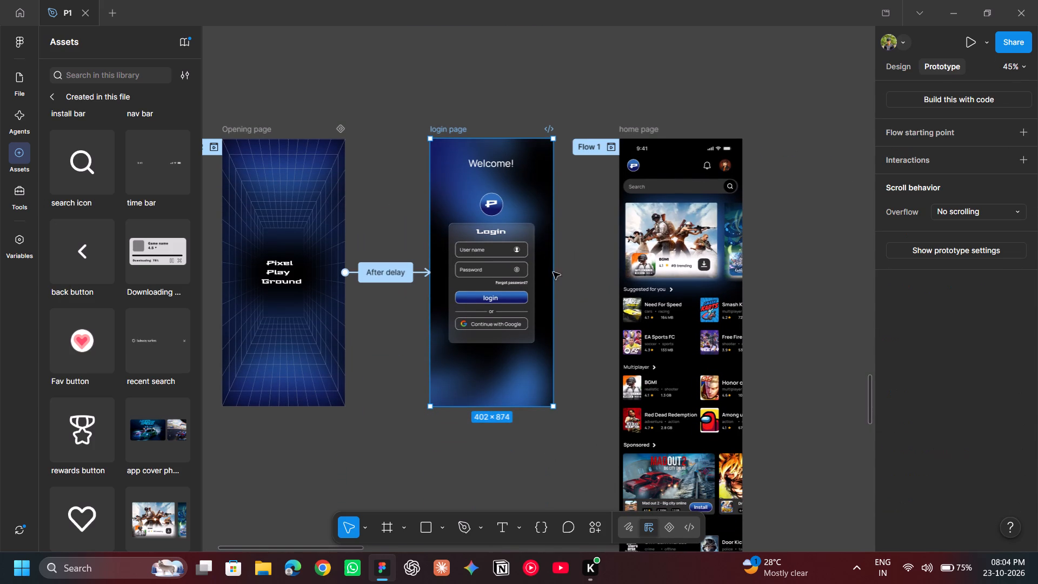
{"action": "double_click", "coordinate": [515, 302]}
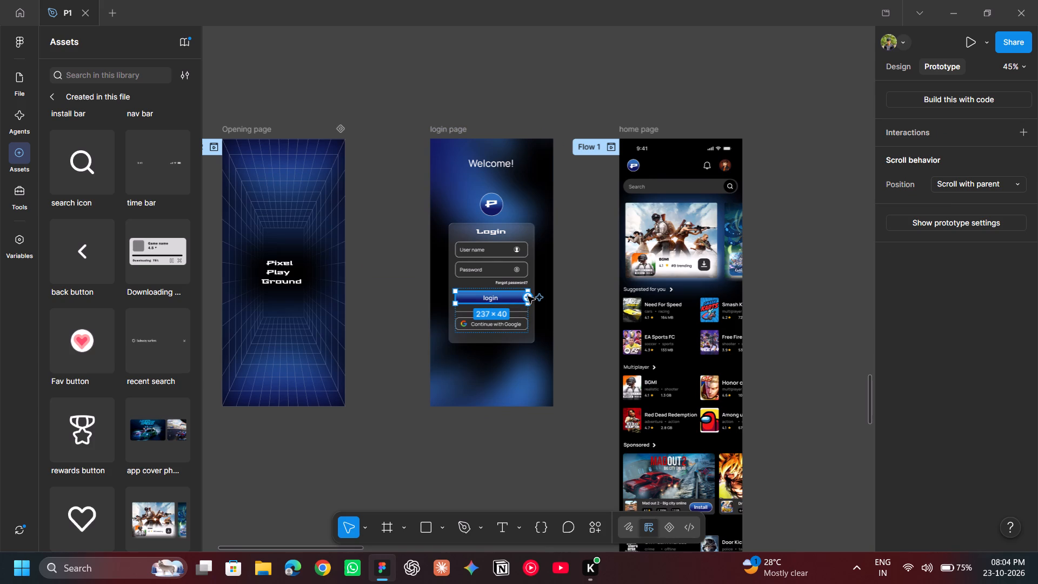
{"action": "left_click_drag", "start_coordinate": [528, 296], "coordinate": [630, 314]}
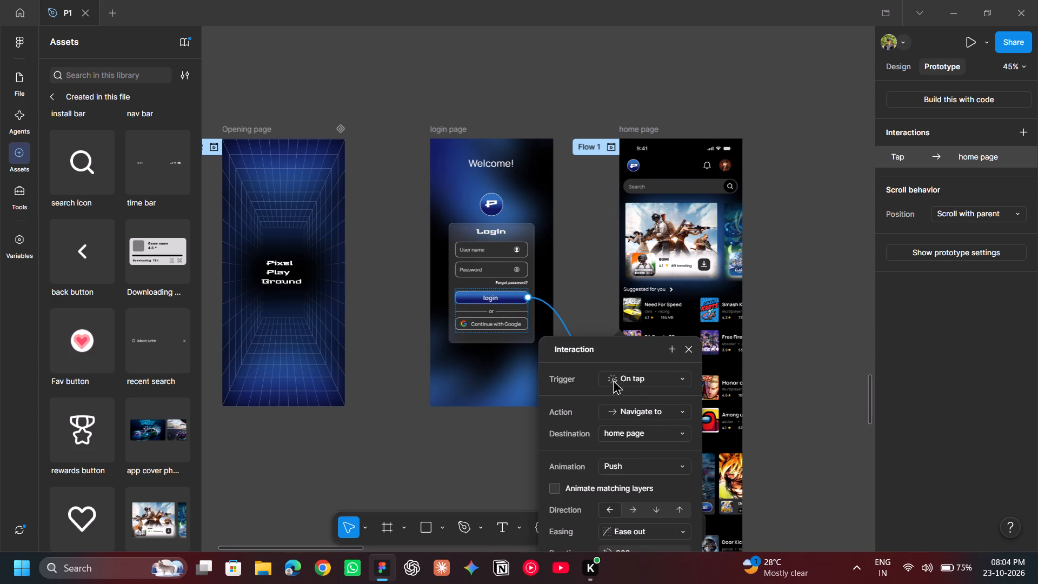
Set the animation of the login button's interaction to Instant.
{"action": "scroll", "coordinate": [629, 382], "scroll_direction": "down", "scroll_amount": 3}
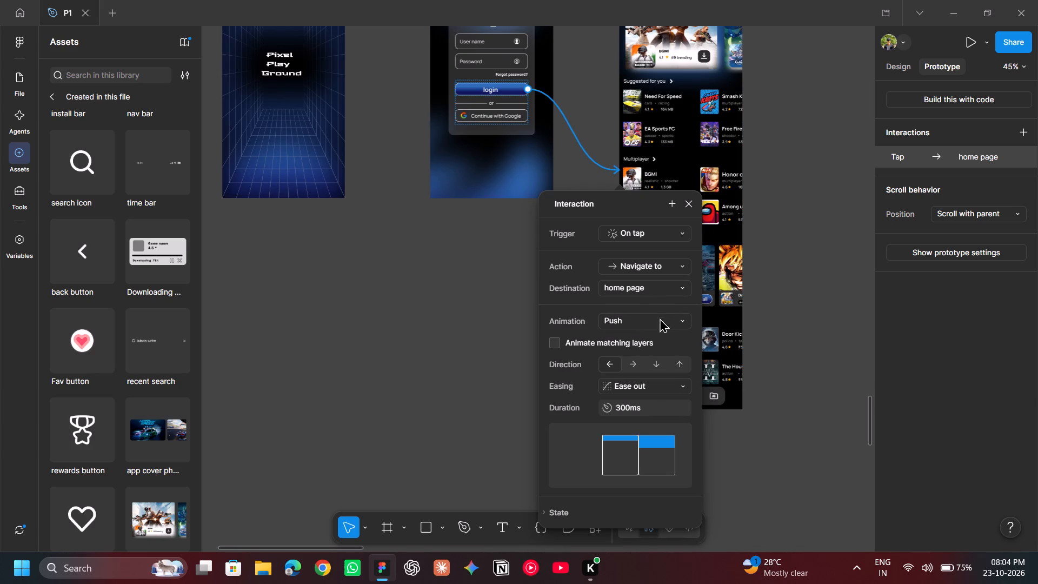
{"action": "left_click", "coordinate": [674, 321]}
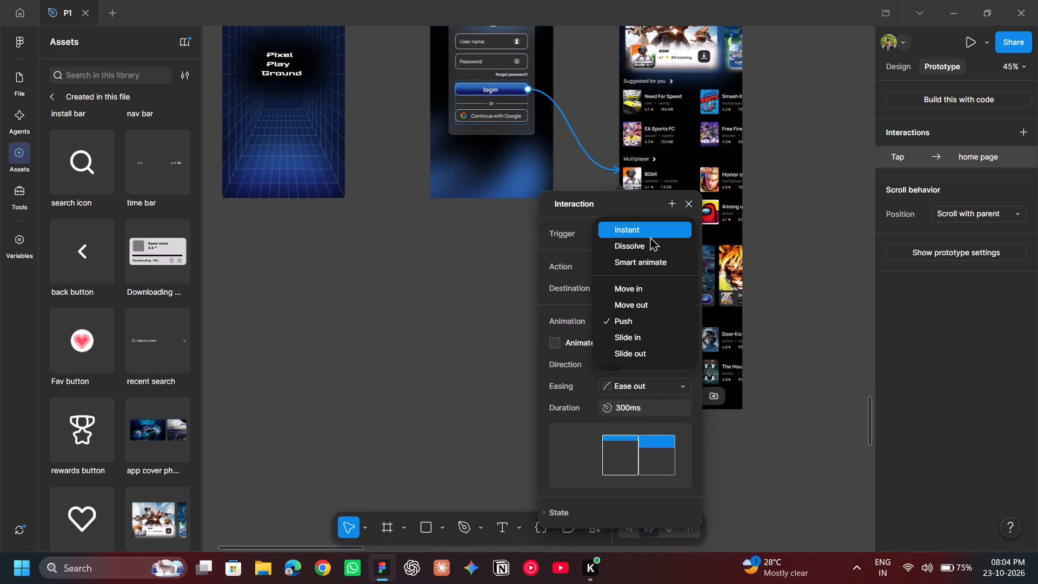
{"action": "left_click", "coordinate": [650, 236]}
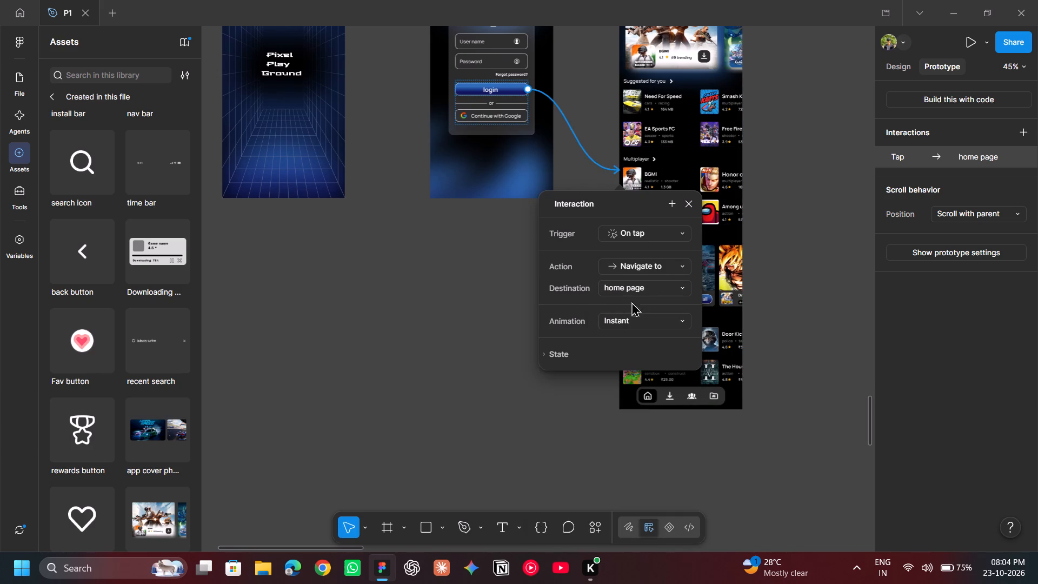
{"action": "left_click", "coordinate": [483, 329]}
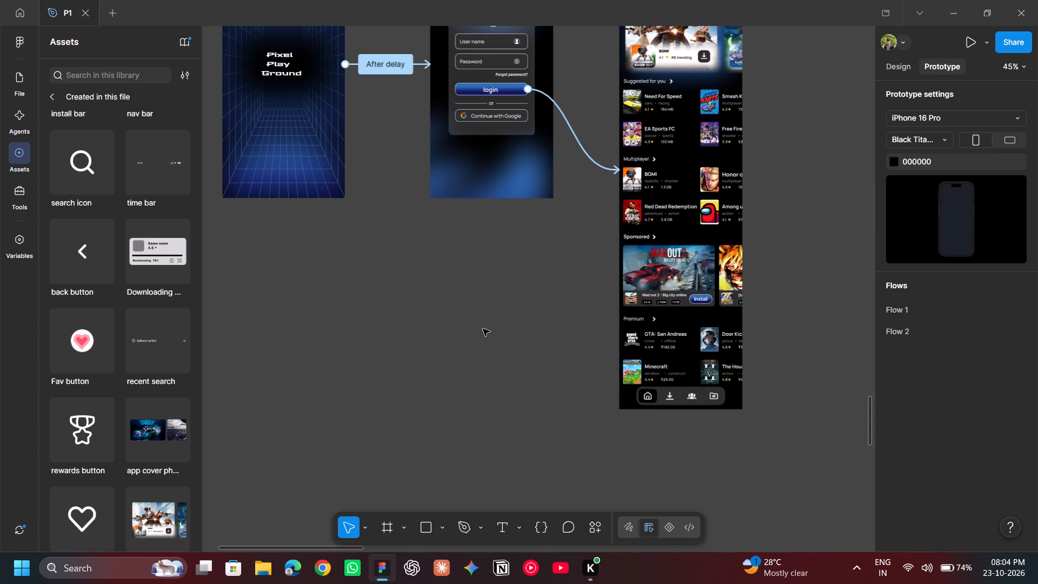
Move the Need for Speed App page frame beside the home page, aligned with the tops of the other screens.
{"action": "scroll", "coordinate": [483, 329], "scroll_direction": "left", "scroll_amount": 5}
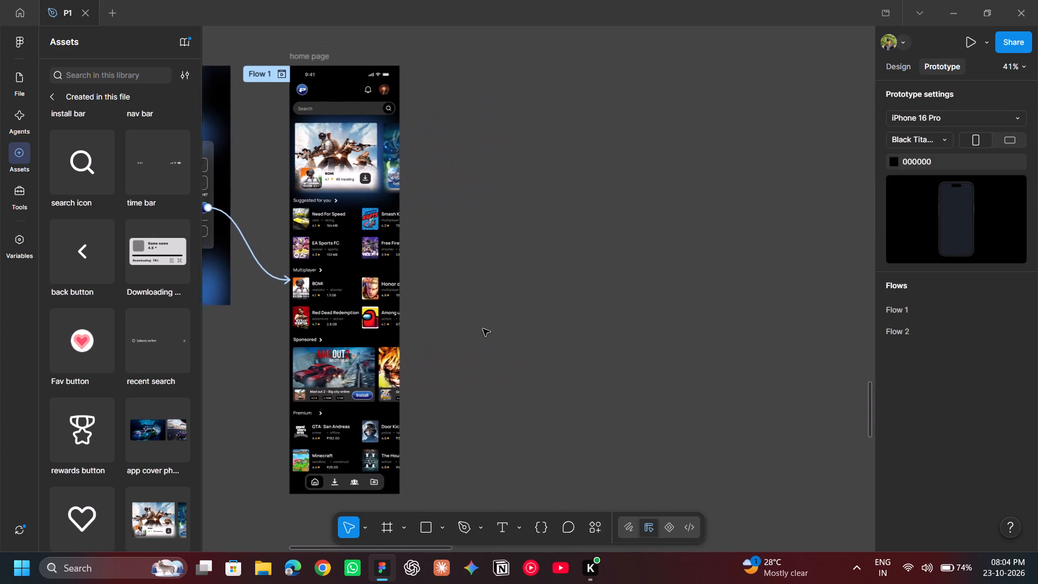
{"action": "scroll", "coordinate": [483, 329], "scroll_direction": "left", "scroll_amount": 1}
{"action": "scroll", "coordinate": [483, 329], "scroll_direction": "down", "scroll_amount": 3}
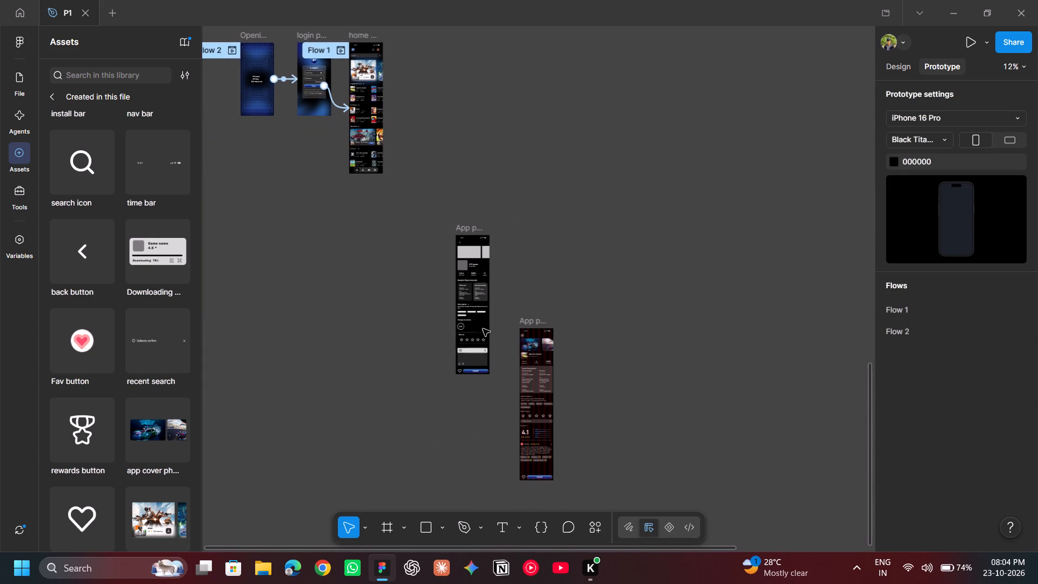
{"action": "scroll", "coordinate": [483, 329], "scroll_direction": "right", "scroll_amount": 1}
{"action": "scroll", "coordinate": [483, 329], "scroll_direction": "up", "scroll_amount": 5}
{"action": "scroll", "coordinate": [483, 329], "scroll_direction": "left", "scroll_amount": 1}
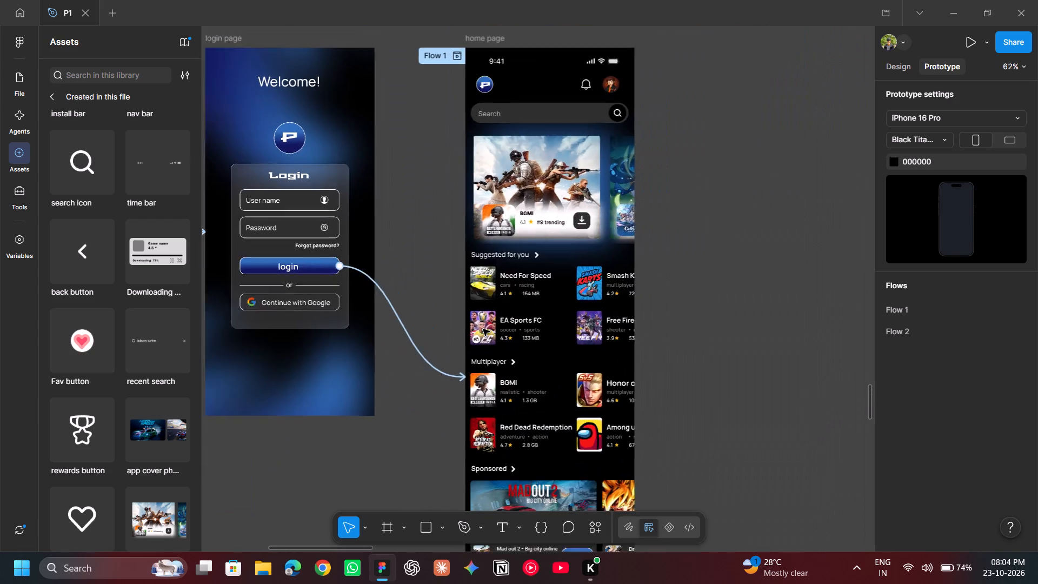
{"action": "scroll", "coordinate": [483, 329], "scroll_direction": "down", "scroll_amount": 2}
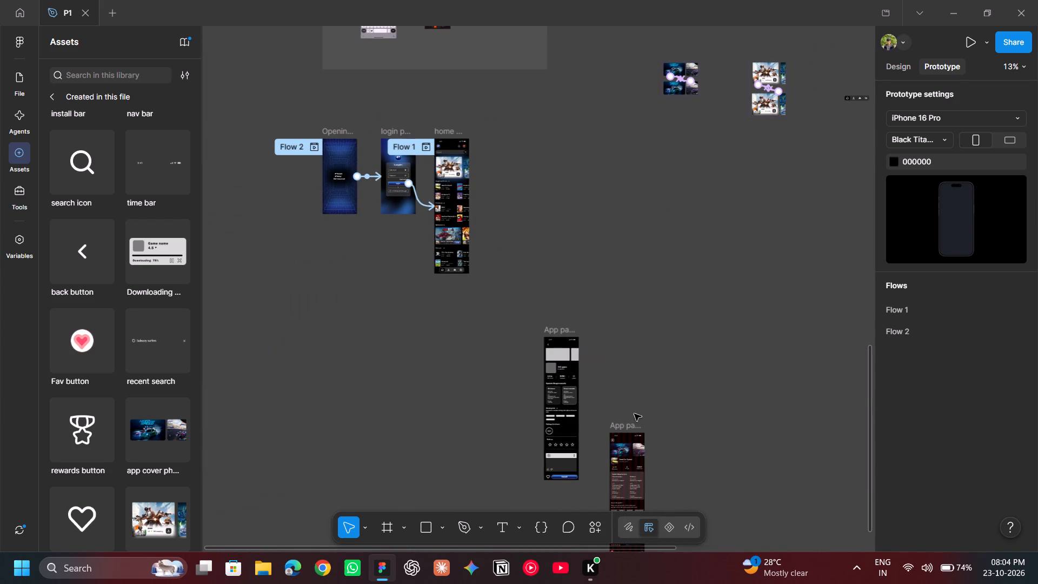
{"action": "left_click", "coordinate": [622, 423]}
{"action": "left_click_drag", "start_coordinate": [622, 423], "coordinate": [554, 195]}
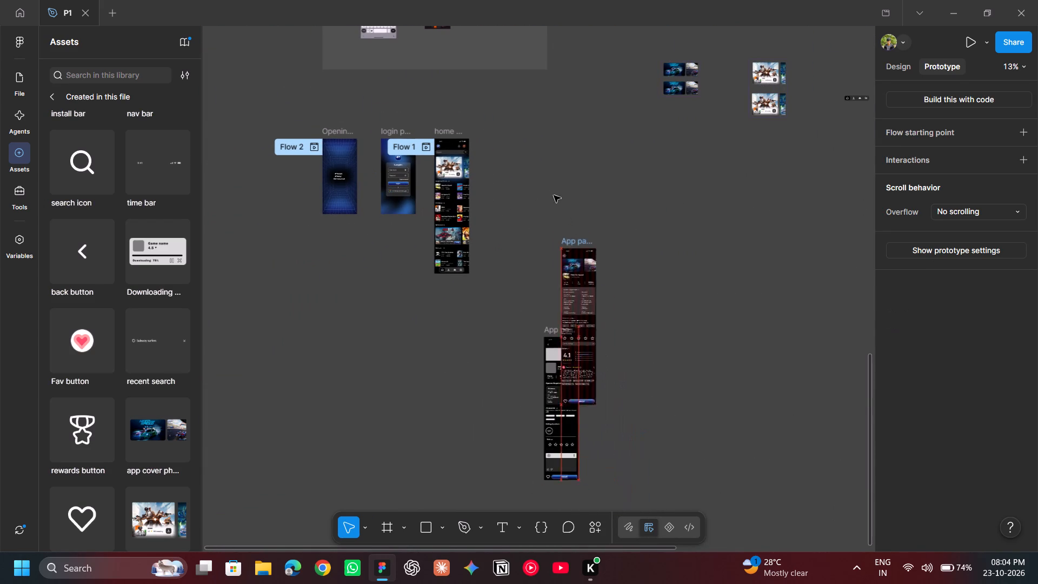
{"action": "left_click_drag", "start_coordinate": [554, 195], "coordinate": [516, 130]}
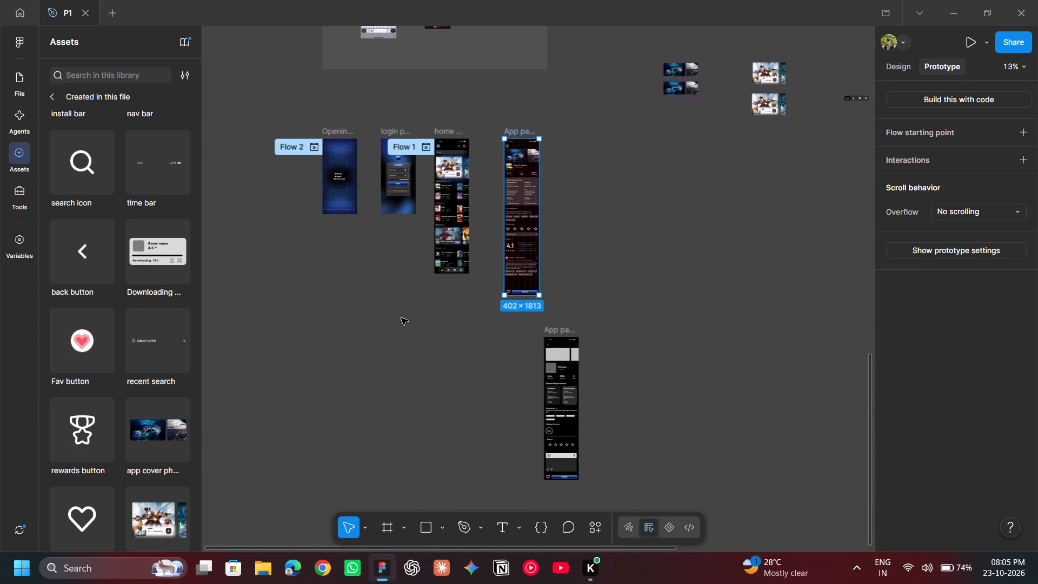
{"action": "left_click", "coordinate": [401, 318]}
Connect the Need For Speed cover image under Suggested for you to the App page, navigating on tap with Instant animation.
{"action": "scroll", "coordinate": [401, 318], "scroll_direction": "up", "scroll_amount": 5}
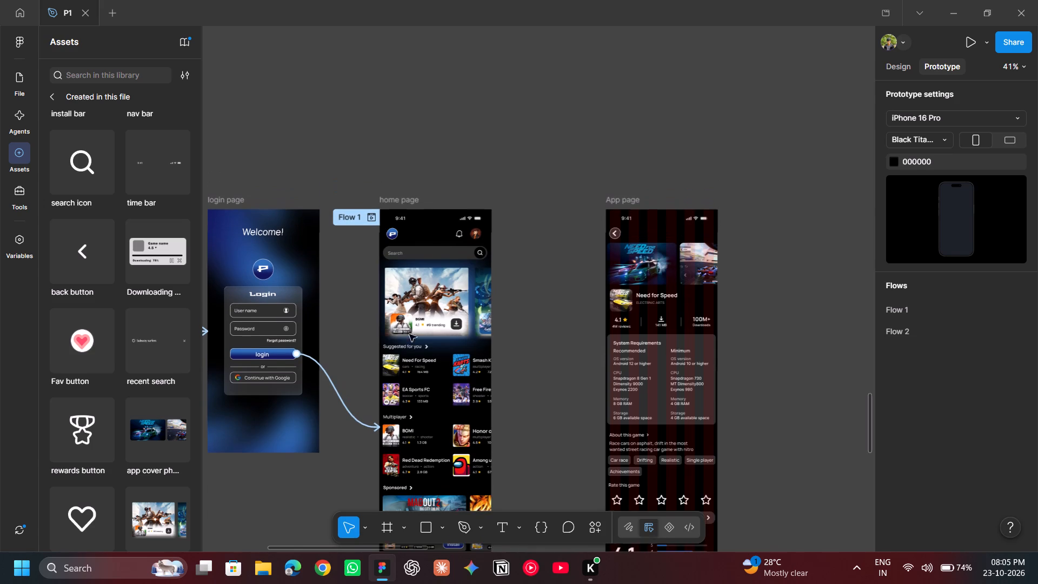
{"action": "double_click", "coordinate": [411, 366]}
{"action": "double_click", "coordinate": [411, 366]}
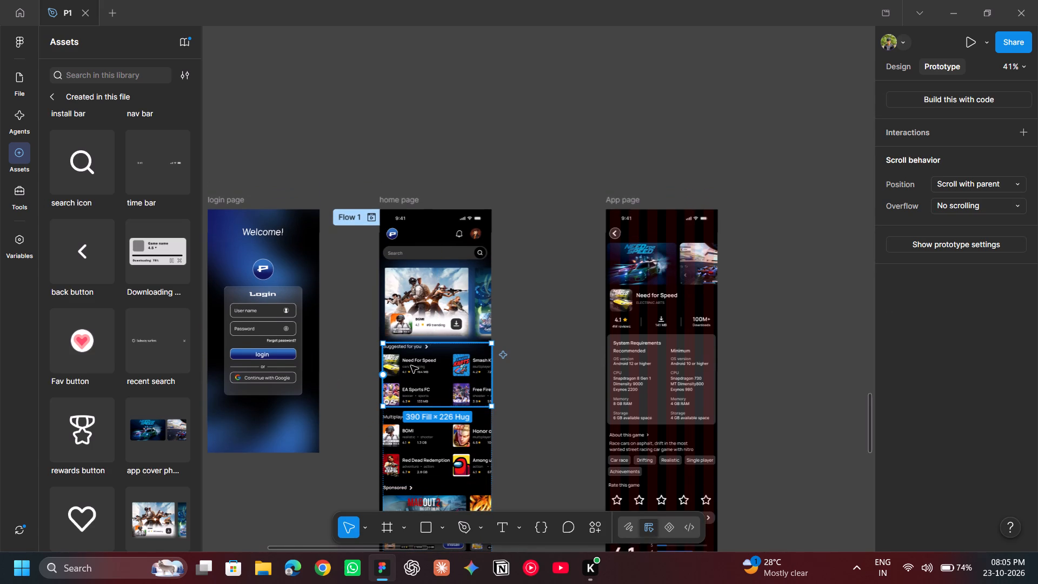
{"action": "double_click", "coordinate": [411, 366]}
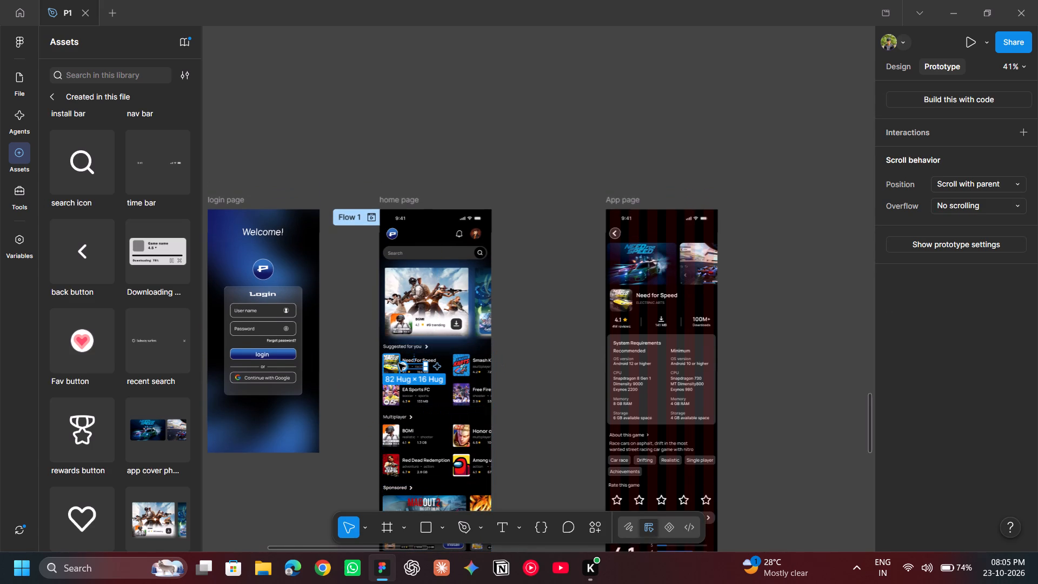
{"action": "left_click", "coordinate": [391, 362]}
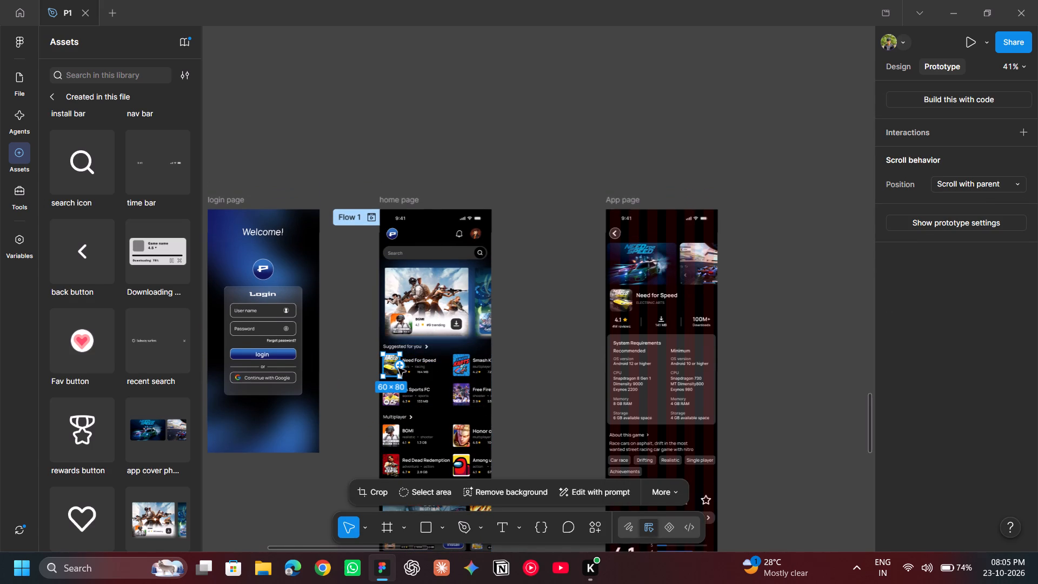
{"action": "left_click_drag", "start_coordinate": [401, 363], "coordinate": [567, 355]}
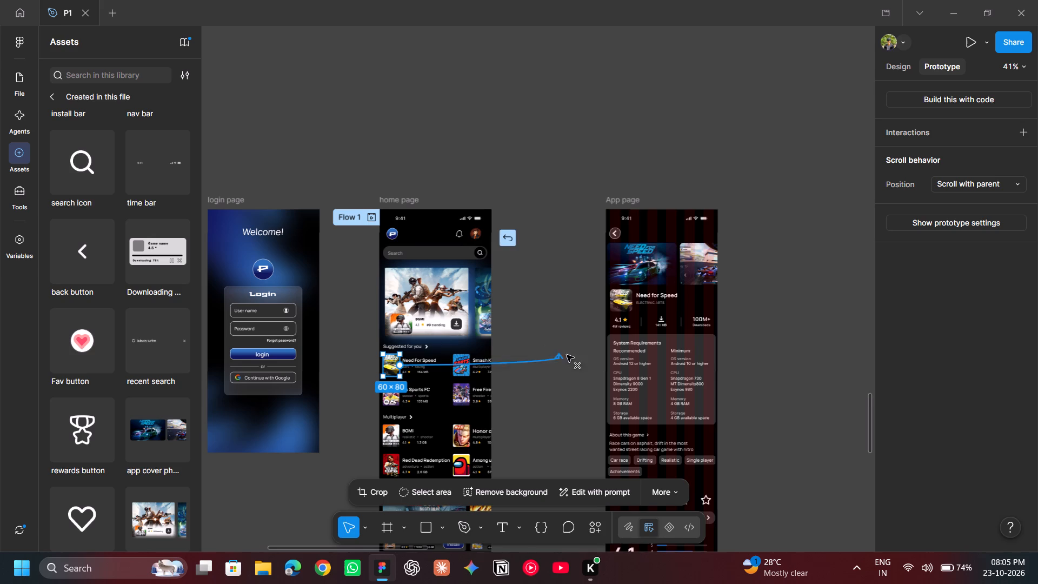
{"action": "left_click_drag", "start_coordinate": [567, 355], "coordinate": [612, 373]}
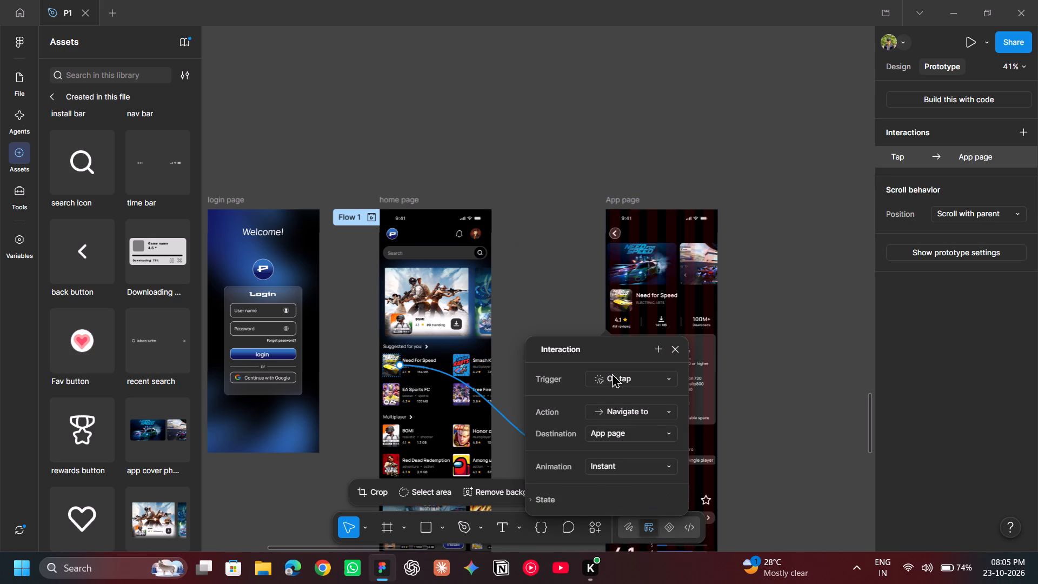
{"action": "left_click", "coordinate": [554, 278]}
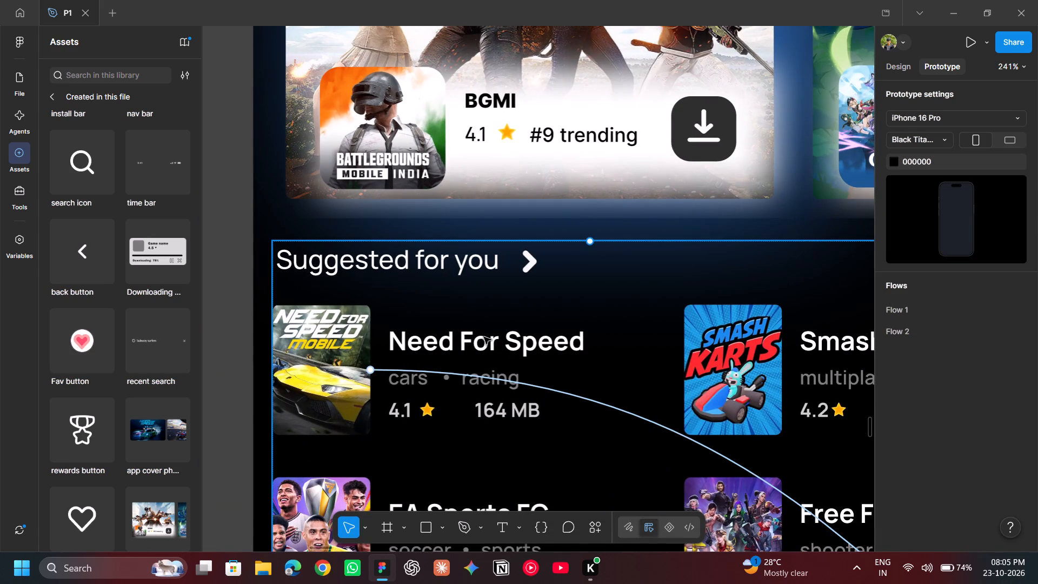
Connect the Need For Speed title text on the home page to the App page, navigating on tap with Instant animation.
{"action": "double_click", "coordinate": [485, 338]}
{"action": "double_click", "coordinate": [487, 340]}
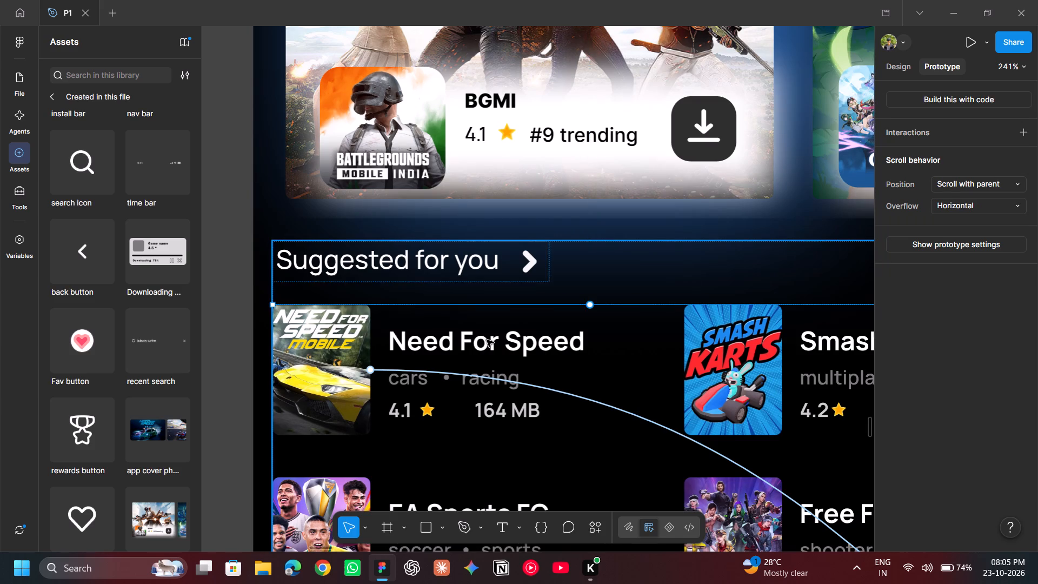
{"action": "double_click", "coordinate": [487, 340]}
{"action": "scroll", "coordinate": [487, 340], "scroll_direction": "left", "scroll_amount": 1}
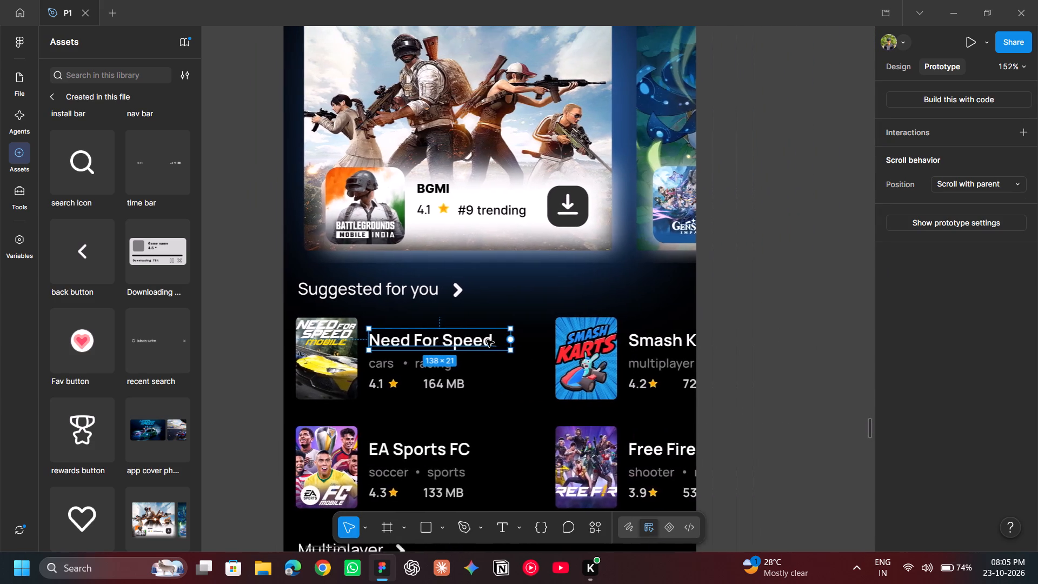
{"action": "scroll", "coordinate": [487, 340], "scroll_direction": "left", "scroll_amount": 1}
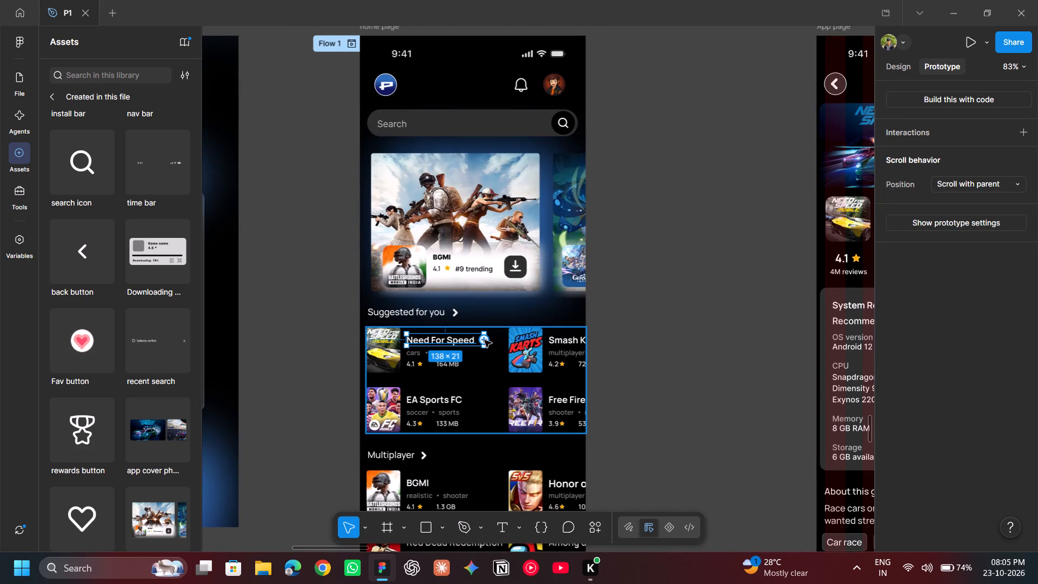
{"action": "left_click_drag", "start_coordinate": [484, 340], "coordinate": [822, 427]}
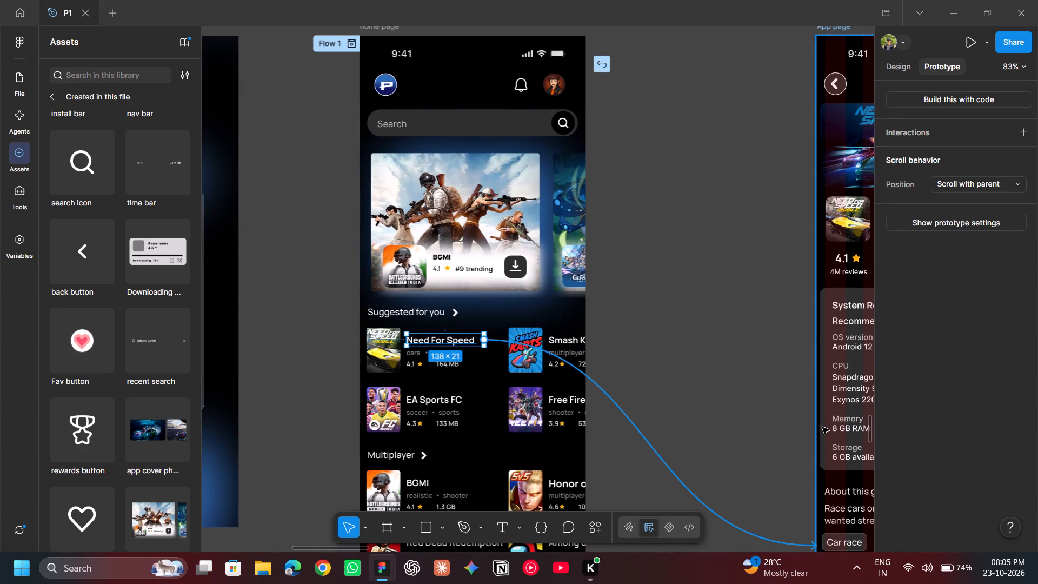
{"action": "left_click_drag", "start_coordinate": [822, 427], "coordinate": [823, 427]}
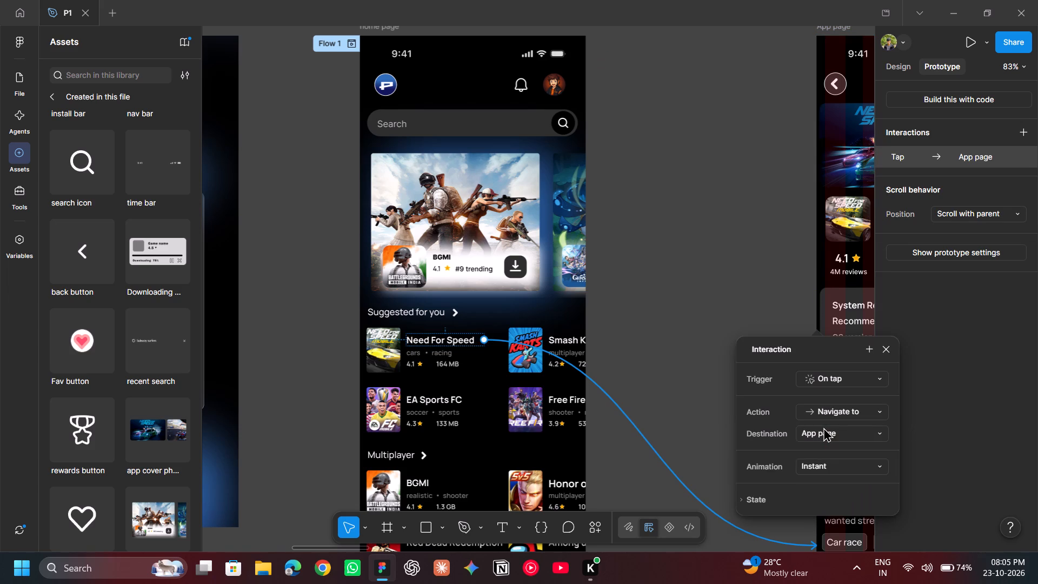
{"action": "left_click", "coordinate": [718, 256]}
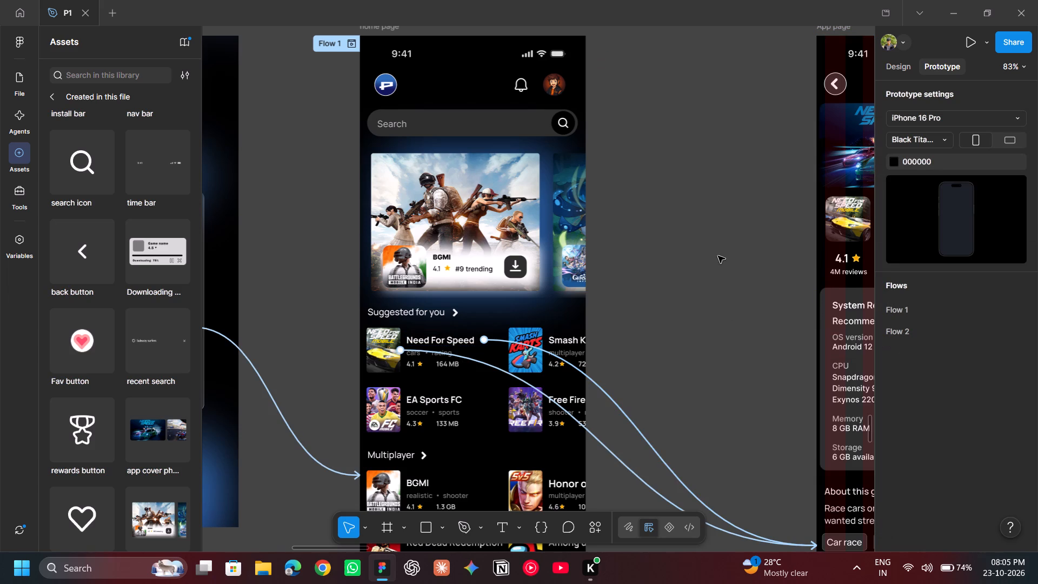
Review the Need For Speed title's interaction settings and the prototype connections between the app's screens.
{"action": "scroll", "coordinate": [718, 256], "scroll_direction": "down", "scroll_amount": 1}
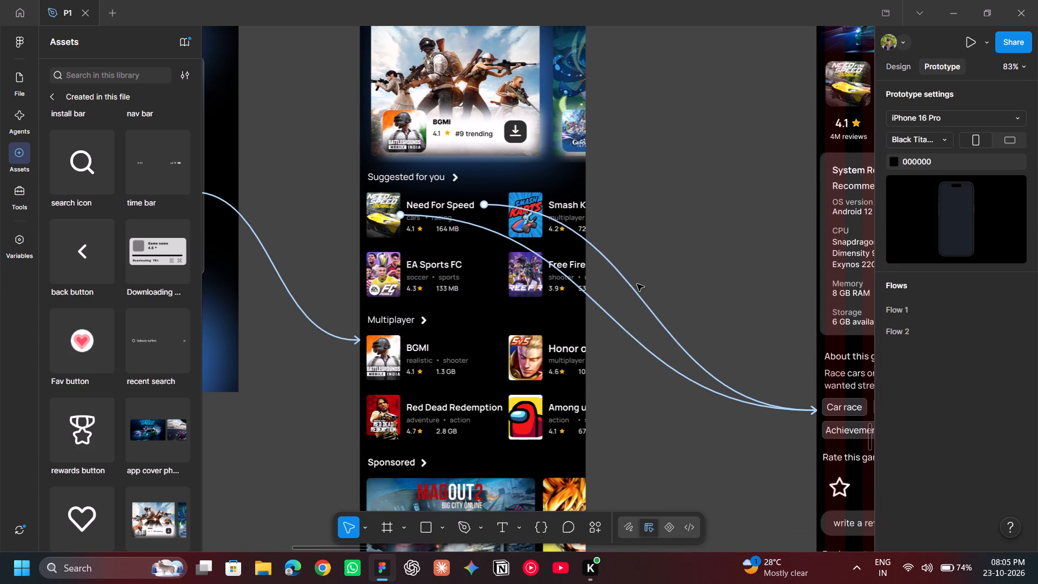
{"action": "left_click", "coordinate": [635, 288]}
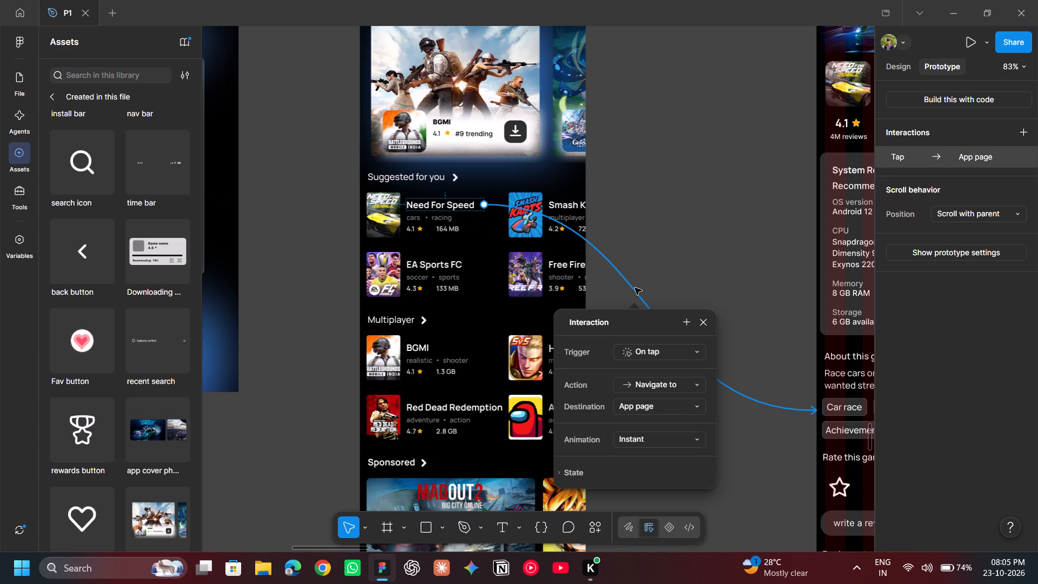
{"action": "left_click", "coordinate": [705, 217]}
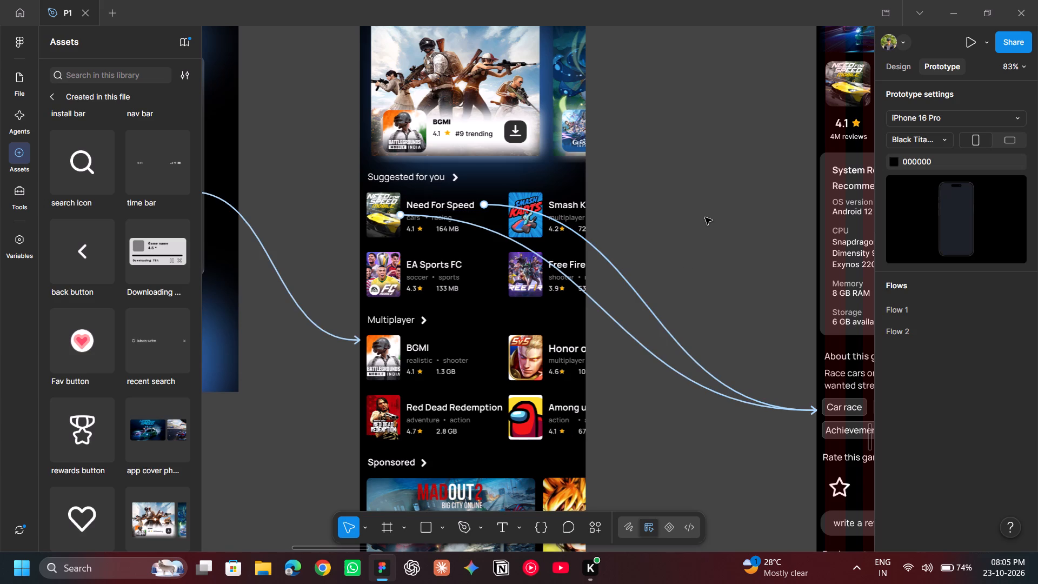
{"action": "left_click", "coordinate": [705, 217]}
{"action": "scroll", "coordinate": [705, 217], "scroll_direction": "left", "scroll_amount": 1}
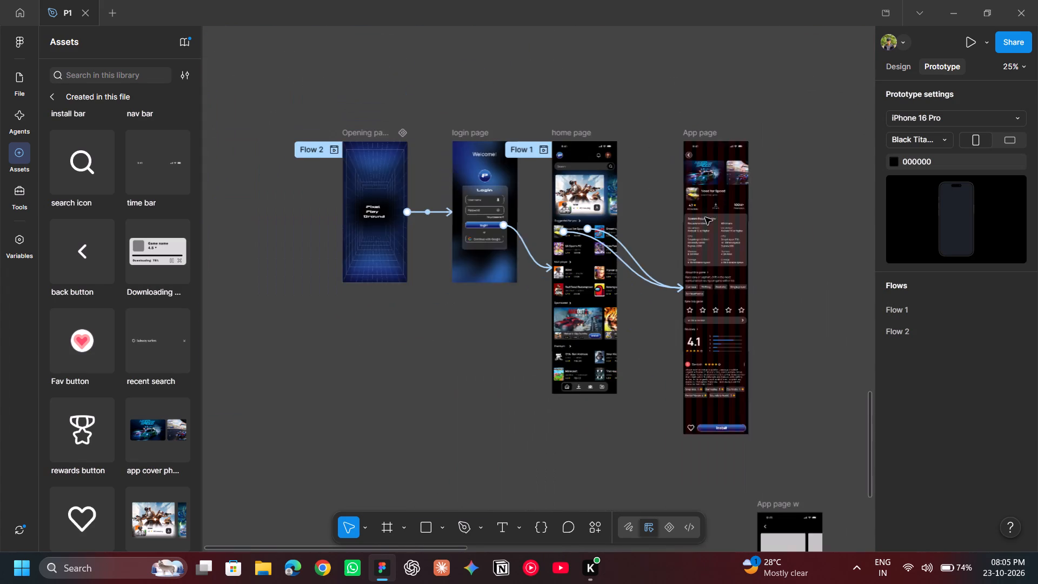
{"action": "scroll", "coordinate": [705, 217], "scroll_direction": "left", "scroll_amount": 4}
{"action": "left_click", "coordinate": [705, 217]}
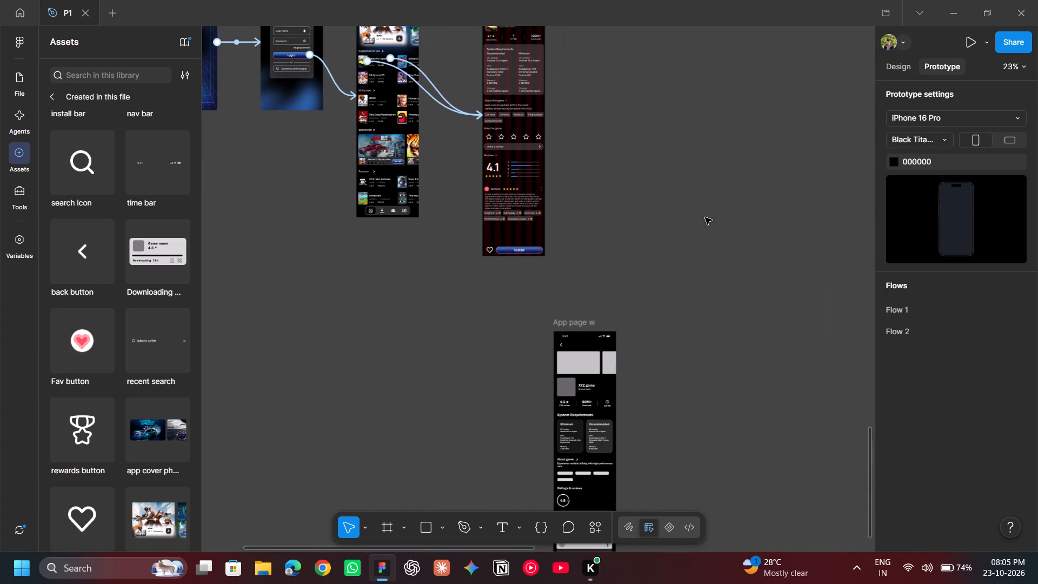
{"action": "scroll", "coordinate": [705, 217], "scroll_direction": "up", "scroll_amount": 1}
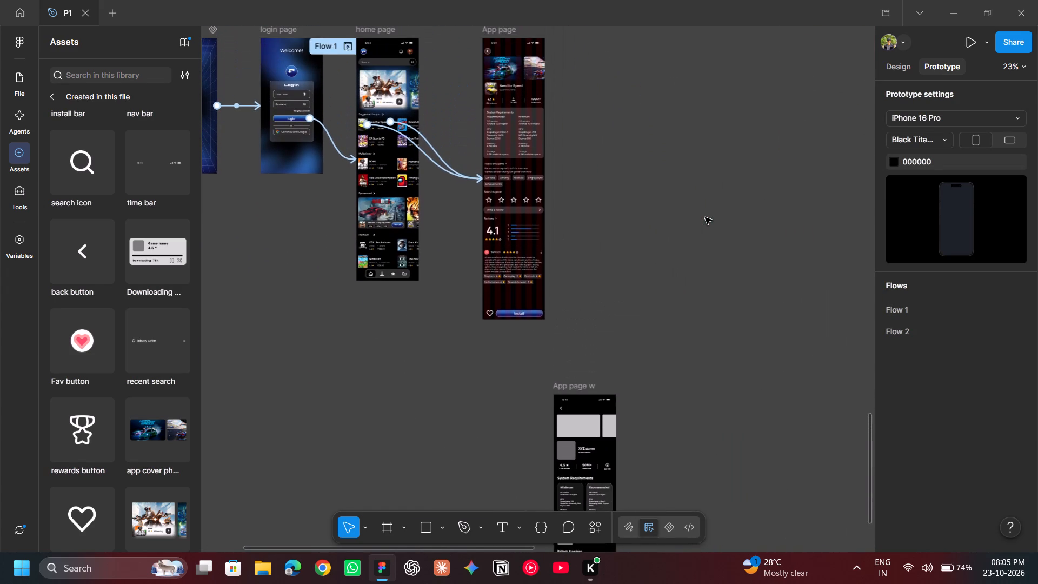
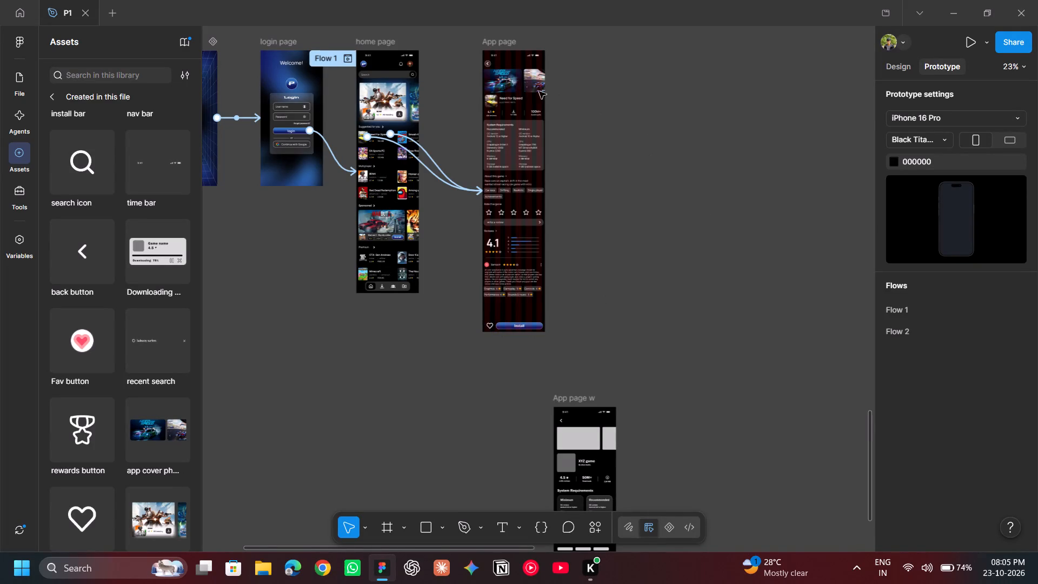
Examine the App page's bottom install area and browse the file's component library for a favourite button.
{"action": "left_click", "coordinate": [511, 43]}
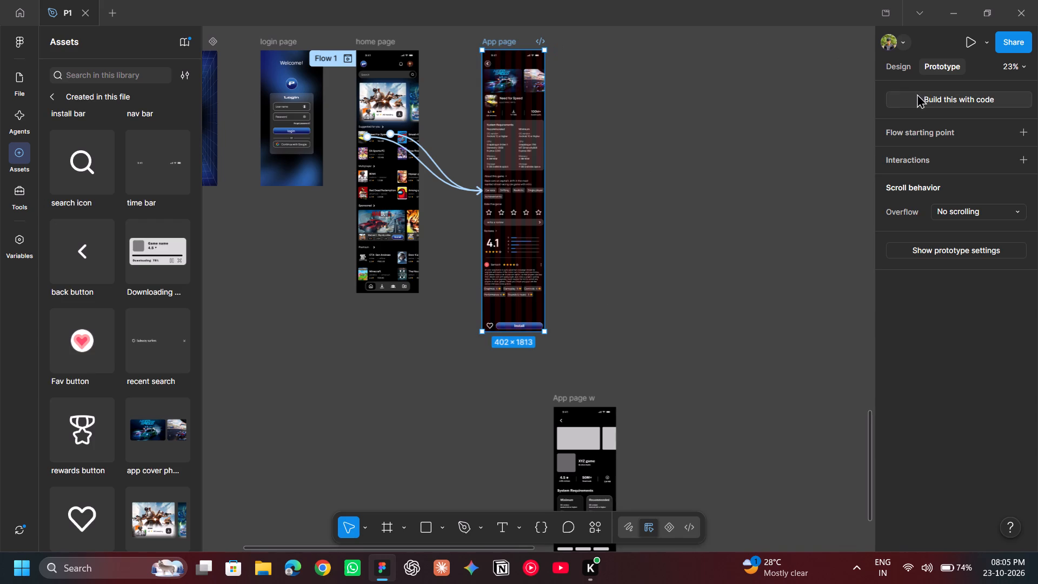
{"action": "left_click", "coordinate": [895, 67]}
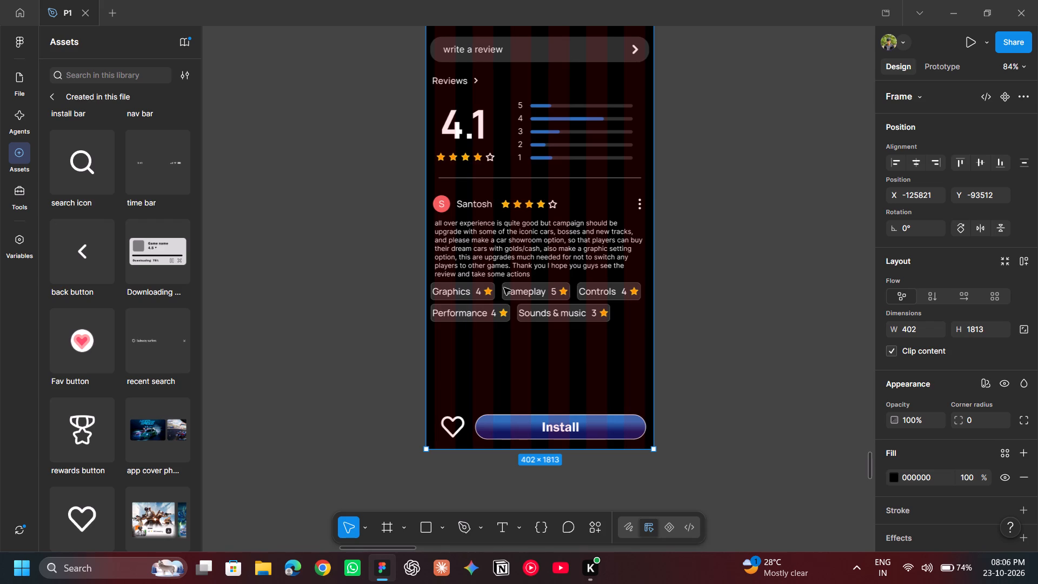
{"action": "scroll", "coordinate": [112, 447], "scroll_direction": "down", "scroll_amount": 5}
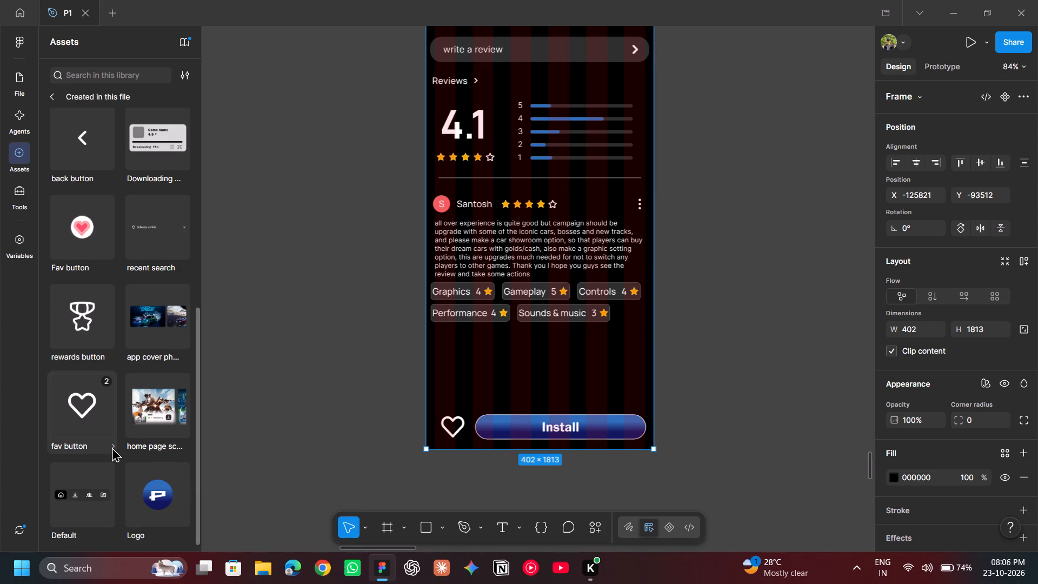
{"action": "scroll", "coordinate": [112, 447], "scroll_direction": "up", "scroll_amount": 10}
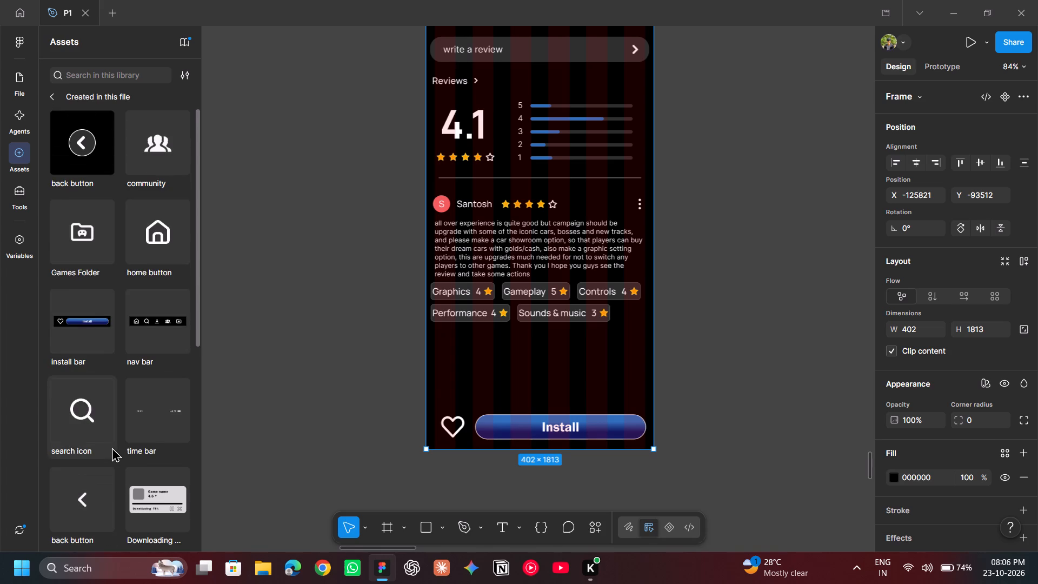
{"action": "scroll", "coordinate": [112, 447], "scroll_direction": "down", "scroll_amount": 5}
{"action": "scroll", "coordinate": [112, 447], "scroll_direction": "up", "scroll_amount": 8}
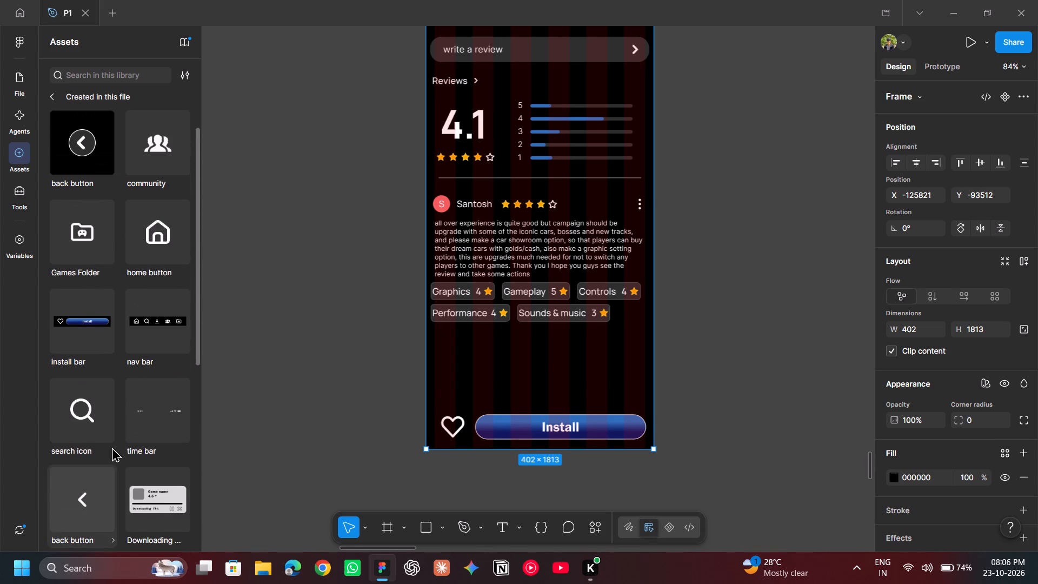
{"action": "scroll", "coordinate": [112, 447], "scroll_direction": "up", "scroll_amount": 2}
{"action": "scroll", "coordinate": [112, 447], "scroll_direction": "down", "scroll_amount": 7}
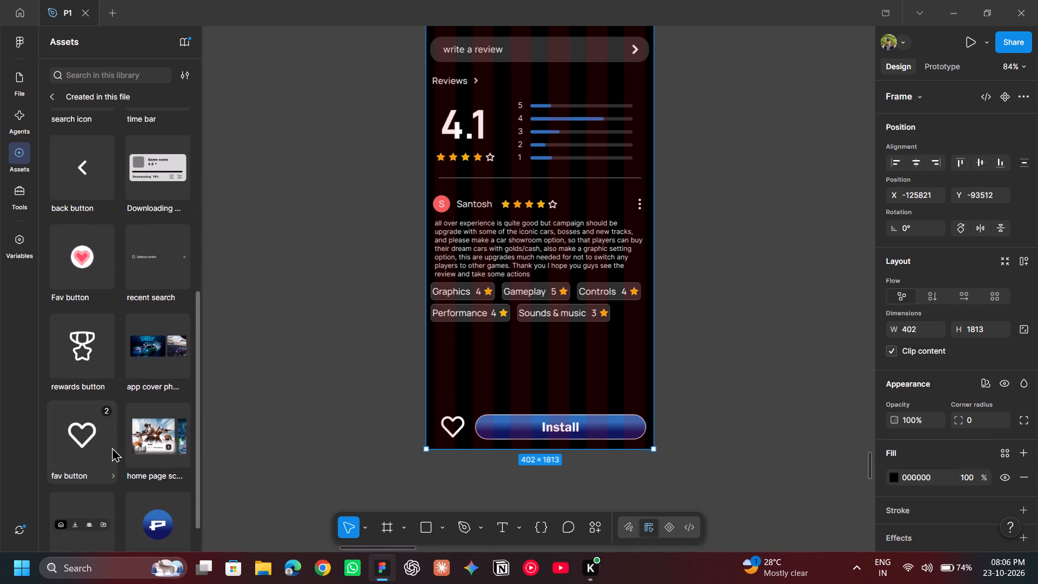
{"action": "scroll", "coordinate": [112, 447], "scroll_direction": "down", "scroll_amount": 4}
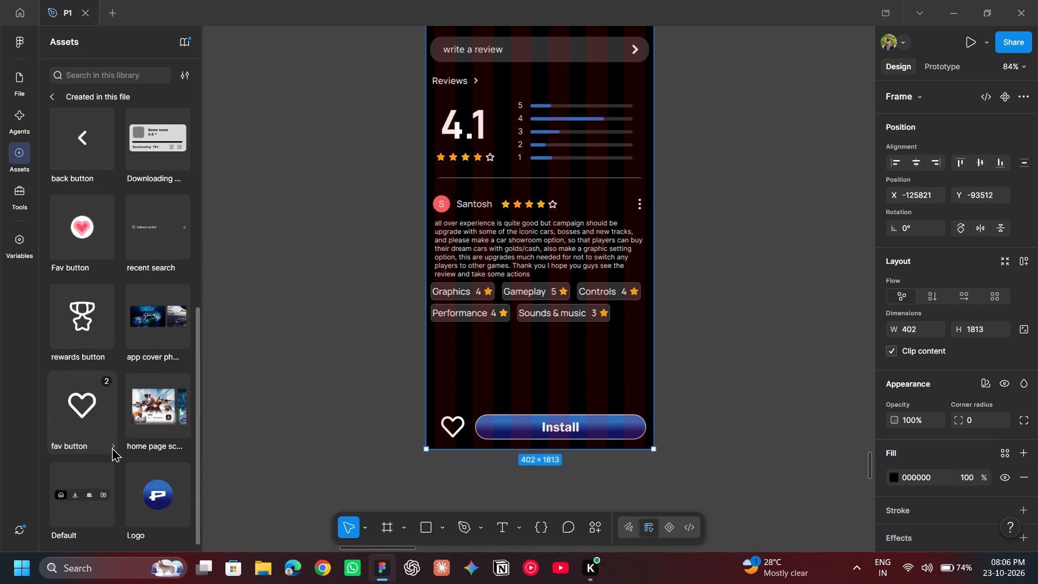
{"action": "scroll", "coordinate": [112, 447], "scroll_direction": "up", "scroll_amount": 14}
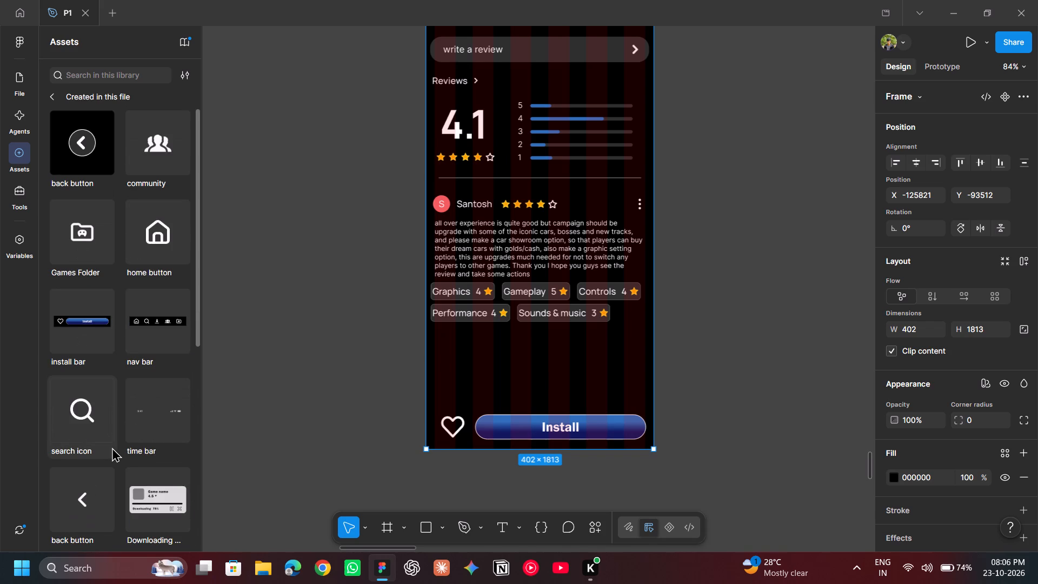
{"action": "left_click", "coordinate": [260, 364]}
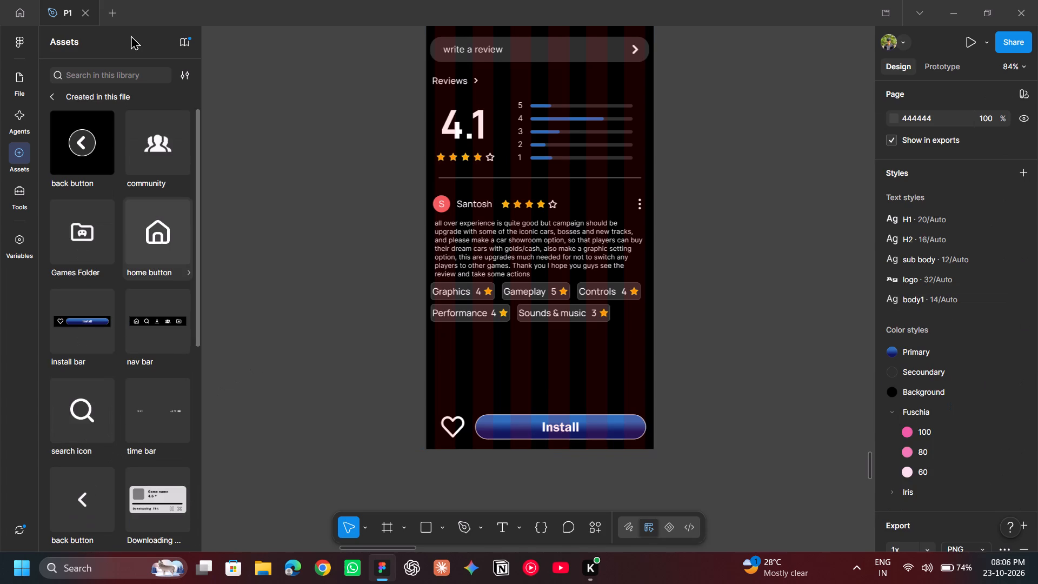
Examine the Style guide's icons, time bar, images and column grid reference.
{"action": "scroll", "coordinate": [344, 147], "scroll_direction": "up", "scroll_amount": 6}
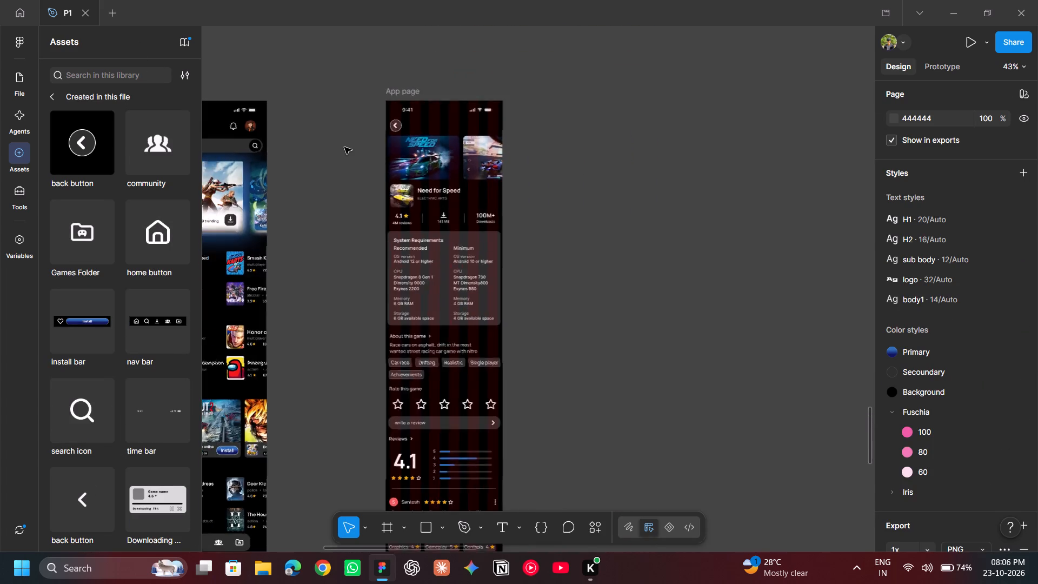
{"action": "scroll", "coordinate": [344, 147], "scroll_direction": "up", "scroll_amount": 2}
{"action": "scroll", "coordinate": [344, 147], "scroll_direction": "right", "scroll_amount": 3}
{"action": "scroll", "coordinate": [344, 147], "scroll_direction": "up", "scroll_amount": 3}
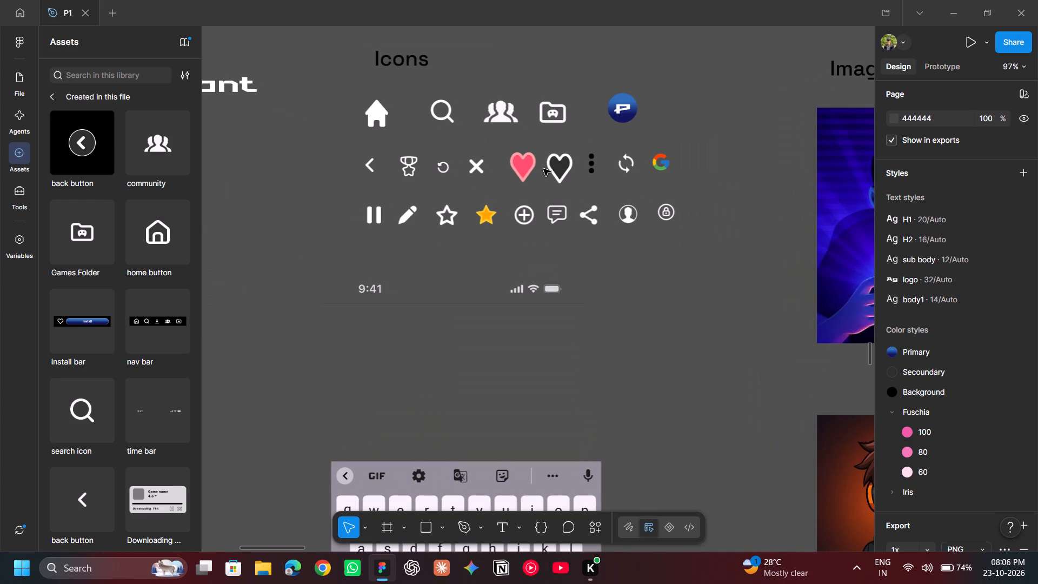
{"action": "scroll", "coordinate": [543, 169], "scroll_direction": "down", "scroll_amount": 2}
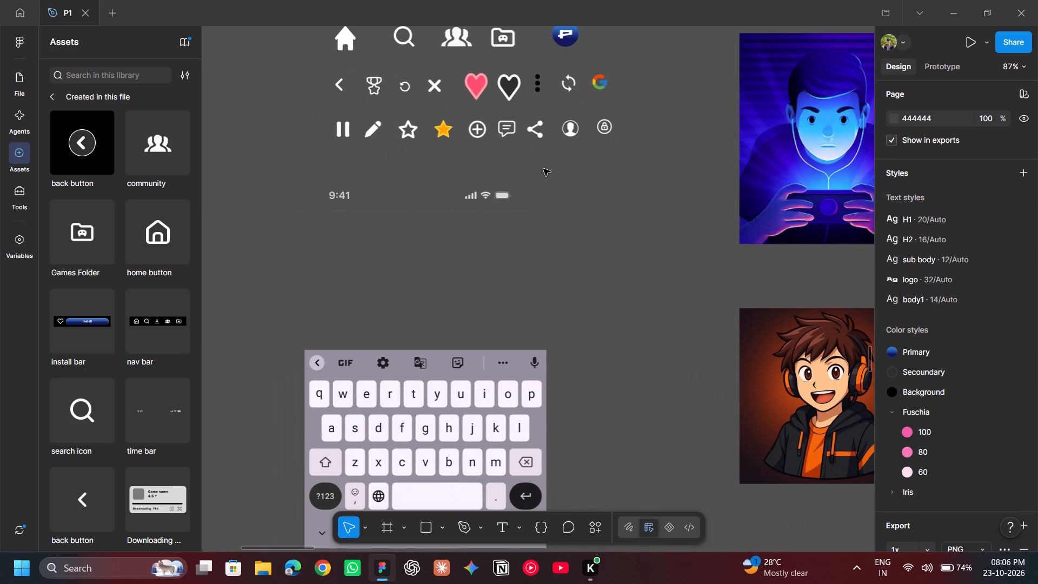
{"action": "left_click", "coordinate": [446, 195]}
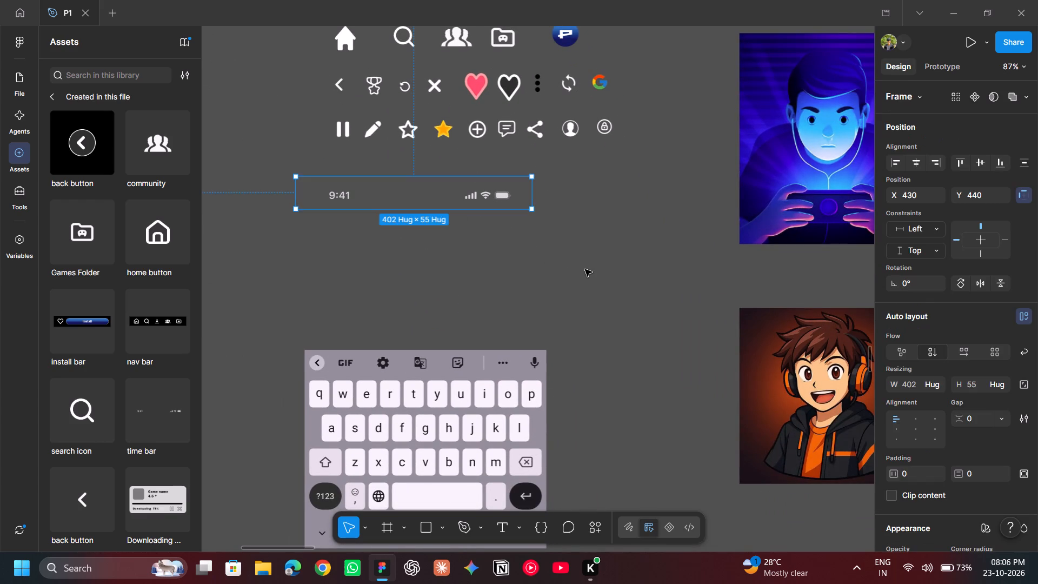
{"action": "left_click", "coordinate": [585, 269]}
{"action": "scroll", "coordinate": [585, 269], "scroll_direction": "left", "scroll_amount": 1}
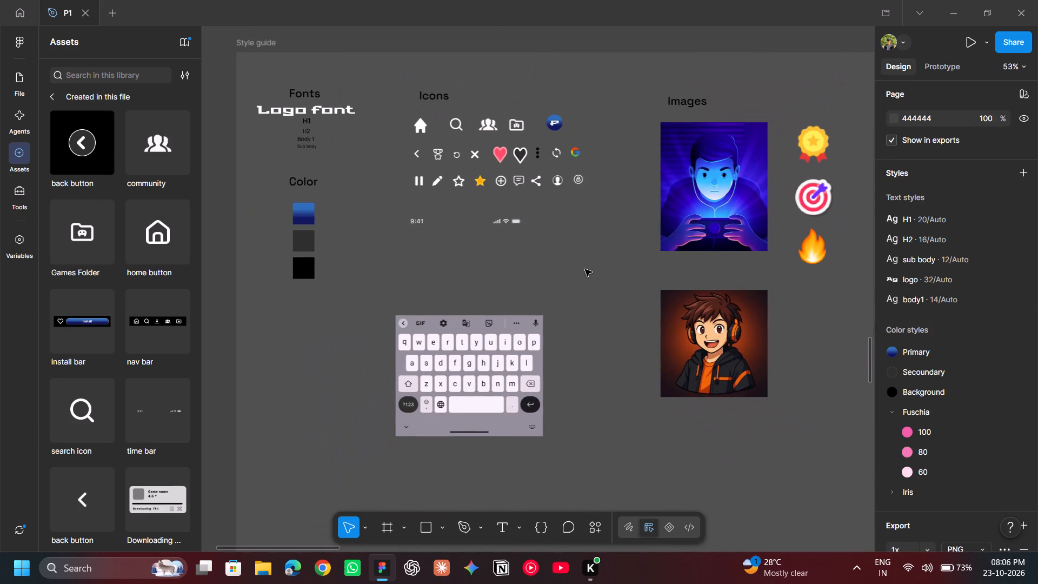
{"action": "scroll", "coordinate": [585, 269], "scroll_direction": "left", "scroll_amount": 1}
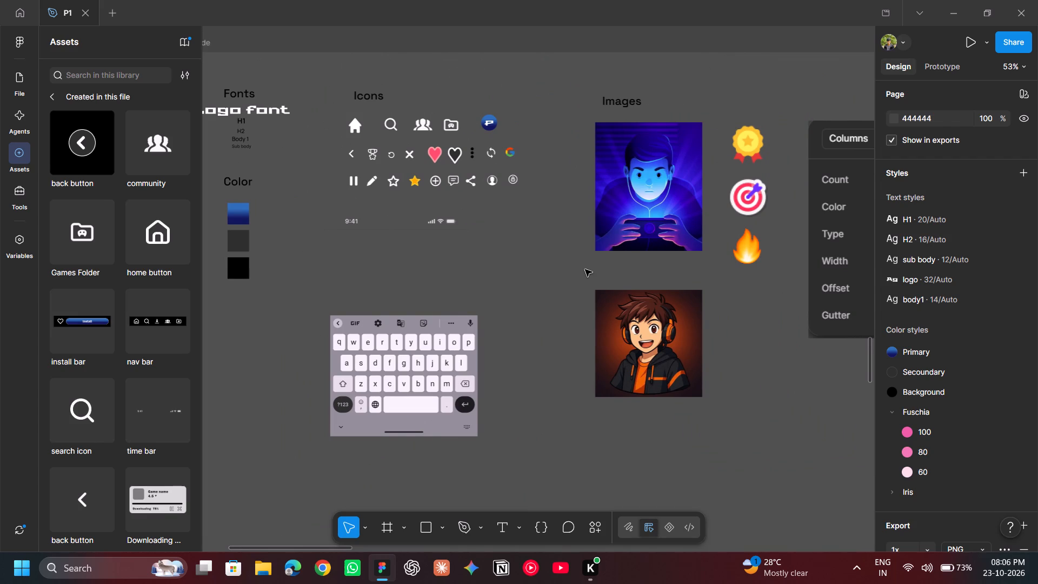
{"action": "scroll", "coordinate": [585, 269], "scroll_direction": "left", "scroll_amount": 1}
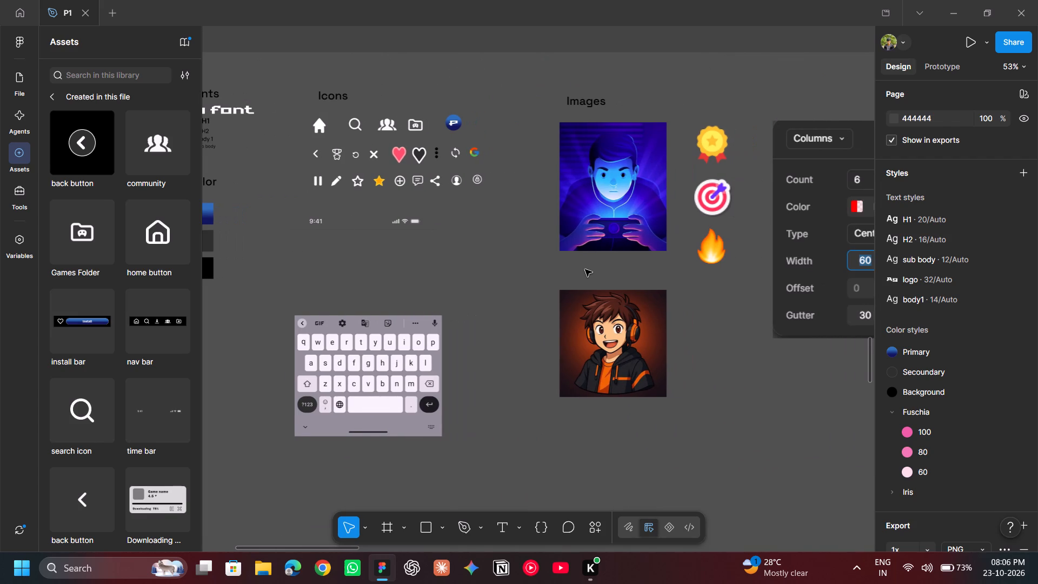
{"action": "scroll", "coordinate": [585, 269], "scroll_direction": "left", "scroll_amount": 2}
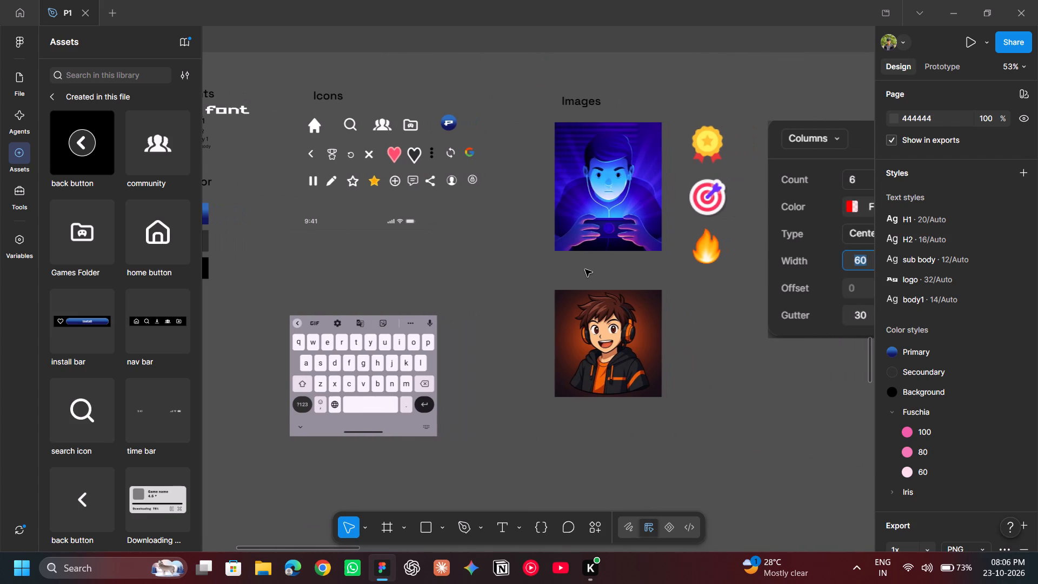
{"action": "scroll", "coordinate": [585, 269], "scroll_direction": "left", "scroll_amount": 1}
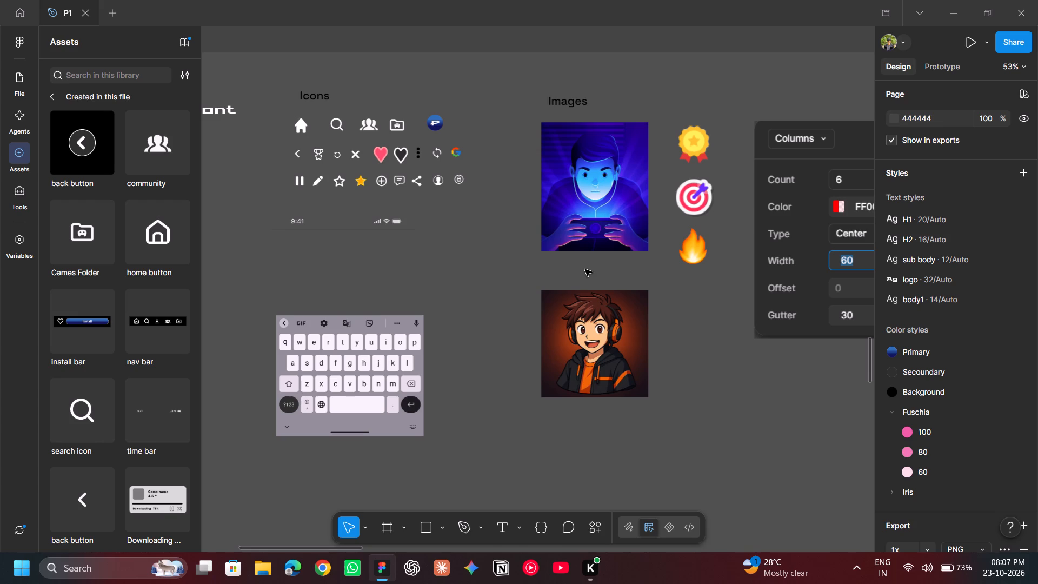
{"action": "scroll", "coordinate": [585, 269], "scroll_direction": "left", "scroll_amount": 2}
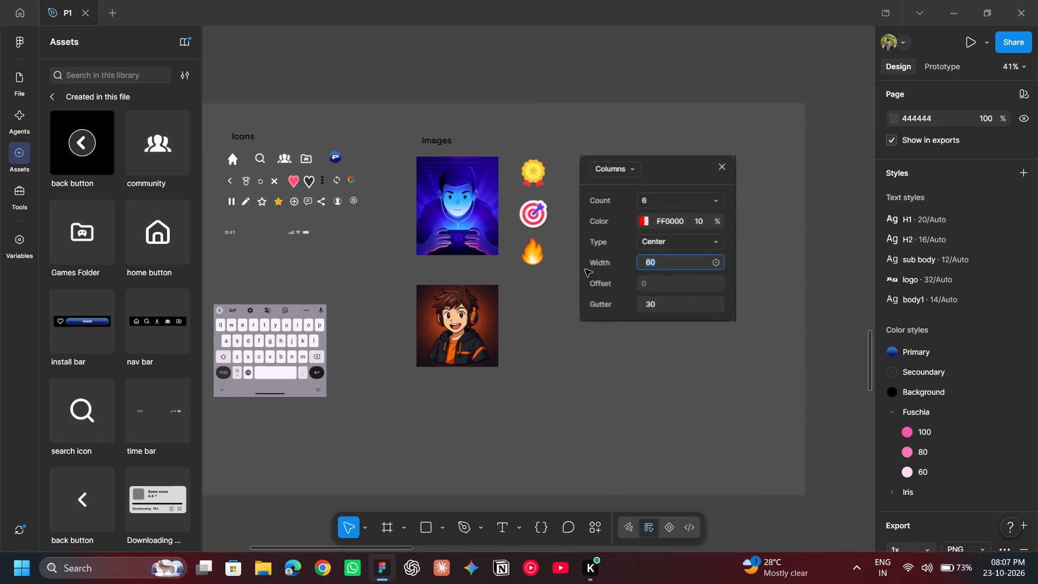
{"action": "scroll", "coordinate": [585, 269], "scroll_direction": "right", "scroll_amount": 1}
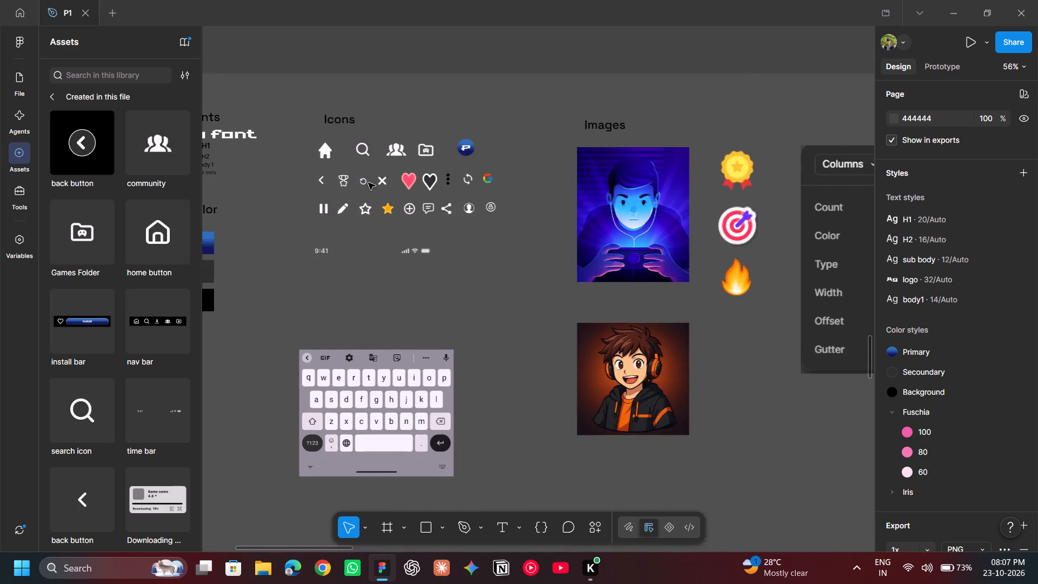
Delete the heart icon from the install bar at the bottom of the App page.
{"action": "scroll", "coordinate": [368, 183], "scroll_direction": "down", "scroll_amount": 2}
{"action": "scroll", "coordinate": [368, 183], "scroll_direction": "left", "scroll_amount": 2}
{"action": "scroll", "coordinate": [368, 183], "scroll_direction": "down", "scroll_amount": 1}
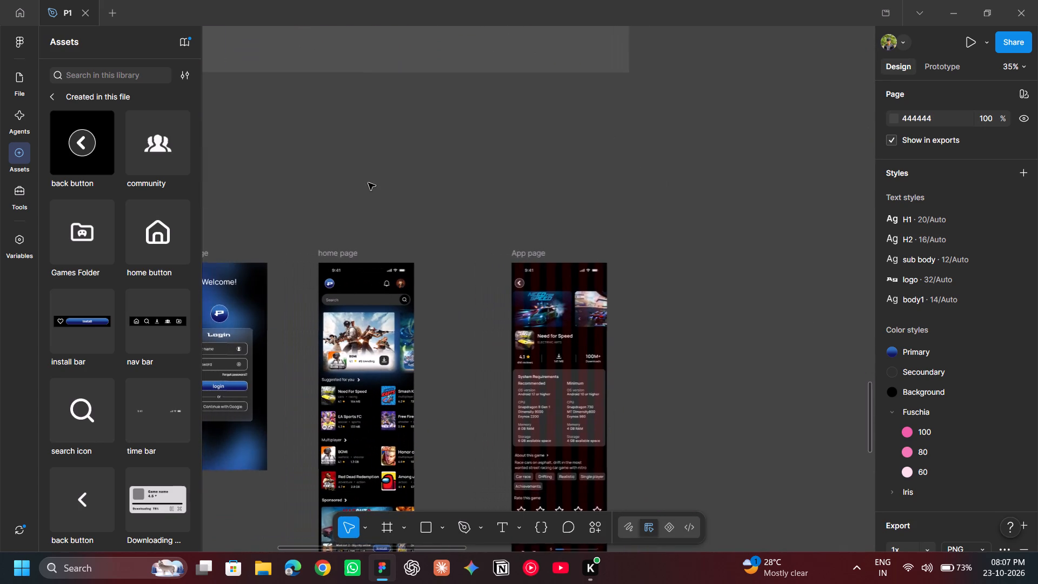
{"action": "scroll", "coordinate": [368, 183], "scroll_direction": "down", "scroll_amount": 2}
{"action": "scroll", "coordinate": [368, 183], "scroll_direction": "left", "scroll_amount": 1}
{"action": "scroll", "coordinate": [368, 183], "scroll_direction": "down", "scroll_amount": 1}
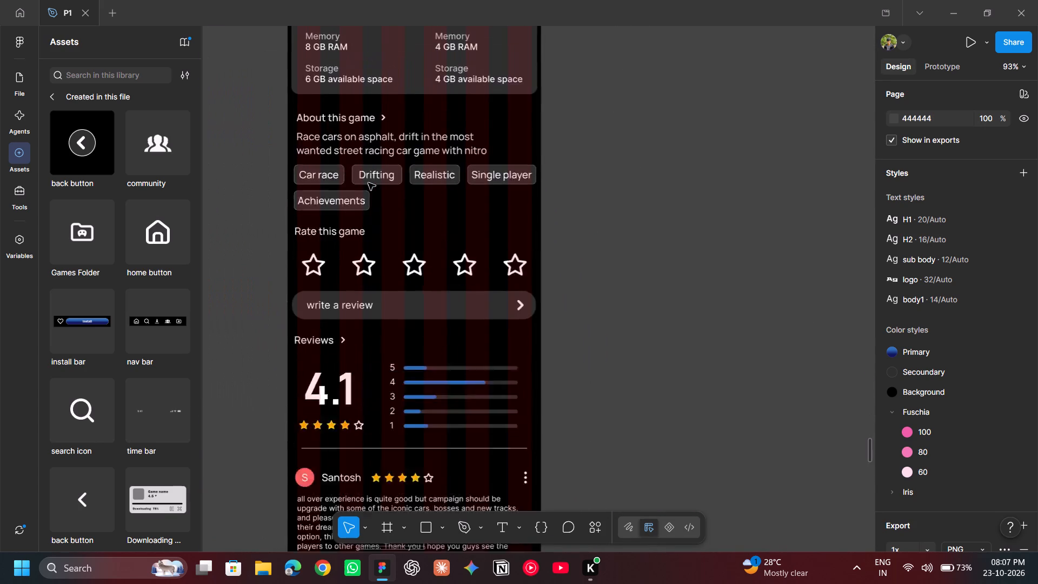
{"action": "scroll", "coordinate": [368, 183], "scroll_direction": "down", "scroll_amount": 3}
{"action": "left_click", "coordinate": [438, 366]}
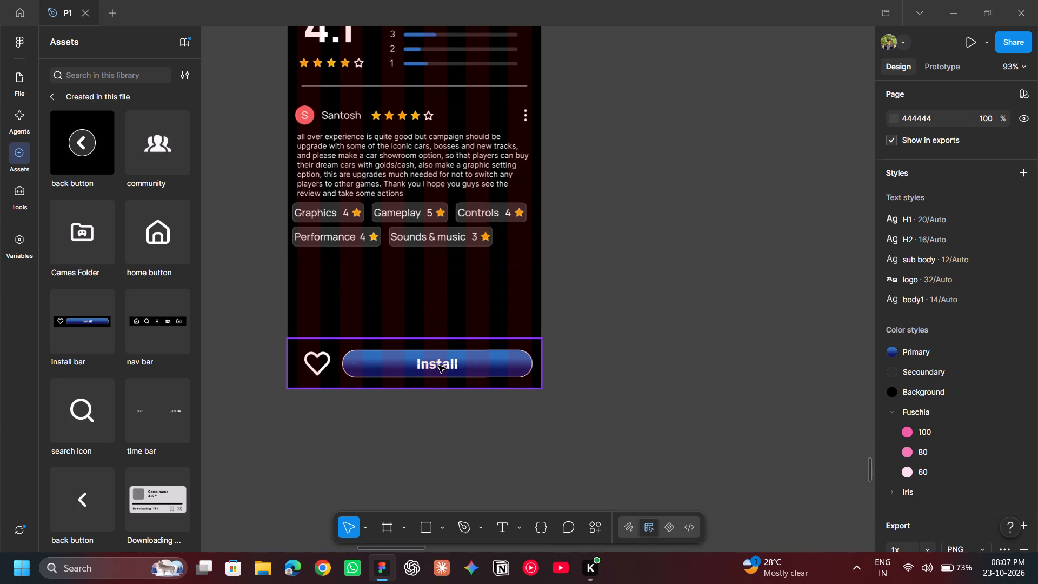
{"action": "double_click", "coordinate": [323, 367]}
{"action": "double_click", "coordinate": [323, 367]}
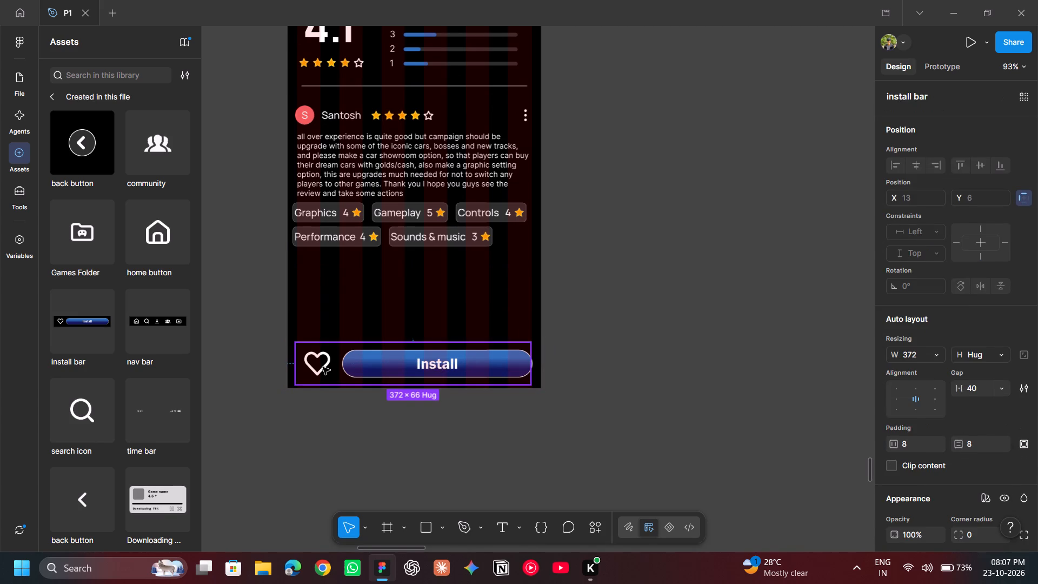
{"action": "key", "text": "BackSpace"}
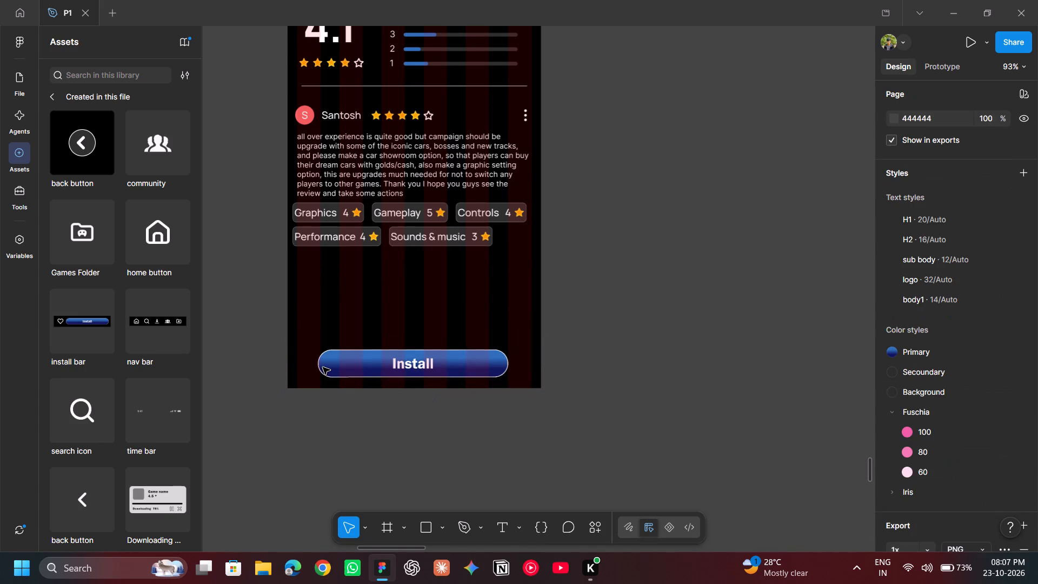
Place an instance of the heart-outline fav button component on the canvas just below the Style guide frame.
{"action": "scroll", "coordinate": [323, 367], "scroll_direction": "right", "scroll_amount": 1}
{"action": "scroll", "coordinate": [323, 367], "scroll_direction": "up", "scroll_amount": 1}
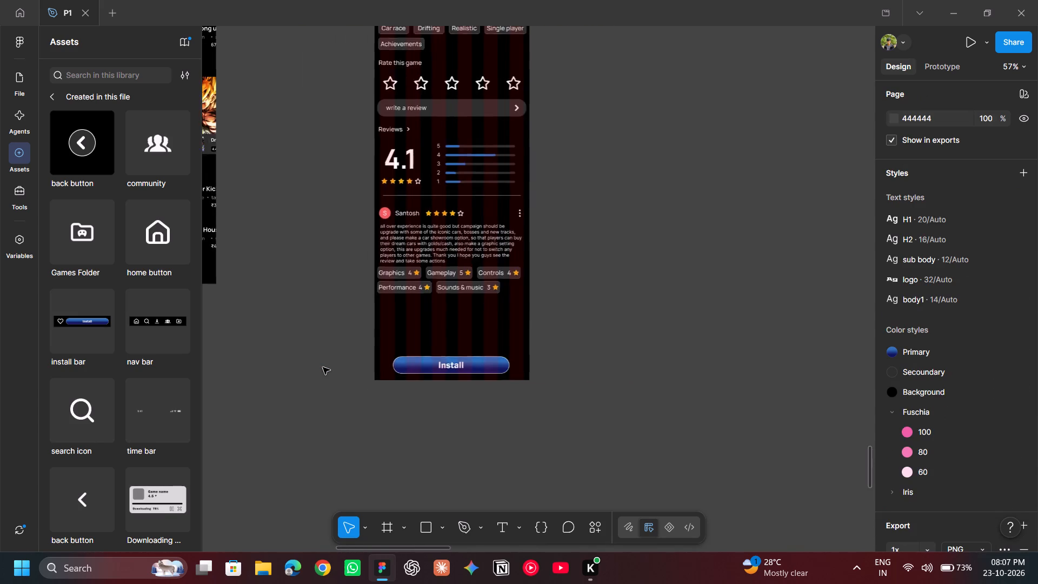
{"action": "scroll", "coordinate": [323, 367], "scroll_direction": "up", "scroll_amount": 5}
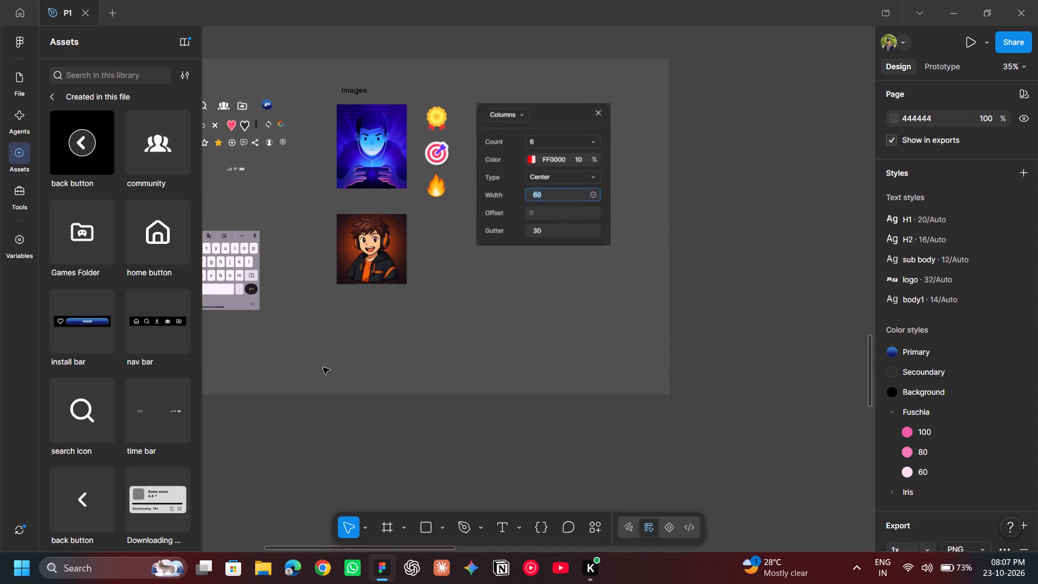
{"action": "scroll", "coordinate": [323, 367], "scroll_direction": "up", "scroll_amount": 1}
{"action": "scroll", "coordinate": [63, 352], "scroll_direction": "down", "scroll_amount": 6}
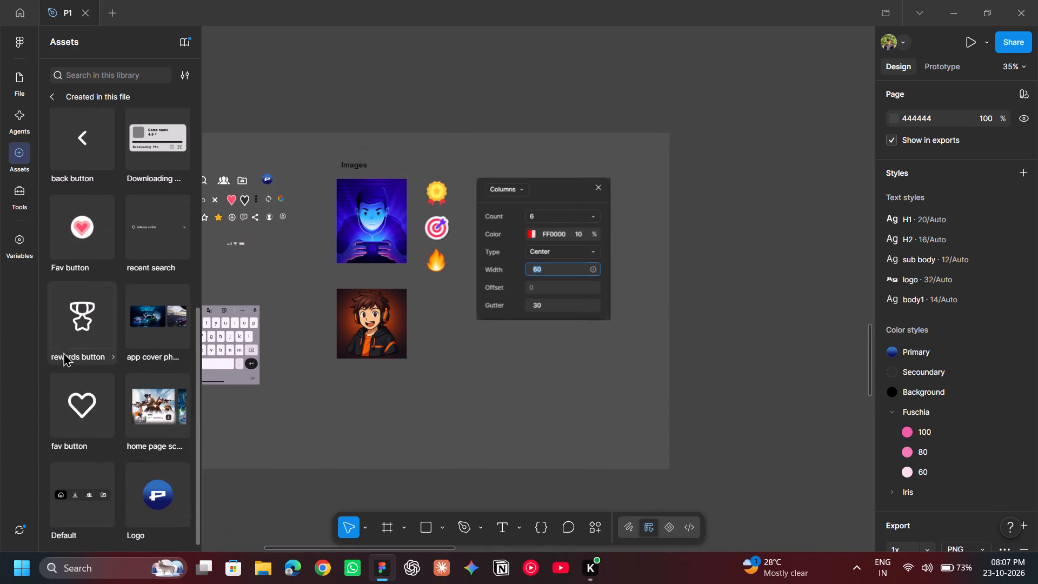
{"action": "left_click", "coordinate": [84, 399]}
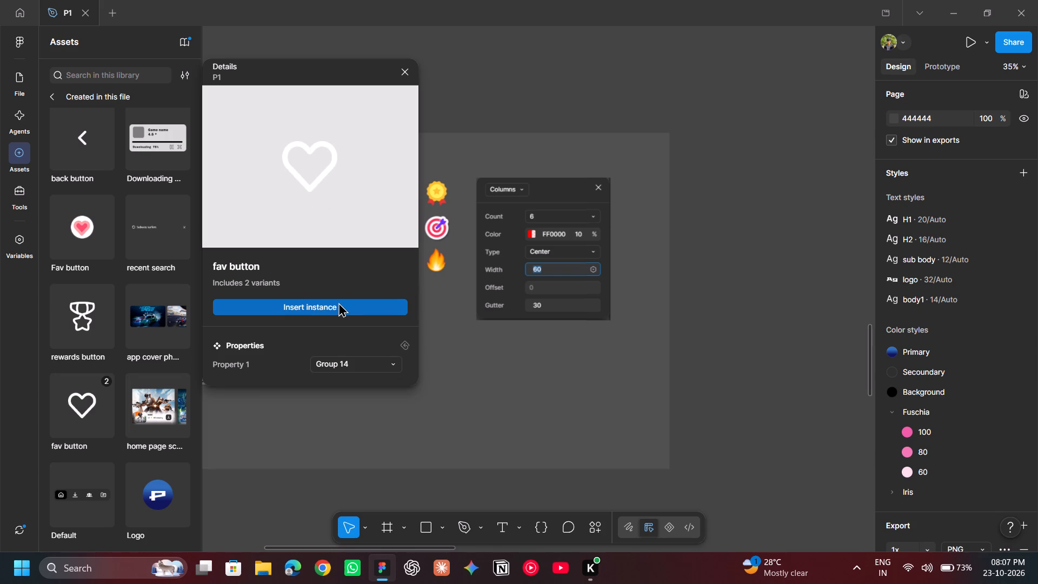
{"action": "left_click", "coordinate": [402, 68]}
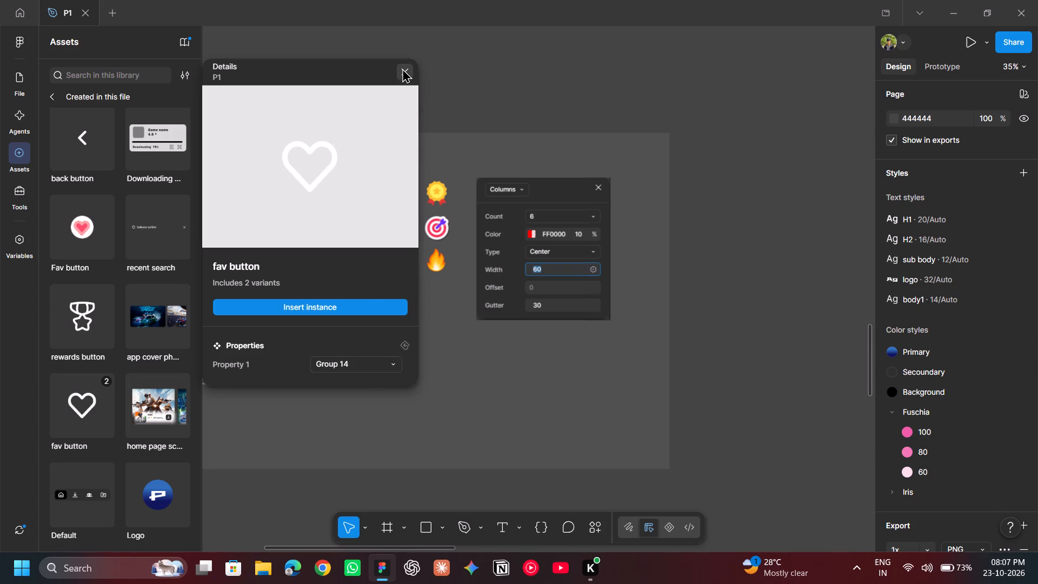
{"action": "left_click_drag", "start_coordinate": [94, 404], "coordinate": [484, 583]}
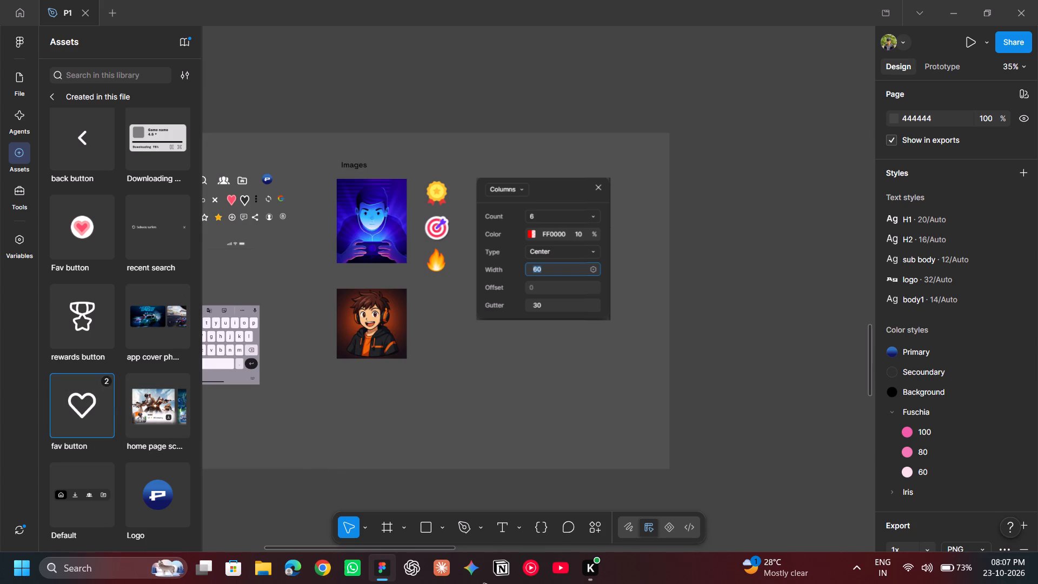
{"action": "left_click_drag", "start_coordinate": [484, 583], "coordinate": [540, 492]}
Move the fav button instance from below the Style guide onto the App page, beside the Need for Speed title, at X -125503, Y -93199.
{"action": "scroll", "coordinate": [540, 492], "scroll_direction": "down", "scroll_amount": 1}
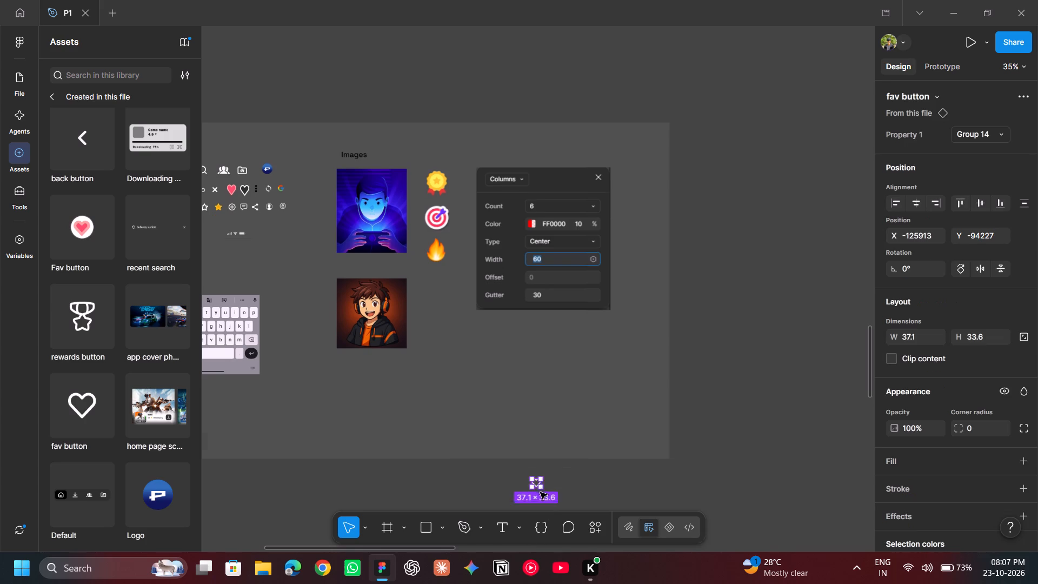
{"action": "scroll", "coordinate": [540, 492], "scroll_direction": "down", "scroll_amount": 5}
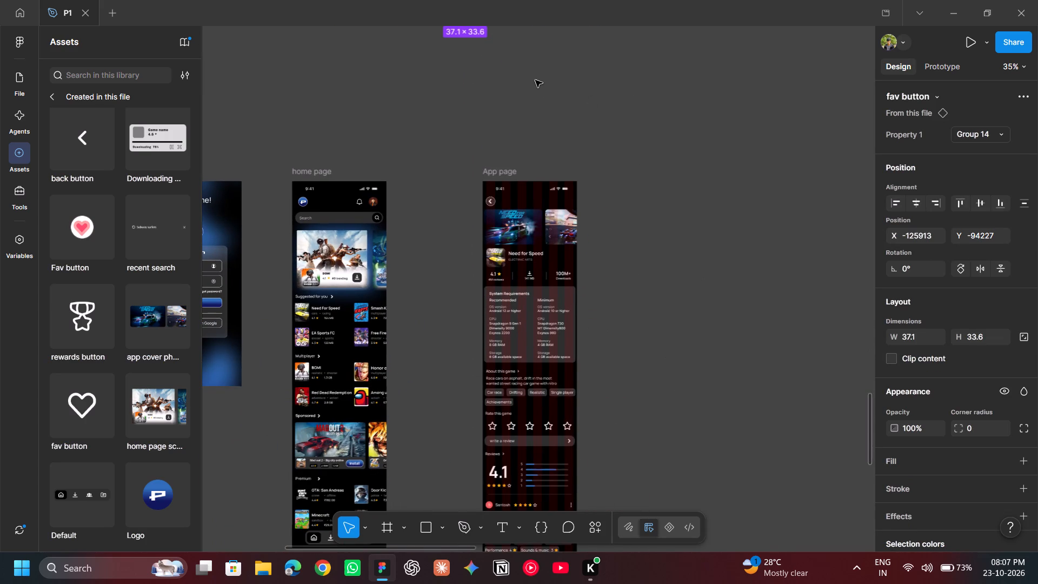
{"action": "scroll", "coordinate": [535, 80], "scroll_direction": "up", "scroll_amount": 1}
{"action": "key", "text": "Down"}
{"action": "key", "text": "Down"}
{"action": "key", "text": "Down"}
{"action": "key", "text": "Down"}
{"action": "key", "text": "Down"}
{"action": "key", "text": "Down"}
{"action": "key", "text": "Down"}
{"action": "key", "text": "Down"}
{"action": "key", "text": "Down"}
{"action": "key", "text": "Down"}
{"action": "key", "text": "Down"}
{"action": "key", "text": "Down"}
{"action": "key", "text": "Down"}
{"action": "key", "text": "Down"}
{"action": "key", "text": "Down"}
{"action": "key", "text": "Down"}
{"action": "key", "text": "Down"}
{"action": "key", "text": "Down"}
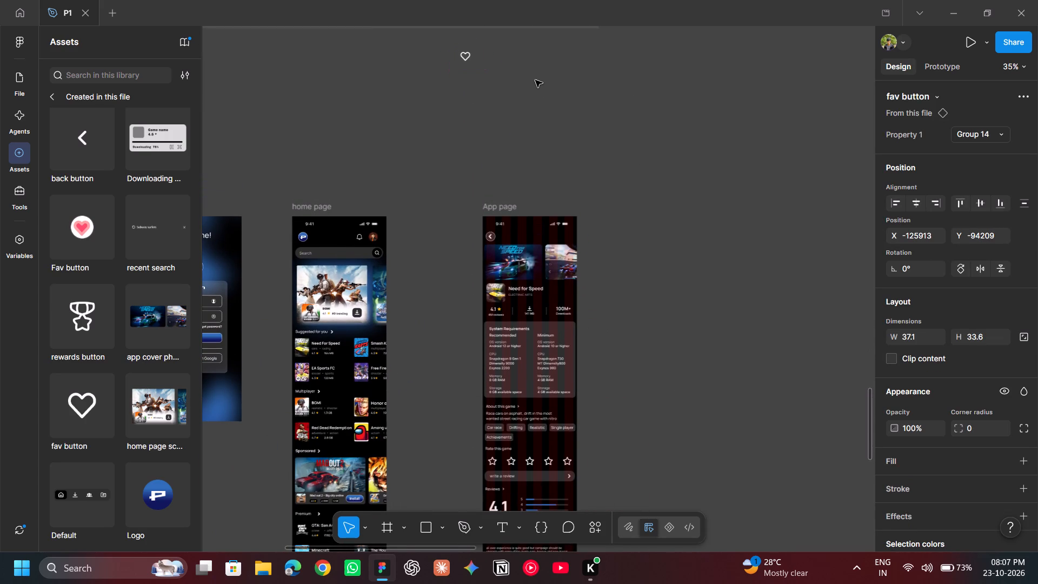
{"action": "key", "text": "shift+Down"}
{"action": "key", "text": "shift+Down"}
{"action": "key", "text": "shift+Down"}
{"action": "key", "text": "shift+Down"}
{"action": "key", "text": "shift+Down"}
{"action": "key", "text": "shift+Down"}
{"action": "key", "text": "shift+Down"}
{"action": "key", "text": "shift+Down"}
{"action": "key", "text": "shift+Down"}
{"action": "key", "text": "shift+Down"}
{"action": "key", "text": "shift+Down"}
{"action": "key", "text": "shift+Down"}
{"action": "key", "text": "shift+Down"}
{"action": "key", "text": "shift+Down"}
{"action": "key", "text": "shift+Down"}
{"action": "key", "text": "shift+Down"}
{"action": "key", "text": "shift+Down"}
{"action": "key", "text": "shift+Down"}
{"action": "key", "text": "shift+Down"}
{"action": "key", "text": "shift+Down"}
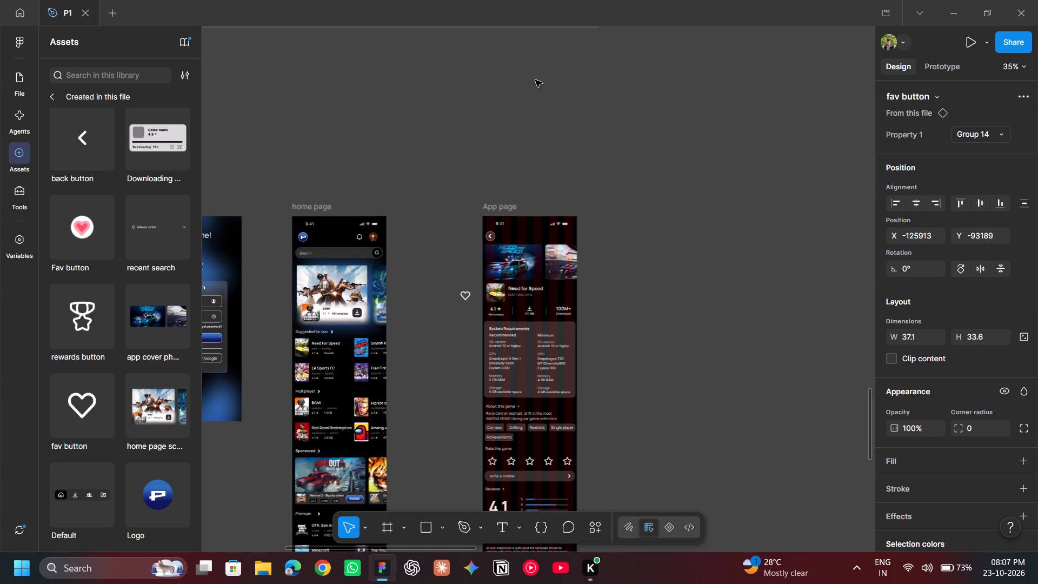
{"action": "key", "text": "shift+Right"}
{"action": "key", "text": "shift+Right"}
{"action": "key", "text": "shift+Right"}
{"action": "key", "text": "shift+Right"}
{"action": "key", "text": "shift+Right"}
{"action": "key", "text": "shift+Right"}
{"action": "key", "text": "shift+Right"}
{"action": "key", "text": "shift+Right"}
{"action": "key", "text": "shift+Right"}
{"action": "key", "text": "shift+Right"}
{"action": "key", "text": "shift+Right"}
{"action": "key", "text": "shift+Right"}
{"action": "key", "text": "shift+Right"}
{"action": "key", "text": "shift+Right"}
{"action": "key", "text": "shift+Right"}
{"action": "key", "text": "shift+Right"}
{"action": "key", "text": "shift+Right"}
{"action": "key", "text": "shift+Right"}
{"action": "key", "text": "shift+Right"}
{"action": "key", "text": "shift+Right"}
{"action": "key", "text": "shift+Up"}
{"action": "key", "text": "shift+Up"}
{"action": "key", "text": "shift+Up"}
{"action": "key", "text": "shift+Up"}
{"action": "key", "text": "shift+Up"}
{"action": "key", "text": "shift+Up"}
{"action": "key", "text": "shift+Up"}
{"action": "key", "text": "shift+Up"}
{"action": "key", "text": "shift+Up"}
{"action": "key", "text": "shift+Up"}
{"action": "key", "text": "shift+Up"}
{"action": "key", "text": "shift+Up"}
{"action": "key", "text": "shift+Up"}
{"action": "key", "text": "shift+Up"}
{"action": "key", "text": "shift+Up"}
{"action": "key", "text": "shift+Up"}
{"action": "key", "text": "shift+Up"}
{"action": "key", "text": "shift+Up"}
{"action": "key", "text": "shift+Up"}
{"action": "key", "text": "shift+Up"}
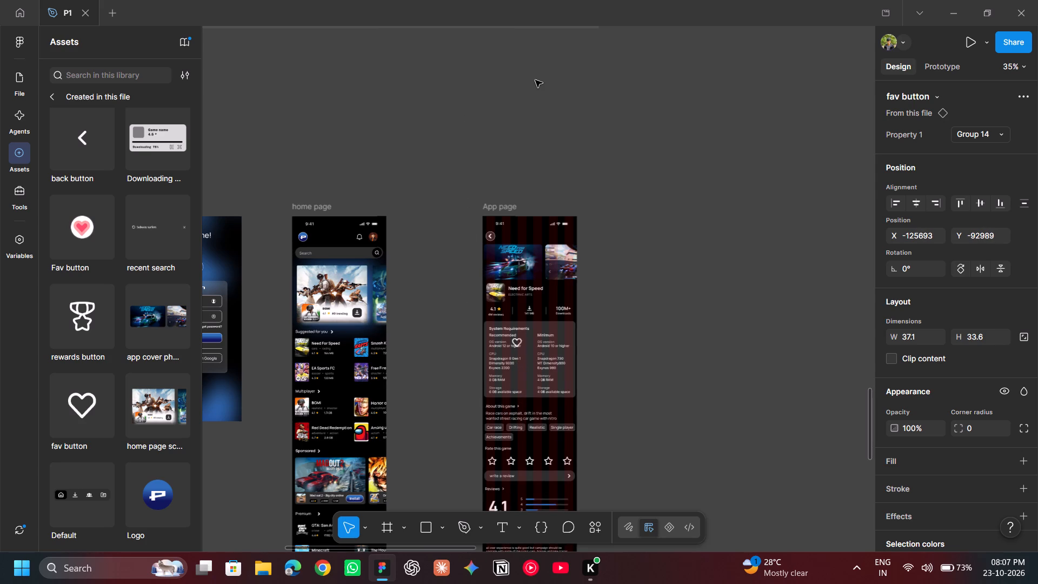
{"action": "key", "text": "shift+Right"}
{"action": "key", "text": "shift+Right"}
{"action": "key", "text": "shift+Right"}
{"action": "key", "text": "shift+Right"}
{"action": "key", "text": "shift+Right"}
{"action": "key", "text": "shift+Right"}
{"action": "key", "text": "shift+Right"}
{"action": "key", "text": "shift+Right"}
{"action": "key", "text": "shift+Right"}
{"action": "key", "text": "shift+Right"}
{"action": "key", "text": "shift+Right"}
{"action": "key", "text": "shift+Right"}
{"action": "key", "text": "shift+Right"}
{"action": "key", "text": "shift+Right"}
{"action": "key", "text": "shift+Right"}
{"action": "key", "text": "shift+Right"}
{"action": "key", "text": "shift+Right"}
{"action": "key", "text": "shift+Right"}
{"action": "key", "text": "shift+Right"}
{"action": "key", "text": "shift+Down"}
{"action": "key", "text": "shift+Up"}
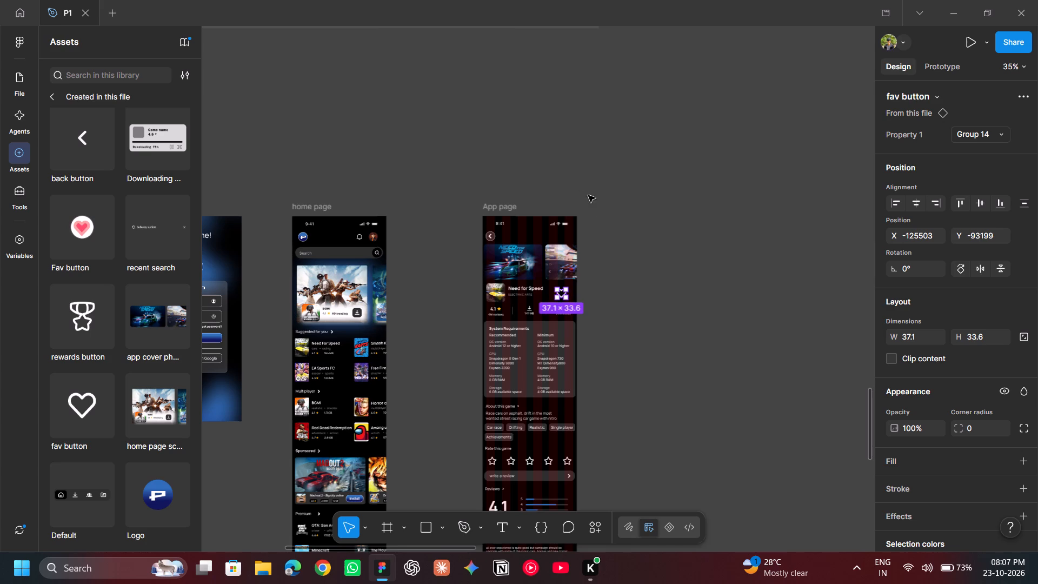
Fine-tune the fav button's position beside the Need for Speed title, above 100M+ Downloads, to about X -125506, Y -93208.
{"action": "left_click", "coordinate": [608, 224]}
{"action": "scroll", "coordinate": [623, 217], "scroll_direction": "down", "scroll_amount": 1}
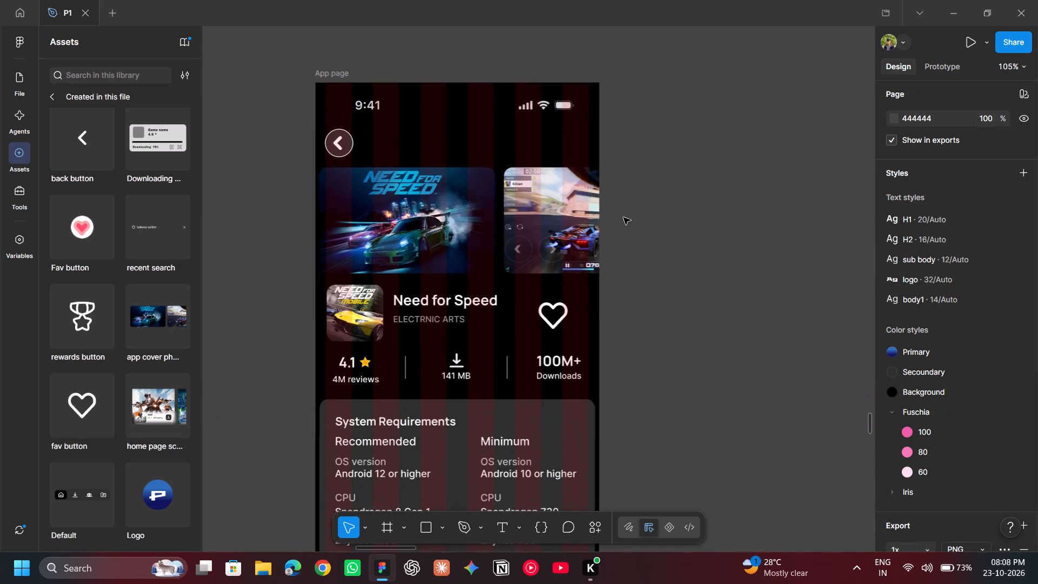
{"action": "scroll", "coordinate": [623, 217], "scroll_direction": "down", "scroll_amount": 2}
{"action": "left_click", "coordinate": [557, 298]}
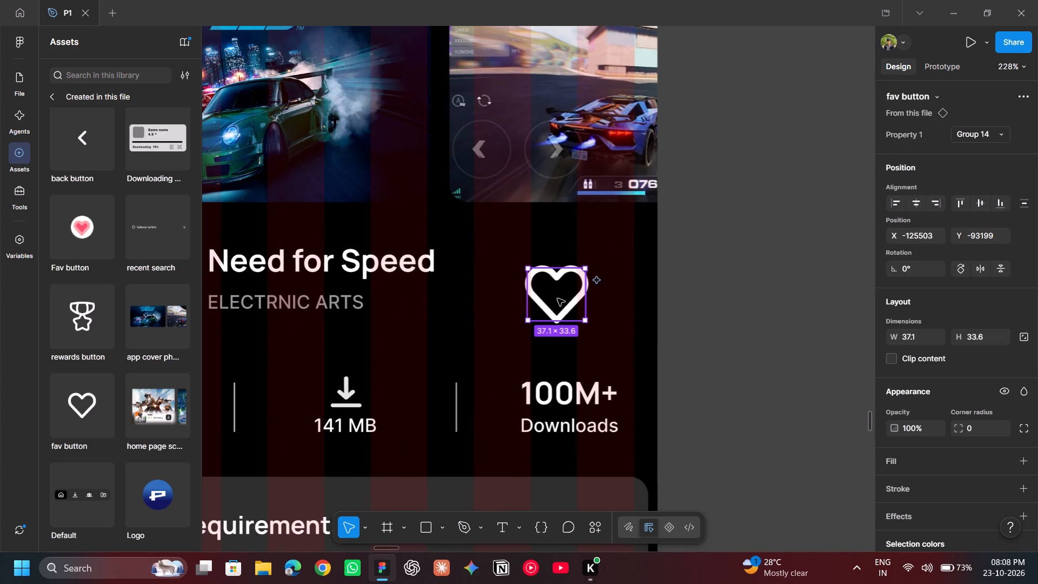
{"action": "key", "text": "End"}
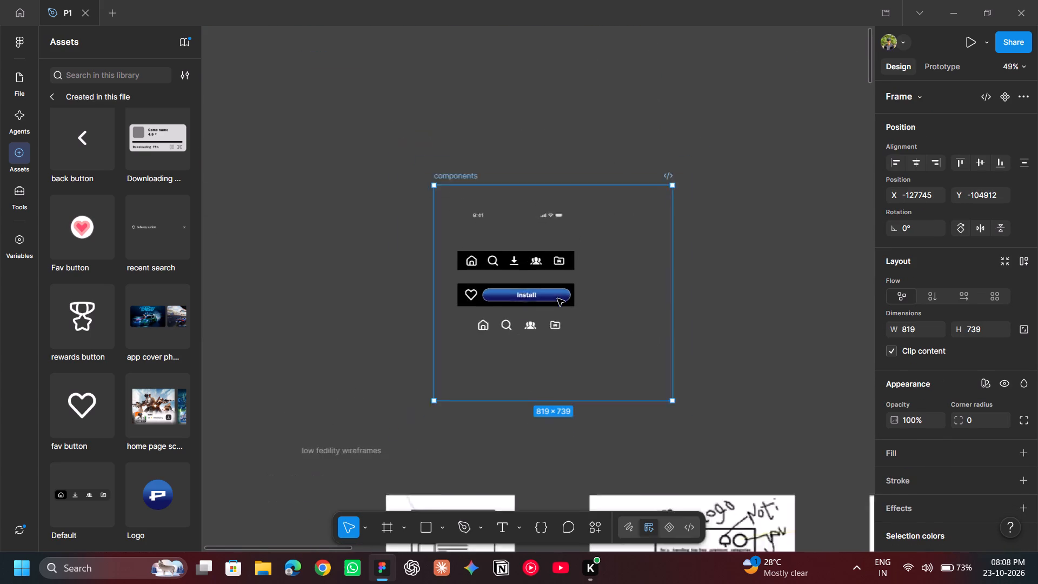
{"action": "left_click", "coordinate": [768, 327]}
{"action": "scroll", "coordinate": [768, 327], "scroll_direction": "down", "scroll_amount": 5}
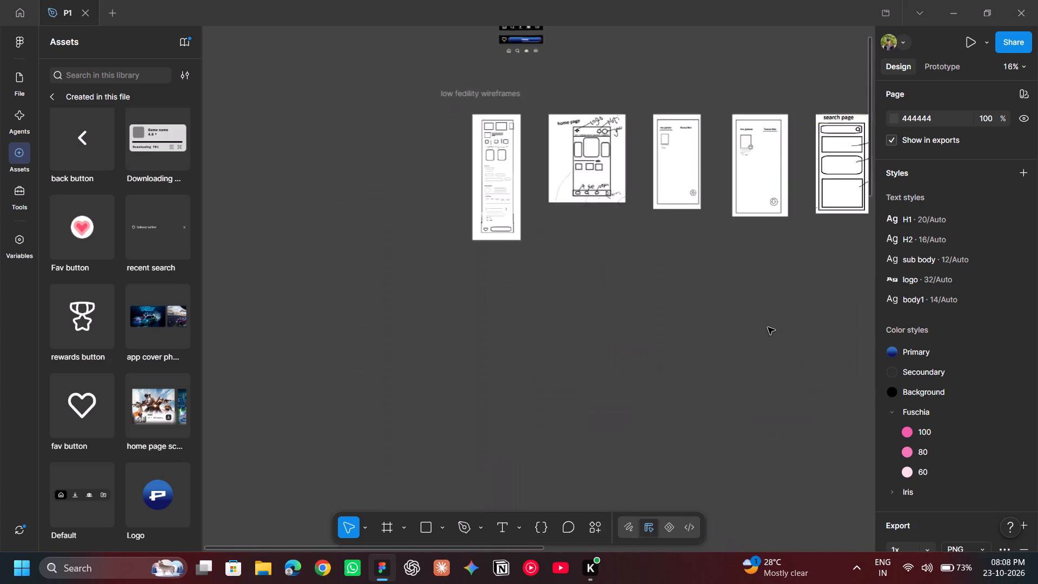
{"action": "scroll", "coordinate": [768, 327], "scroll_direction": "down", "scroll_amount": 3}
{"action": "scroll", "coordinate": [768, 327], "scroll_direction": "left", "scroll_amount": 3}
{"action": "scroll", "coordinate": [768, 327], "scroll_direction": "down", "scroll_amount": 5}
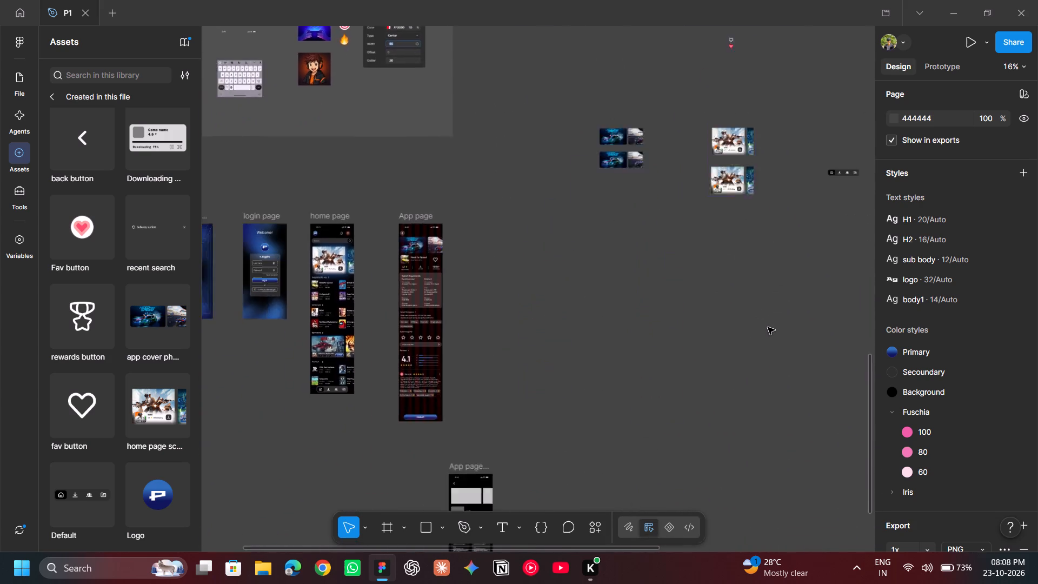
{"action": "scroll", "coordinate": [768, 327], "scroll_direction": "down", "scroll_amount": 2}
{"action": "scroll", "coordinate": [768, 327], "scroll_direction": "right", "scroll_amount": 1}
{"action": "scroll", "coordinate": [768, 327], "scroll_direction": "up", "scroll_amount": 2}
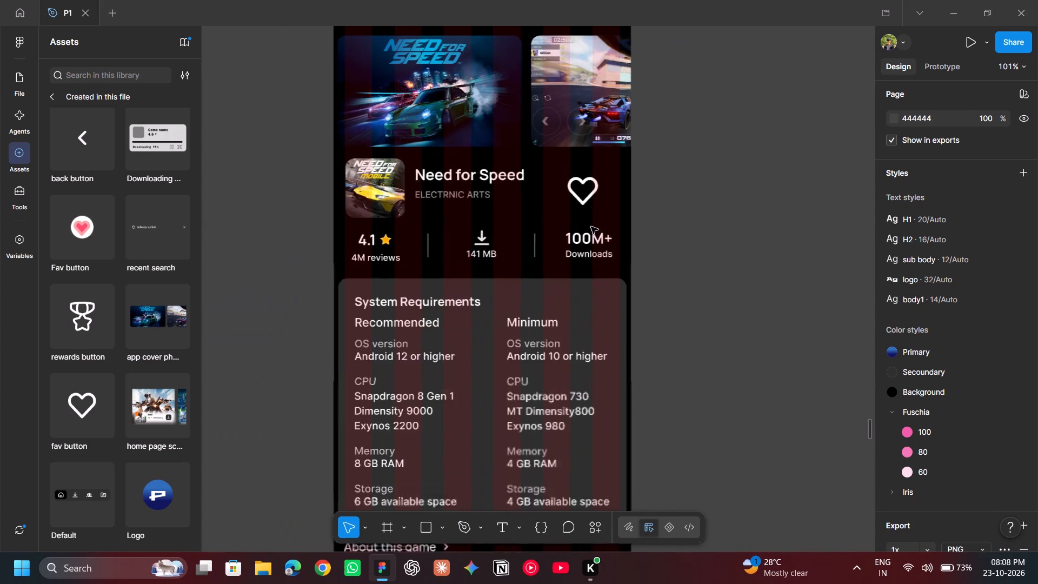
{"action": "scroll", "coordinate": [591, 227], "scroll_direction": "up", "scroll_amount": 1}
{"action": "left_click", "coordinate": [601, 229]}
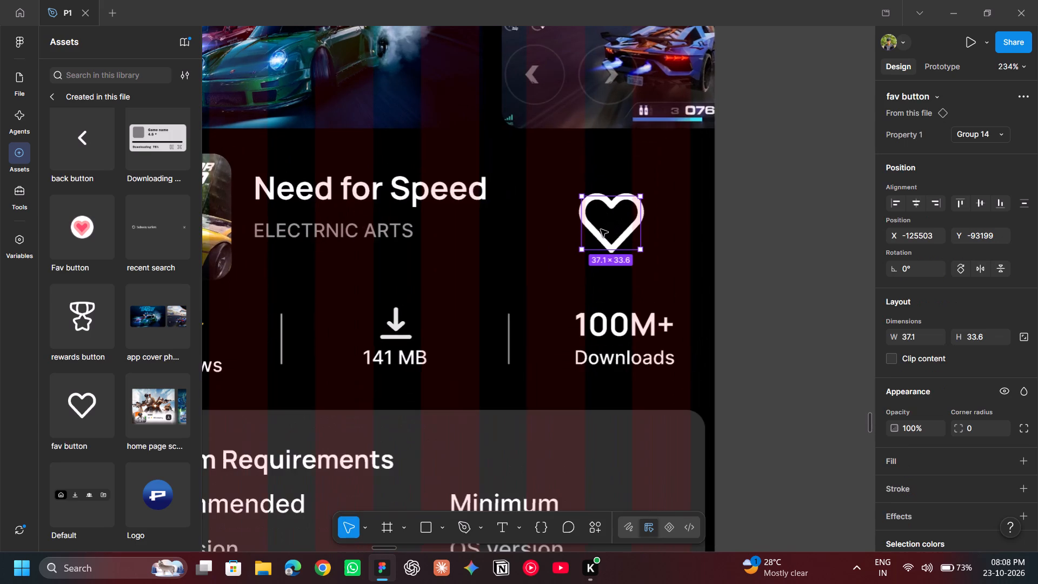
{"action": "left_click_drag", "start_coordinate": [607, 229], "coordinate": [610, 216]}
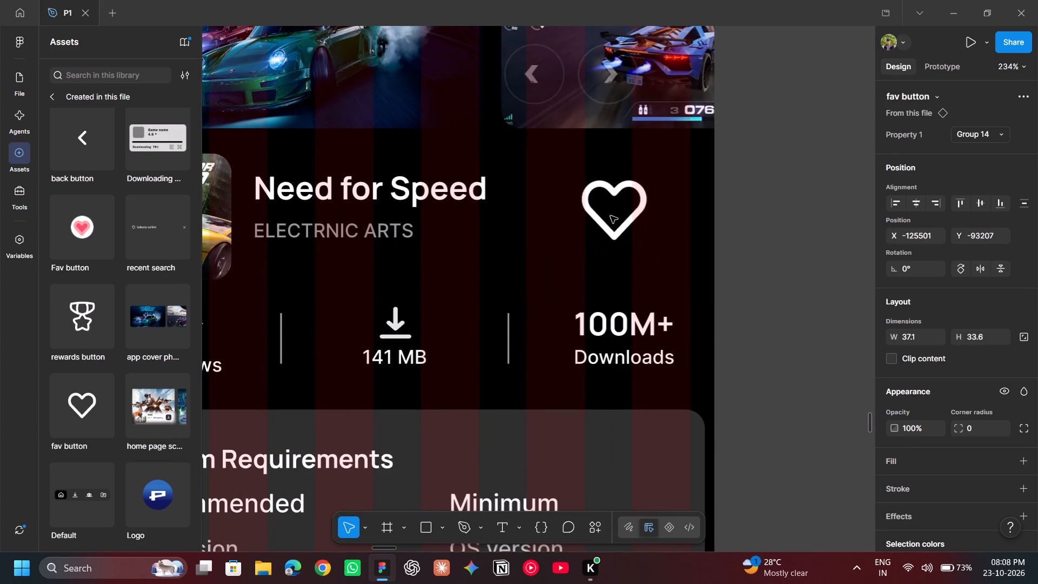
{"action": "left_click_drag", "start_coordinate": [610, 216], "coordinate": [602, 216]}
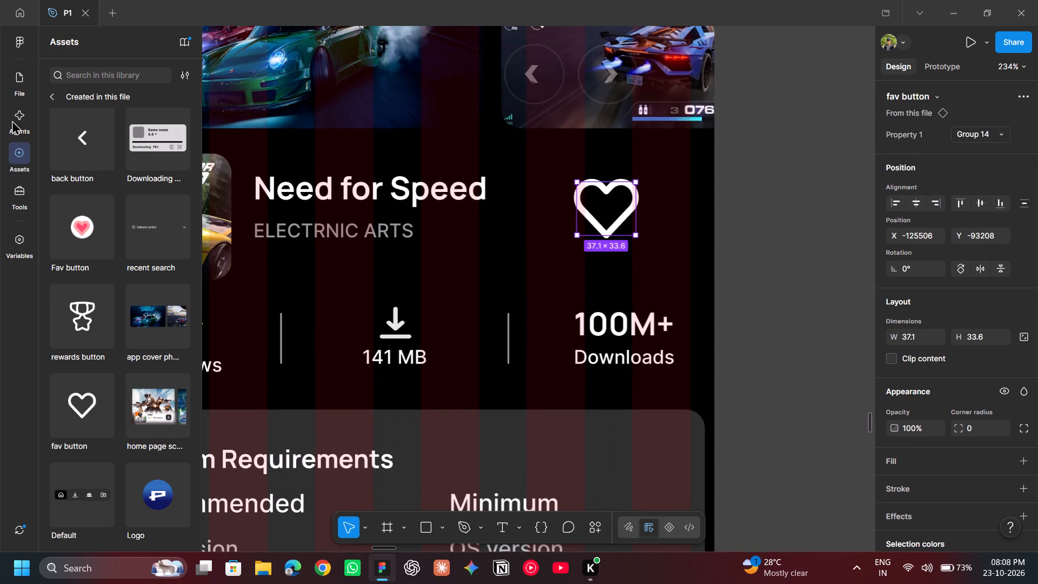
Nest the fav button layer inside the App page frame, in its fixed layers directly above upper navigation.
{"action": "left_click", "coordinate": [9, 77]}
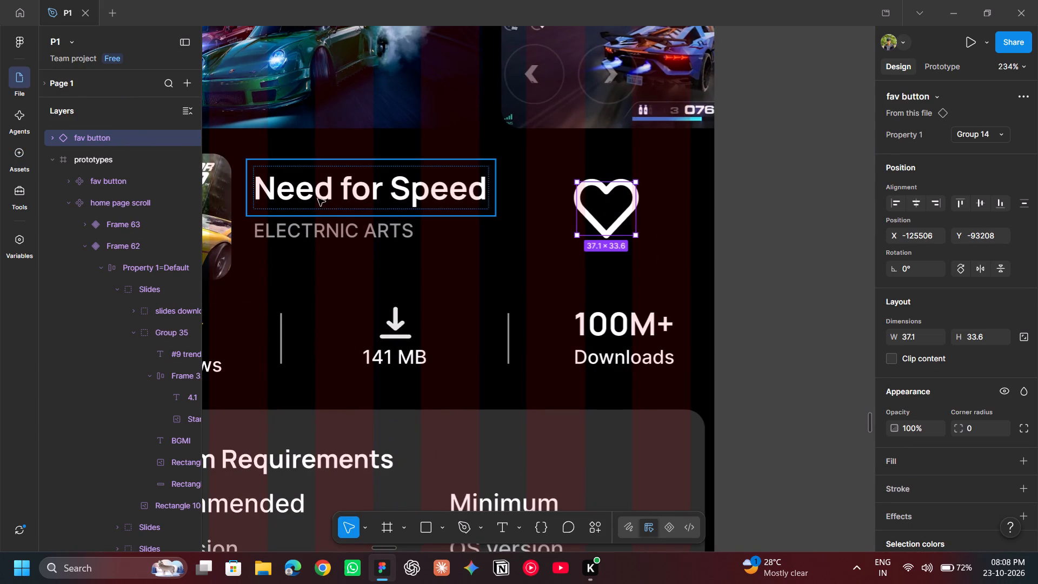
{"action": "scroll", "coordinate": [318, 198], "scroll_direction": "up", "scroll_amount": 2}
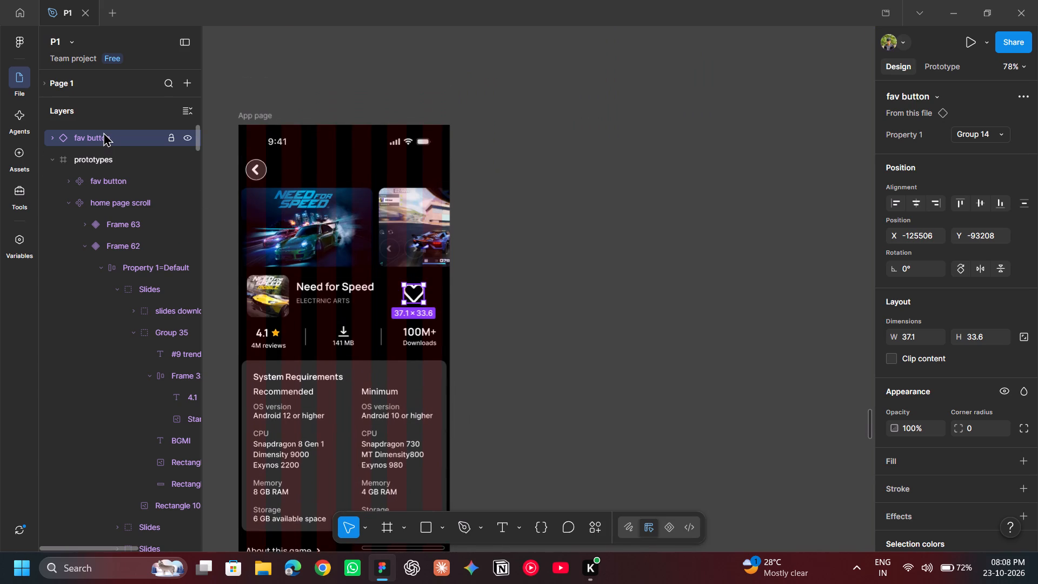
{"action": "left_click_drag", "start_coordinate": [101, 137], "coordinate": [149, 435]}
{"action": "left_click_drag", "start_coordinate": [149, 435], "coordinate": [159, 537]}
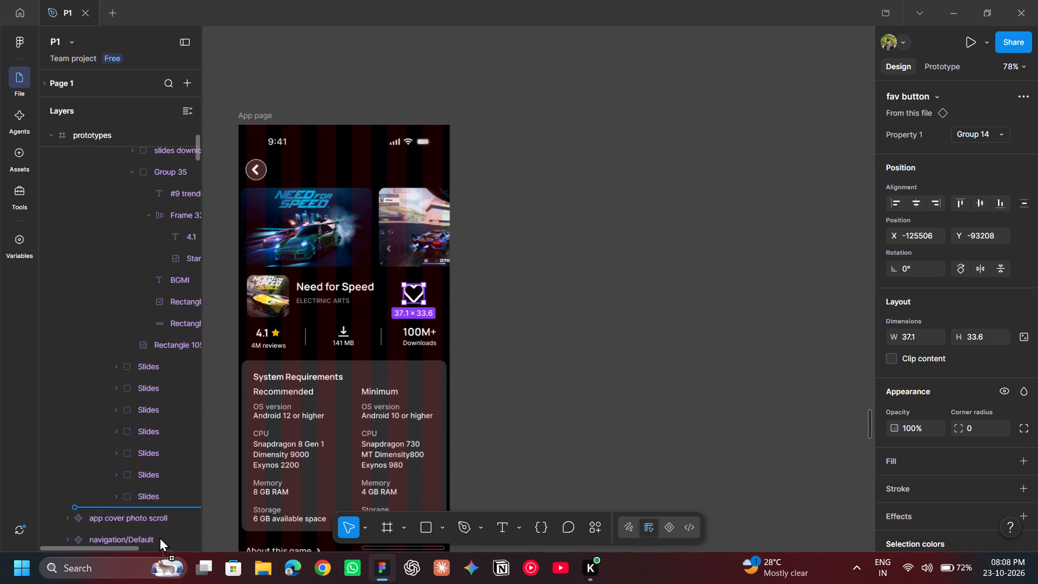
{"action": "left_click_drag", "start_coordinate": [159, 537], "coordinate": [156, 516]}
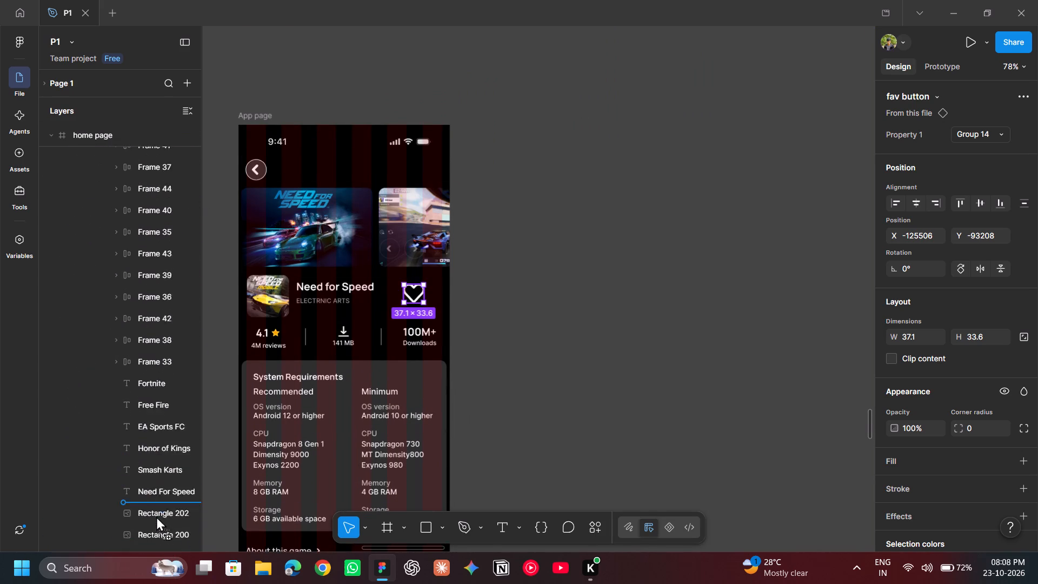
{"action": "left_click_drag", "start_coordinate": [156, 516], "coordinate": [148, 505]}
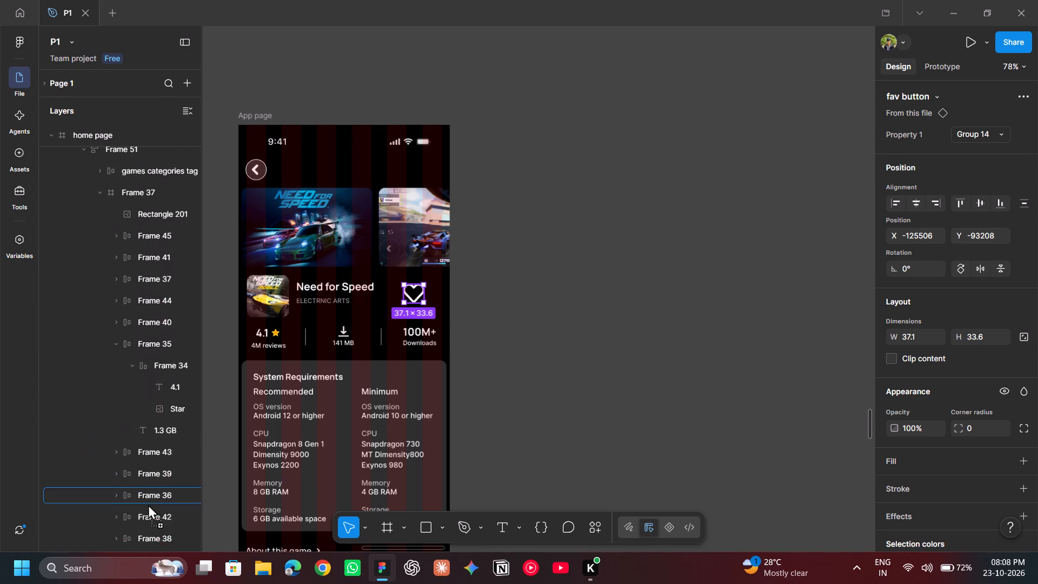
{"action": "left_click_drag", "start_coordinate": [148, 505], "coordinate": [135, 455]}
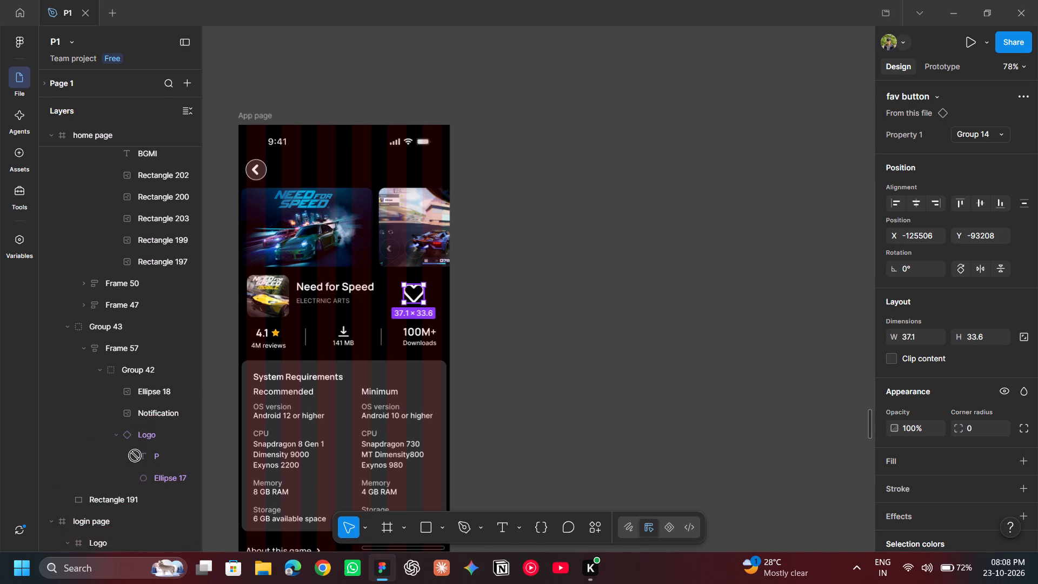
{"action": "left_click_drag", "start_coordinate": [135, 455], "coordinate": [135, 490]}
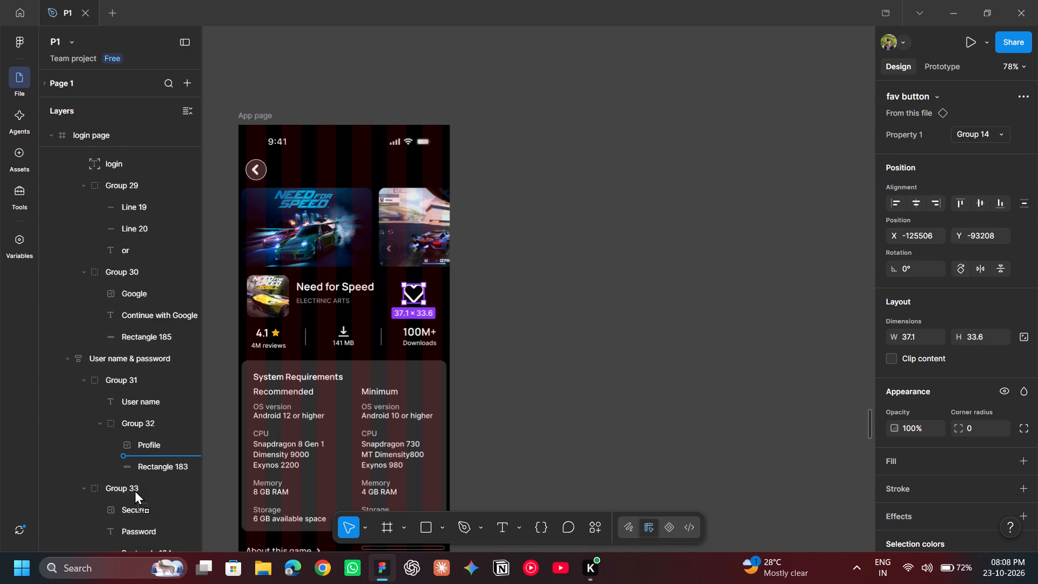
{"action": "left_click_drag", "start_coordinate": [135, 490], "coordinate": [127, 442]}
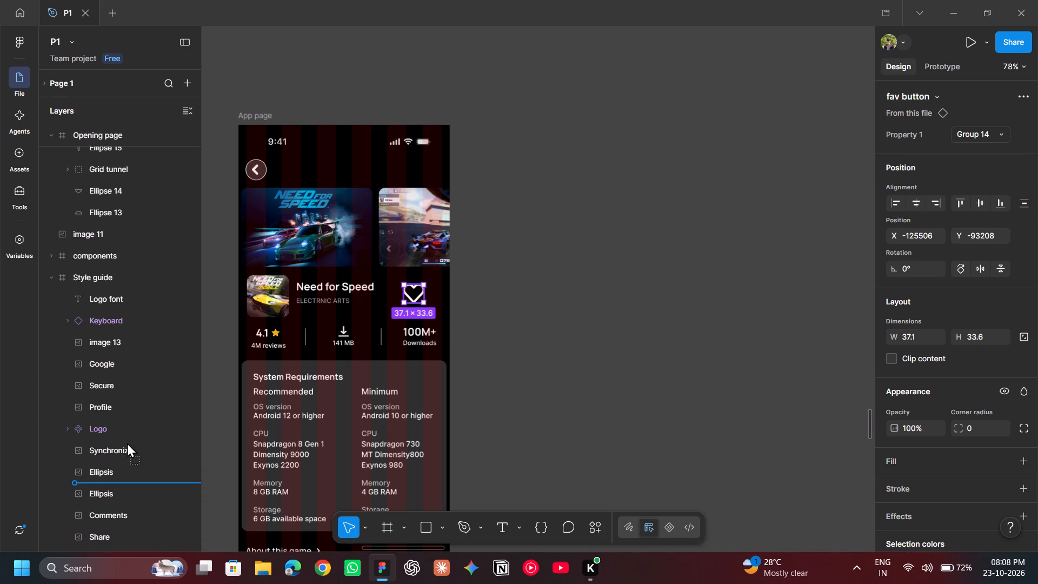
{"action": "left_click_drag", "start_coordinate": [127, 442], "coordinate": [138, 516]}
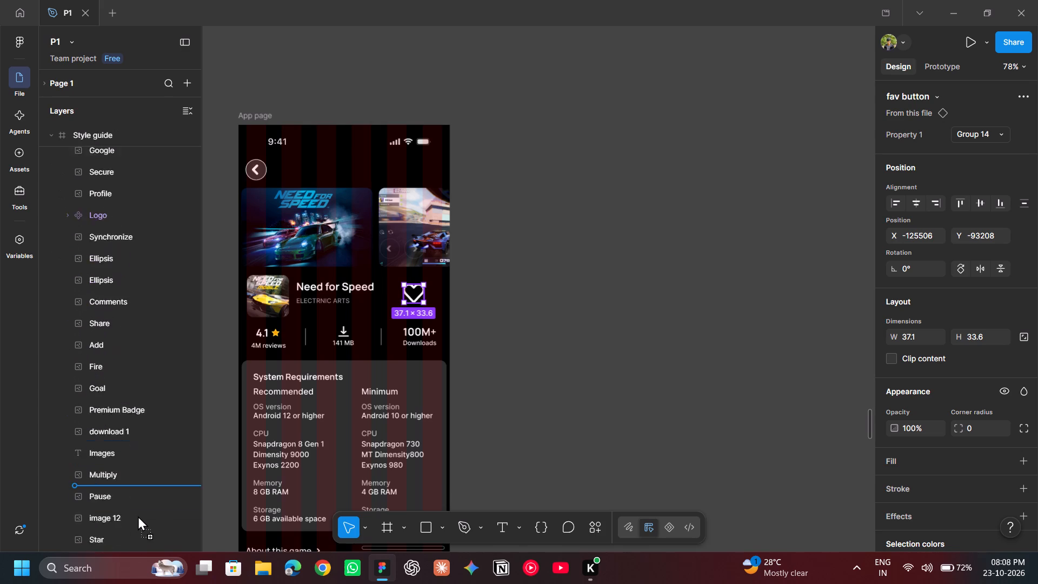
{"action": "left_click_drag", "start_coordinate": [138, 516], "coordinate": [126, 512]}
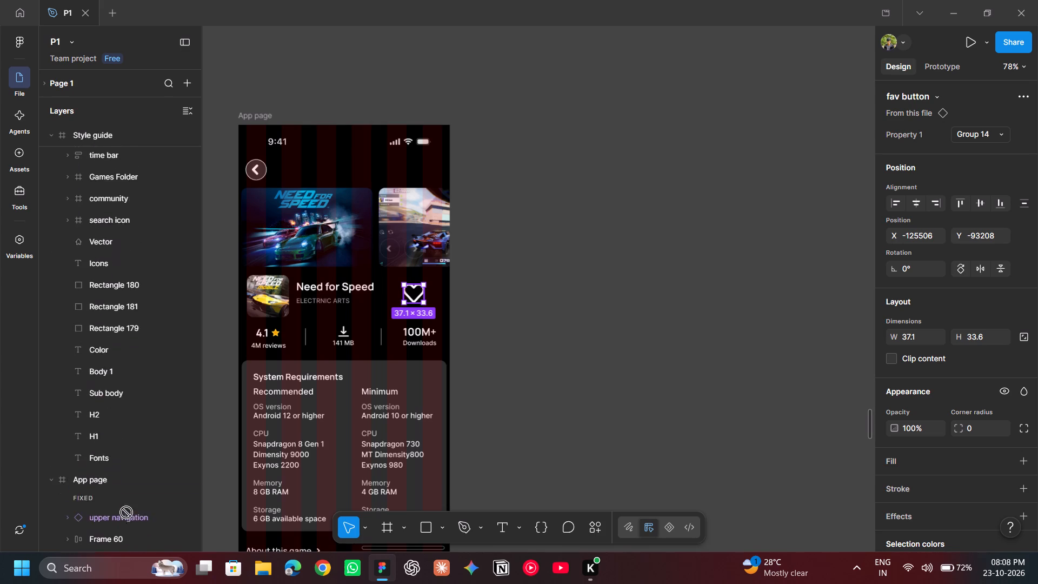
{"action": "left_click_drag", "start_coordinate": [126, 512], "coordinate": [120, 404]}
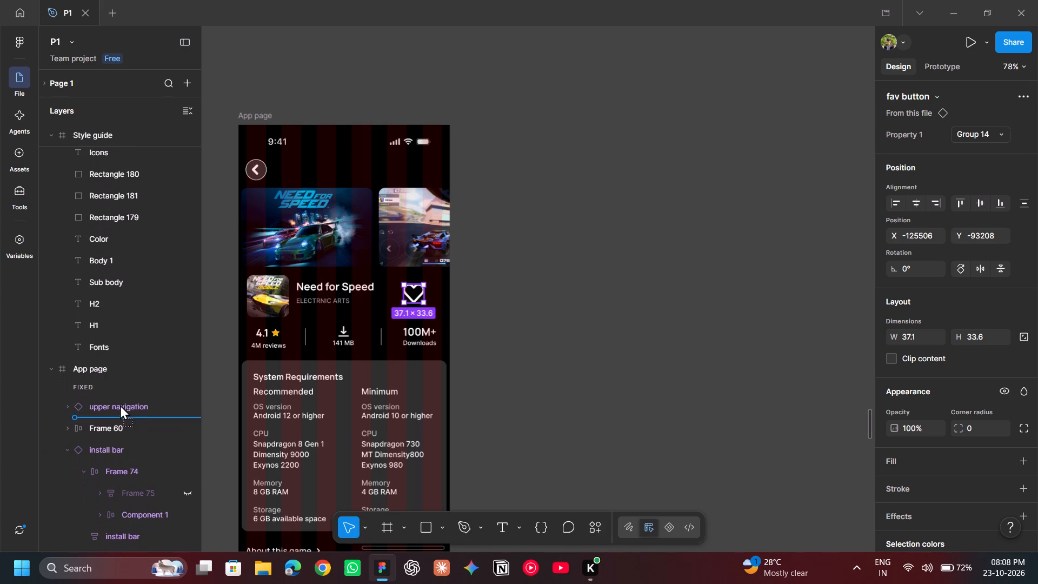
{"action": "left_click_drag", "start_coordinate": [120, 404], "coordinate": [118, 396]}
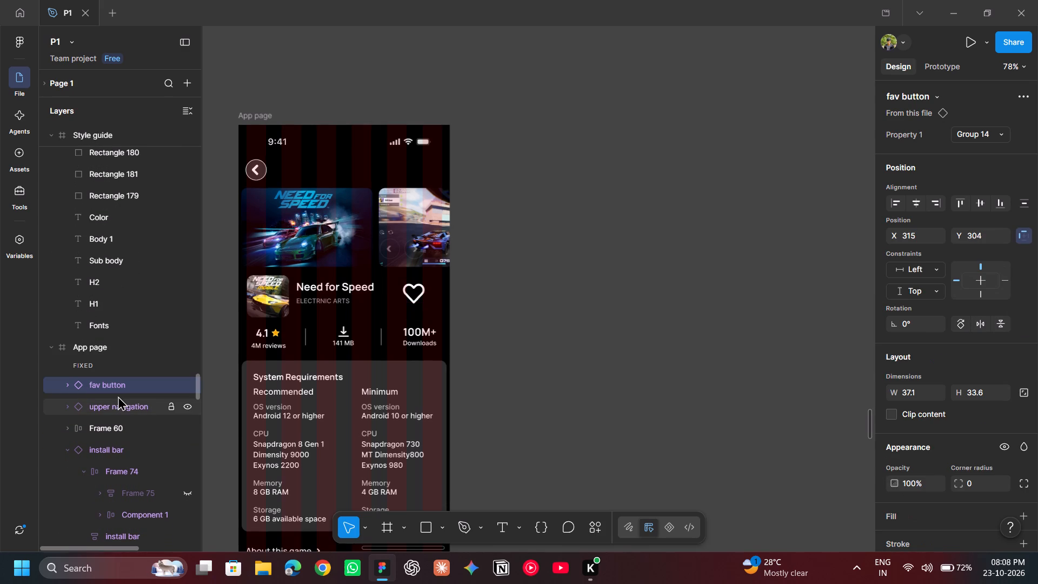
{"action": "left_click", "coordinate": [90, 348]}
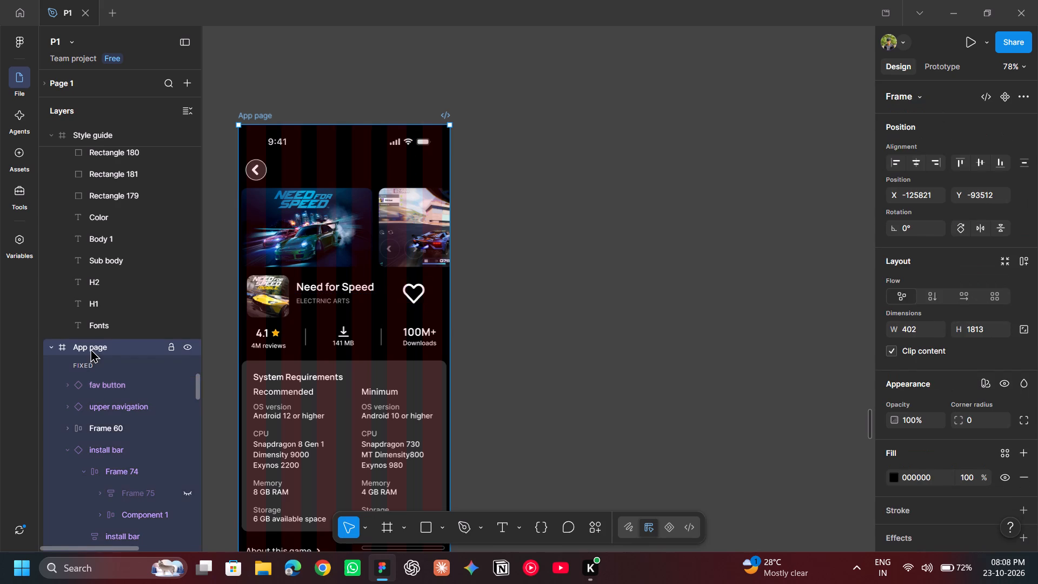
{"action": "left_click", "coordinate": [115, 379]}
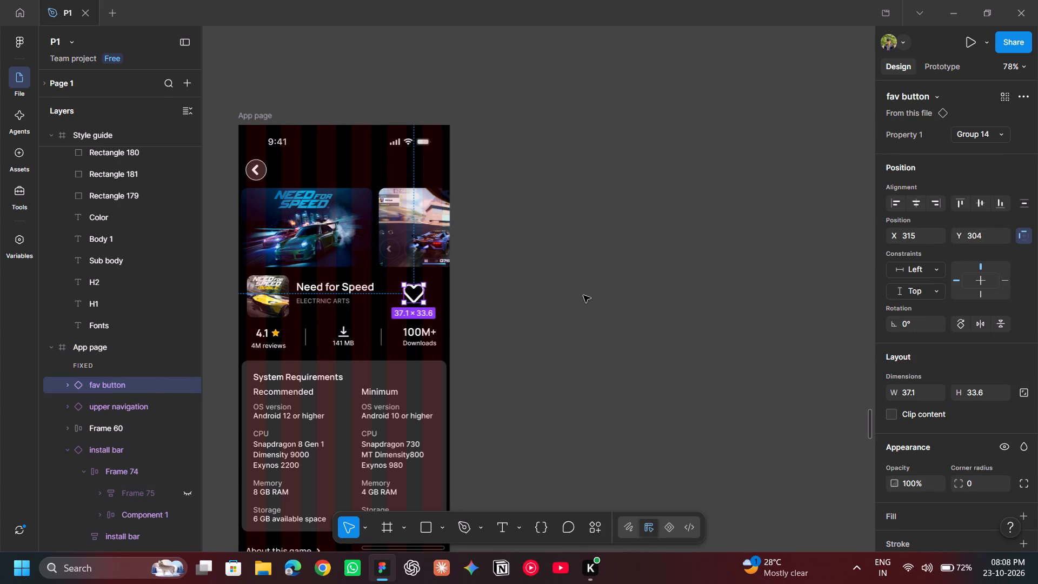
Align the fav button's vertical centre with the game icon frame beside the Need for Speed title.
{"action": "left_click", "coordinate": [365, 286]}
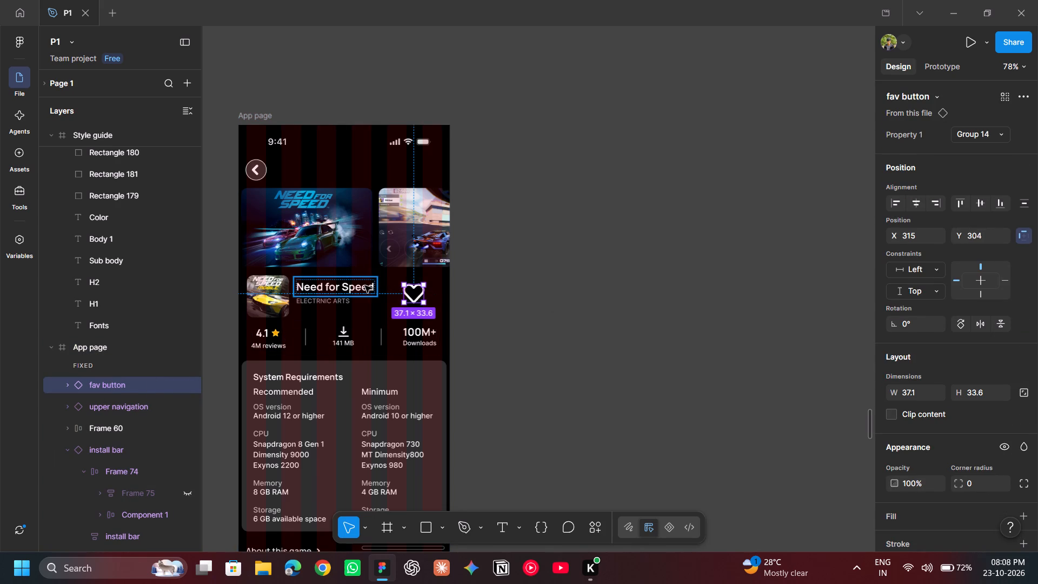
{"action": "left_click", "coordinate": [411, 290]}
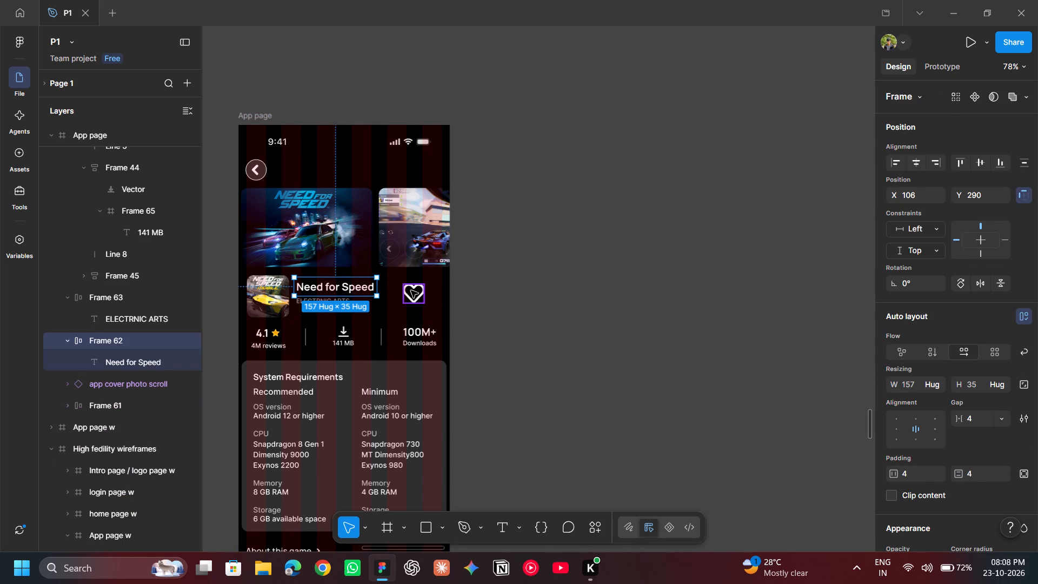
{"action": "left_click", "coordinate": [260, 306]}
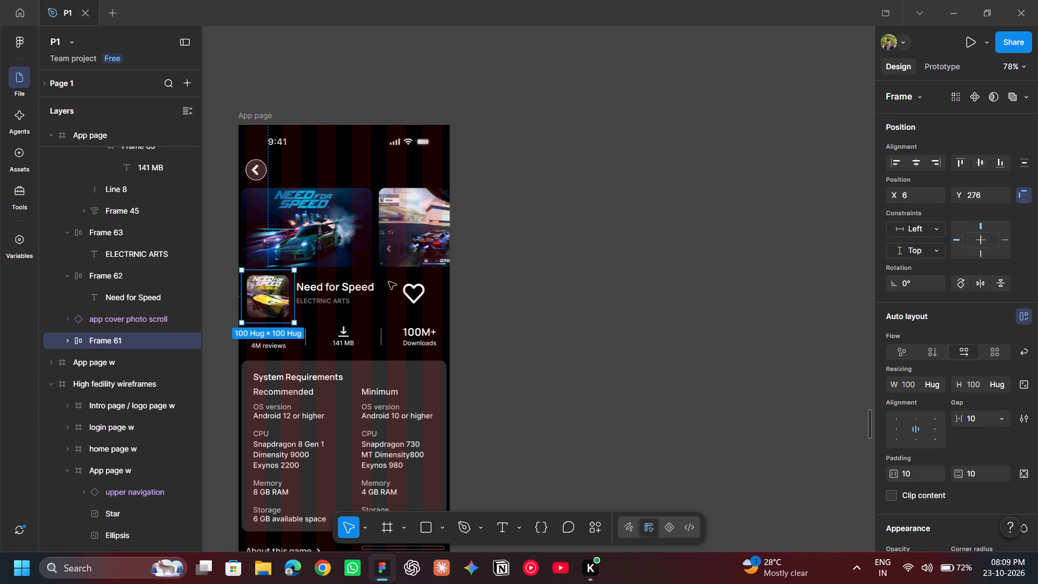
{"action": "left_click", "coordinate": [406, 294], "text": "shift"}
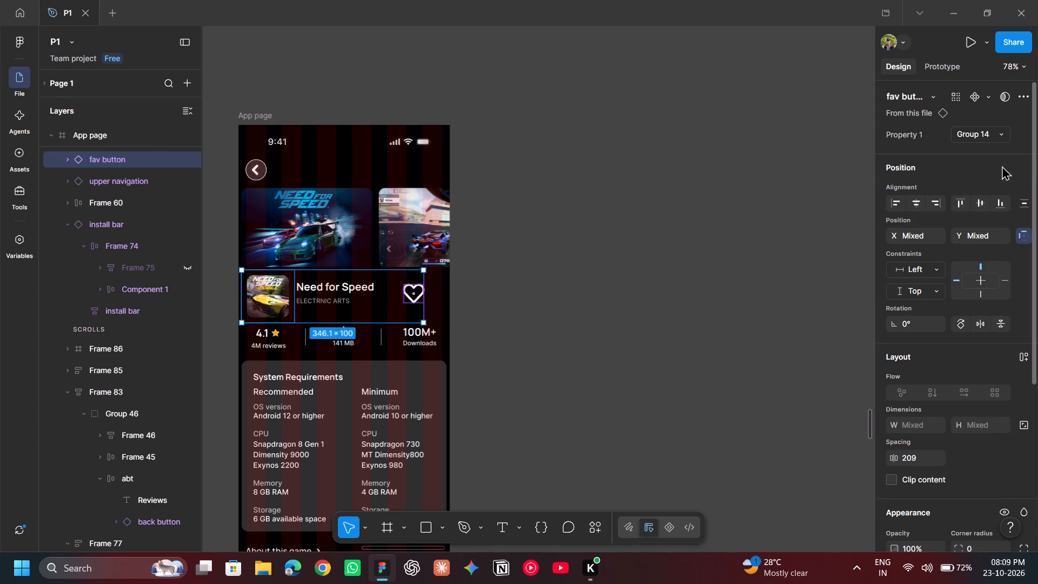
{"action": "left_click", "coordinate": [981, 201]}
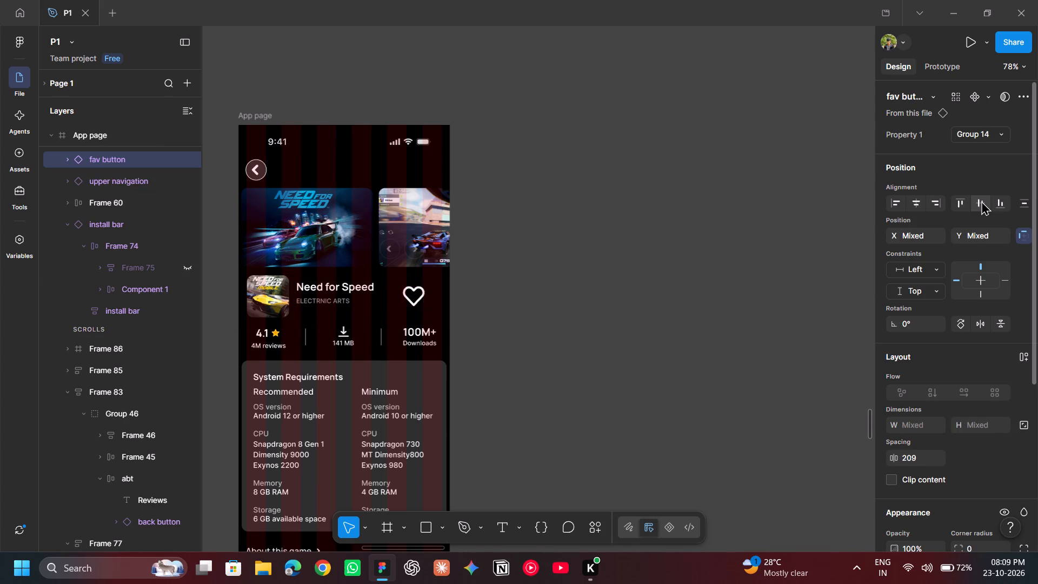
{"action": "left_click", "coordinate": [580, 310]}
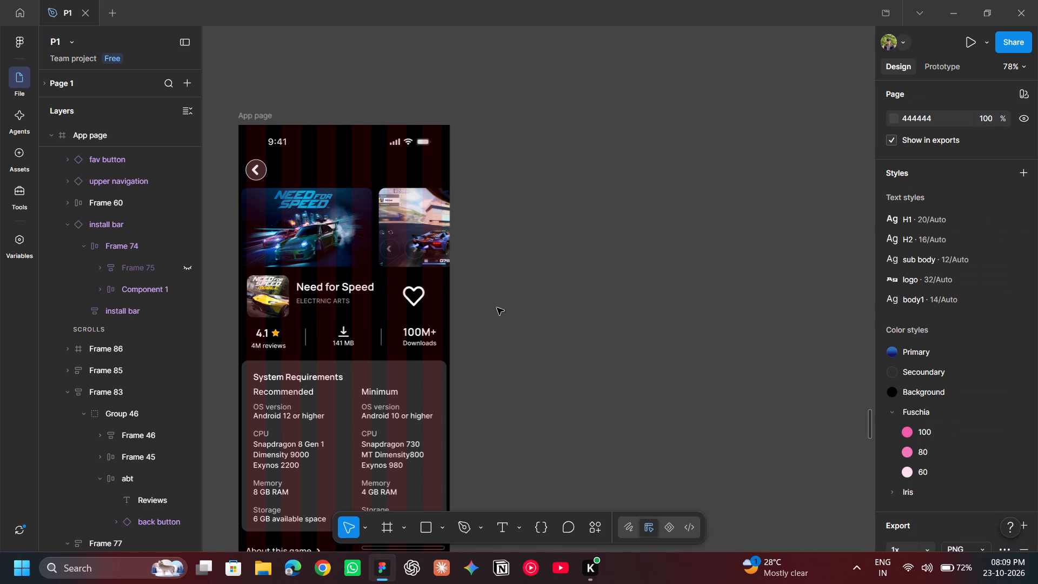
Lock the fav button's aspect ratio, then set its width to 30 and its height to 30.
{"action": "left_click", "coordinate": [414, 297]}
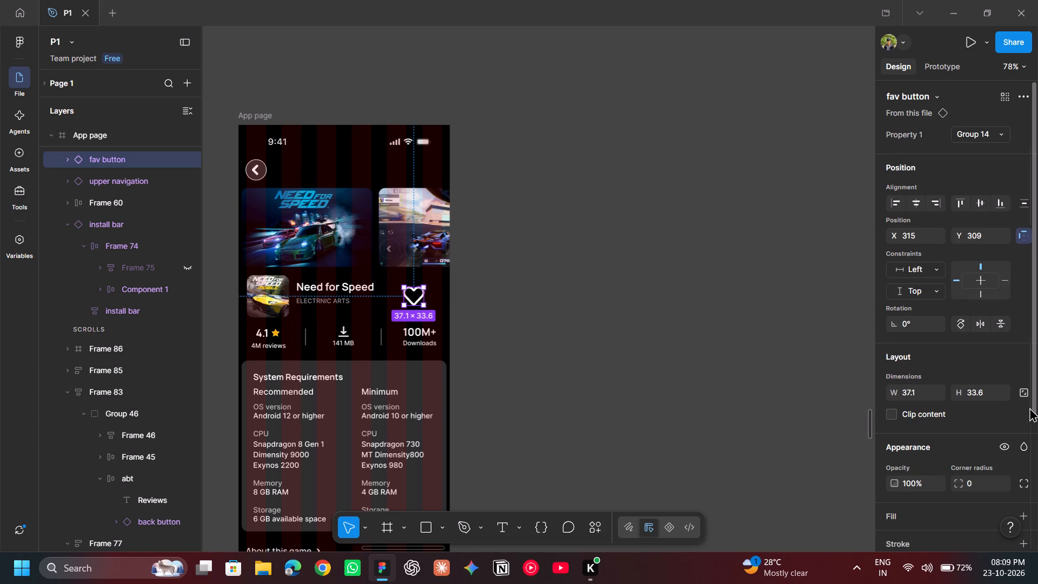
{"action": "left_click", "coordinate": [1027, 392]}
{"action": "left_click", "coordinate": [918, 390]}
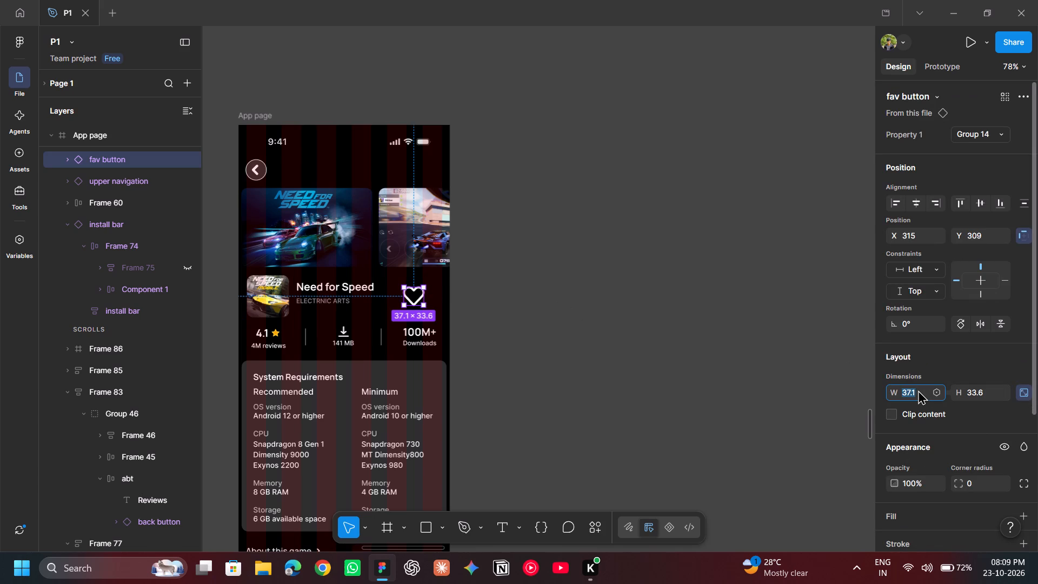
{"action": "key", "text": "BackSpace"}
{"action": "type", "text": "30"}
{"action": "key", "text": "Return"}
{"action": "left_click", "coordinate": [975, 393]}
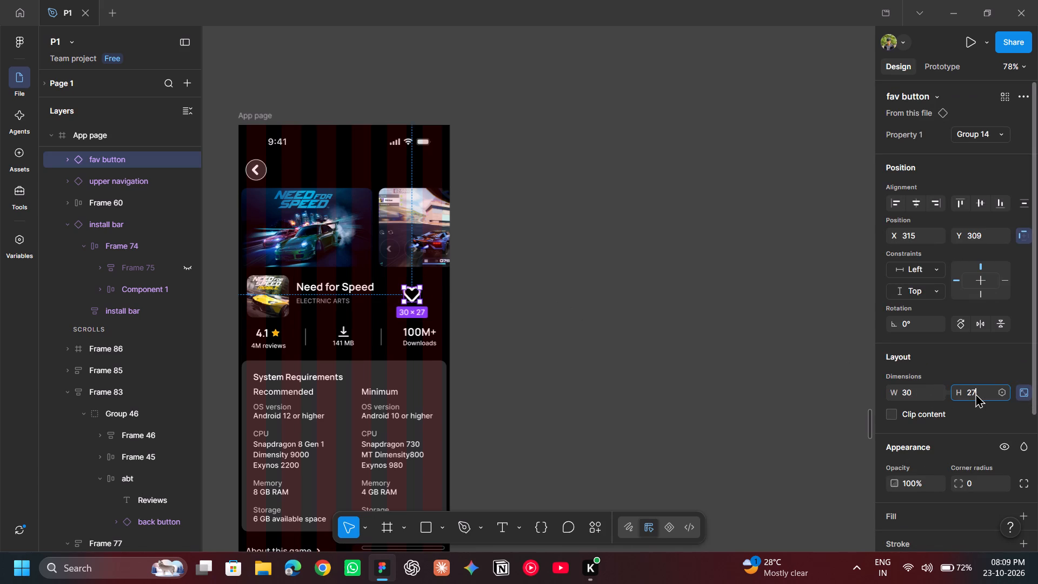
{"action": "key", "text": "BackSpace"}
{"action": "type", "text": "30"}
{"action": "key", "text": "Return"}
{"action": "left_click", "coordinate": [547, 354]}
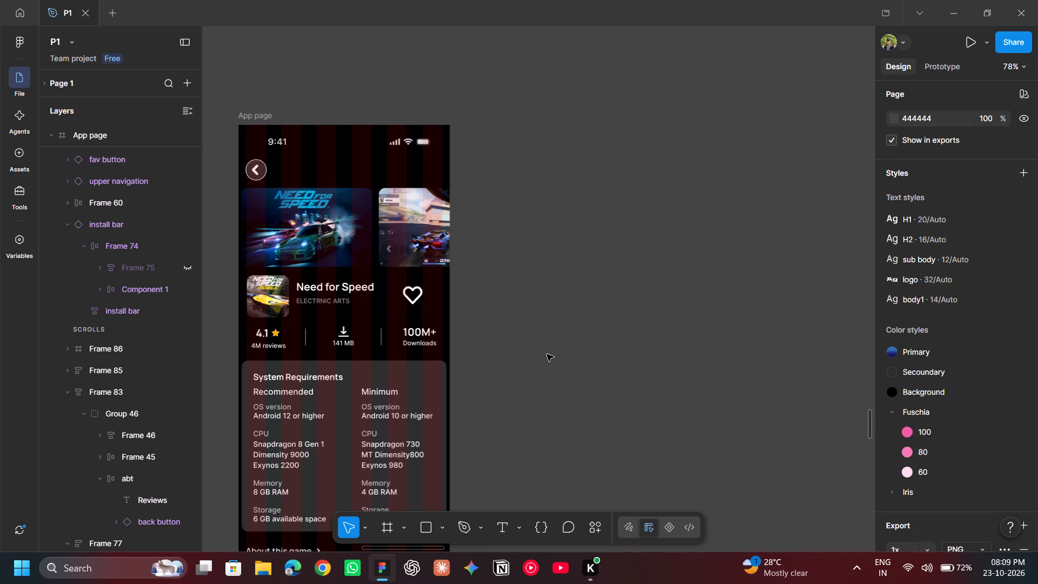
Unlock the fav button's aspect ratio and set its width to 30.
{"action": "left_click", "coordinate": [410, 294]}
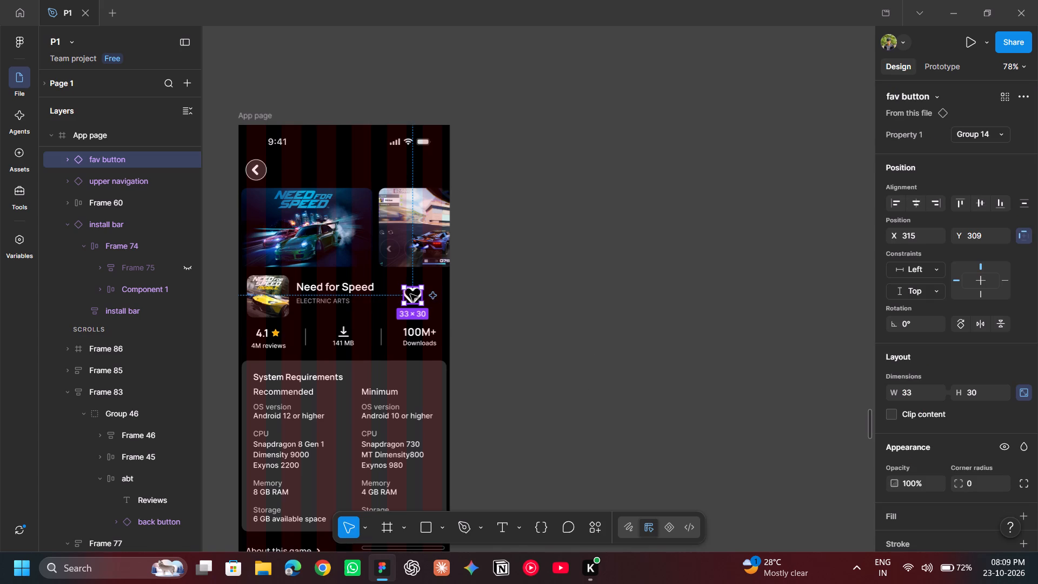
{"action": "left_click", "coordinate": [1022, 385]}
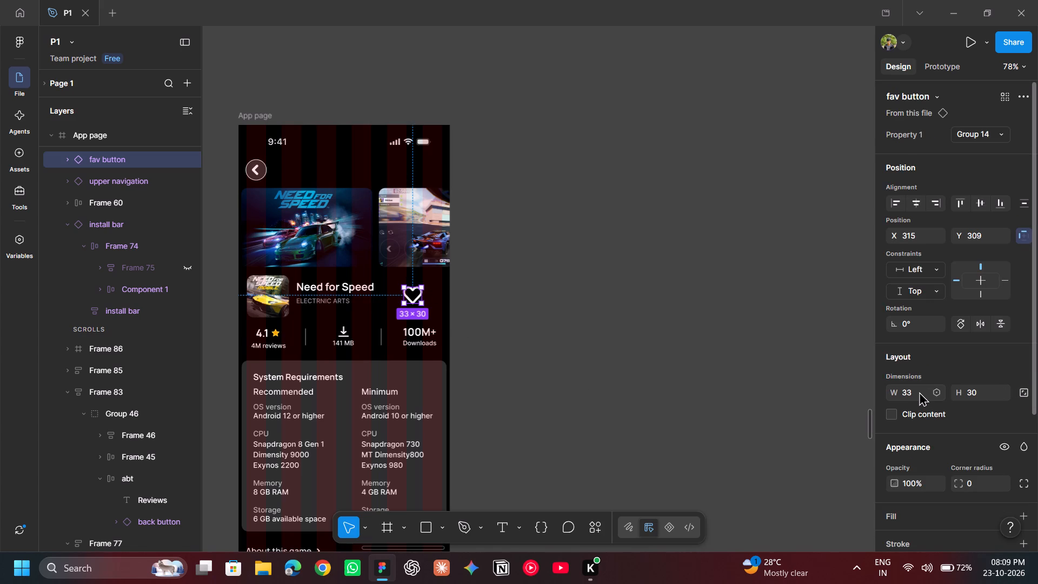
{"action": "left_click", "coordinate": [916, 391]}
{"action": "key", "text": "BackSpace"}
{"action": "type", "text": "30"}
{"action": "key", "text": "Return"}
{"action": "left_click", "coordinate": [710, 377]}
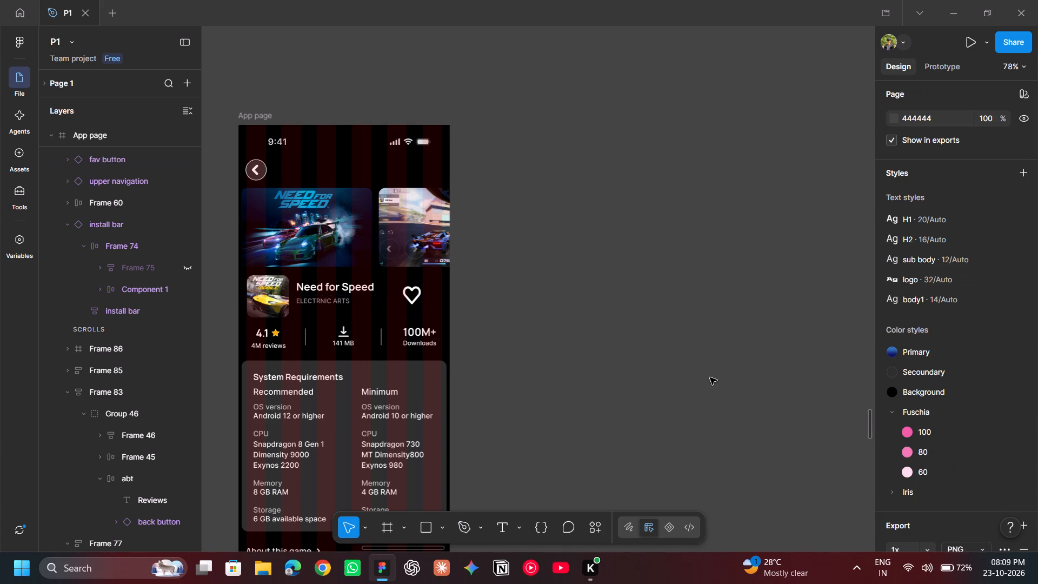
Align the vertical centres of the game icon frame and the resized fav button on the App page.
{"action": "left_click", "coordinate": [276, 295]}
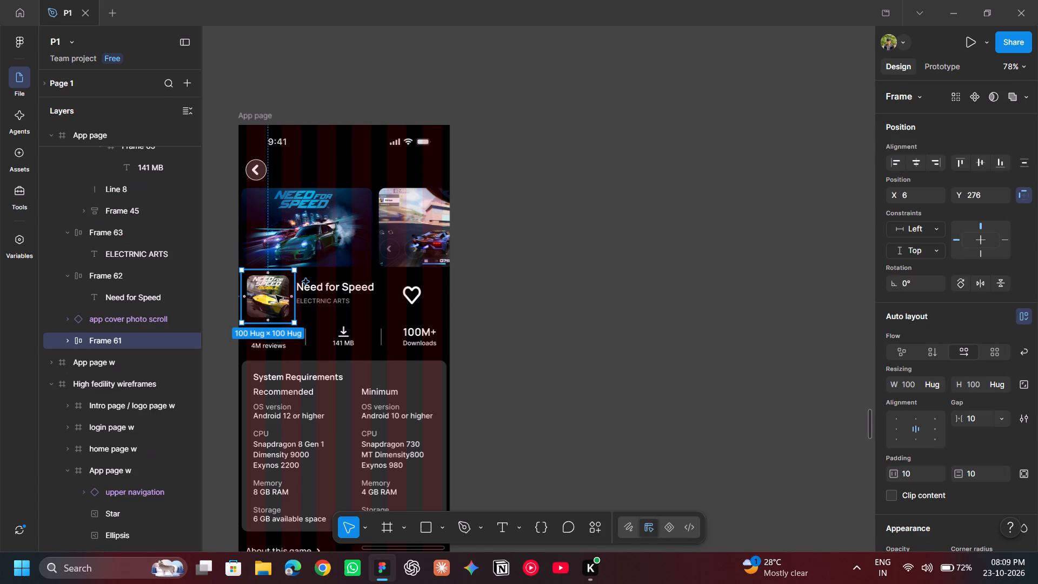
{"action": "left_click", "coordinate": [402, 289], "text": "shift"}
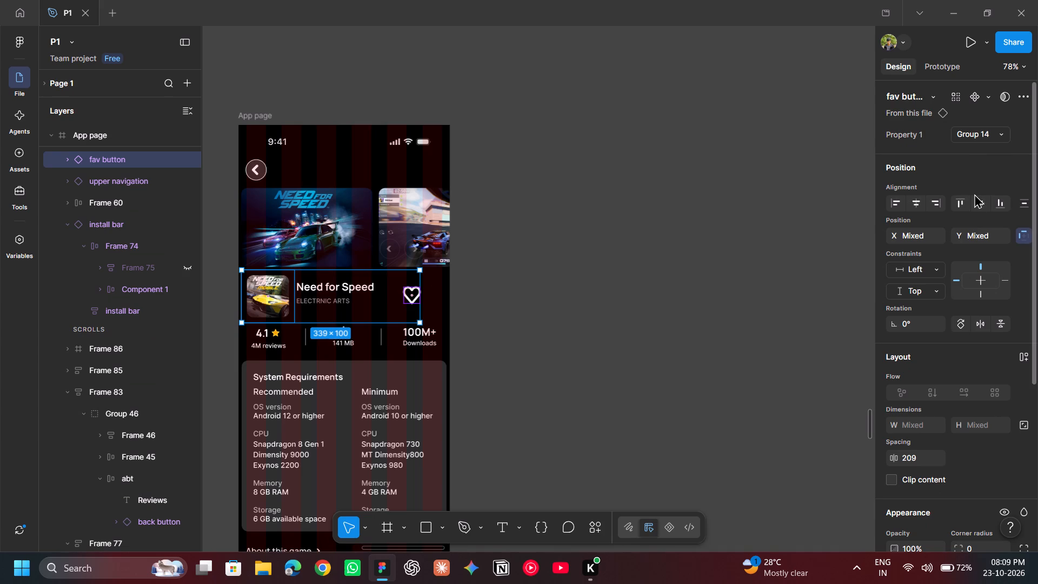
{"action": "left_click", "coordinate": [981, 200]}
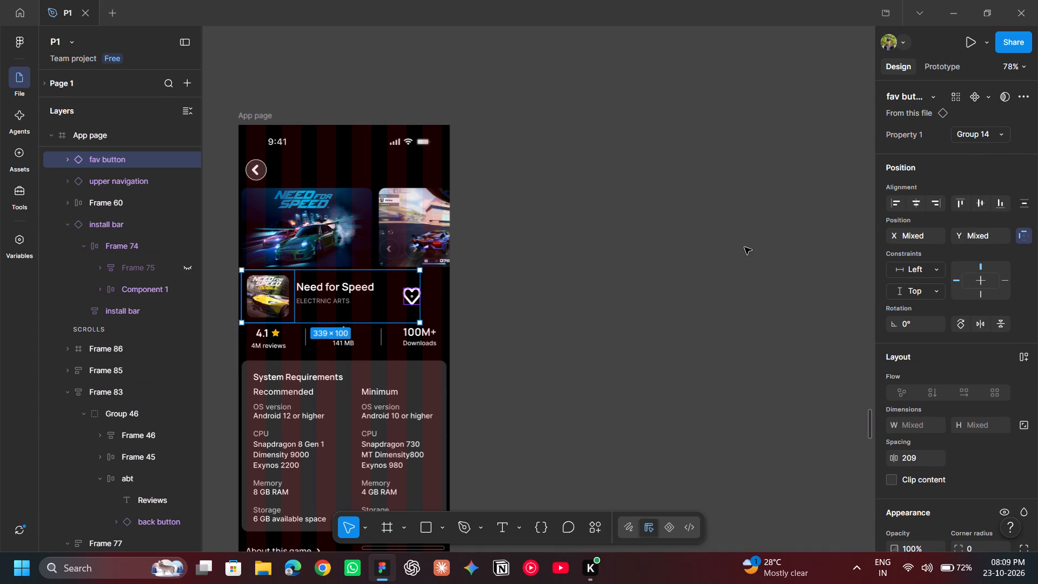
{"action": "left_click", "coordinate": [744, 247]}
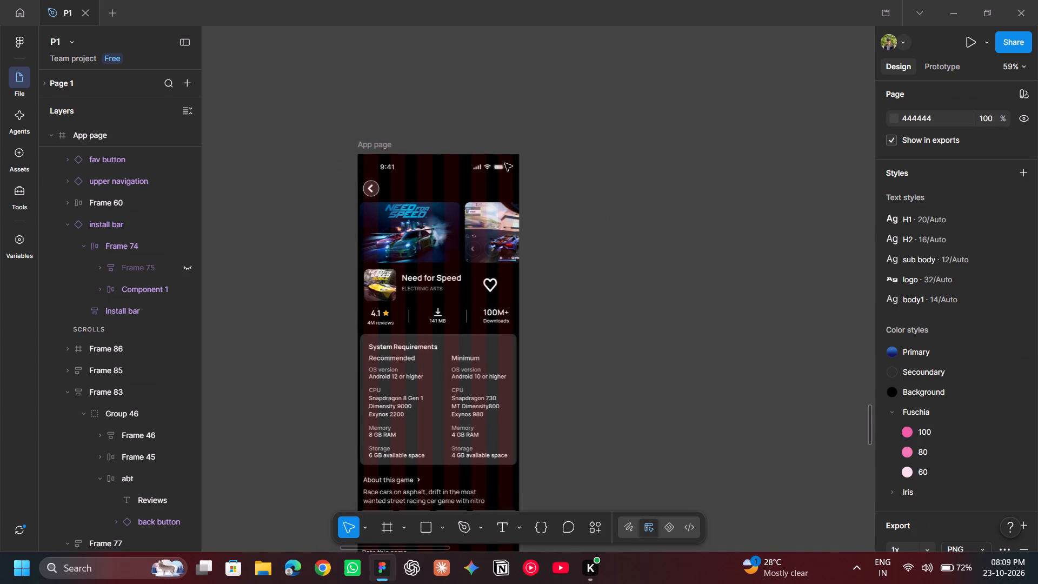
Preview the App page prototype and scroll through it to check how the fav button behaves.
{"action": "left_click", "coordinate": [381, 143]}
{"action": "key", "text": "shift+space"}
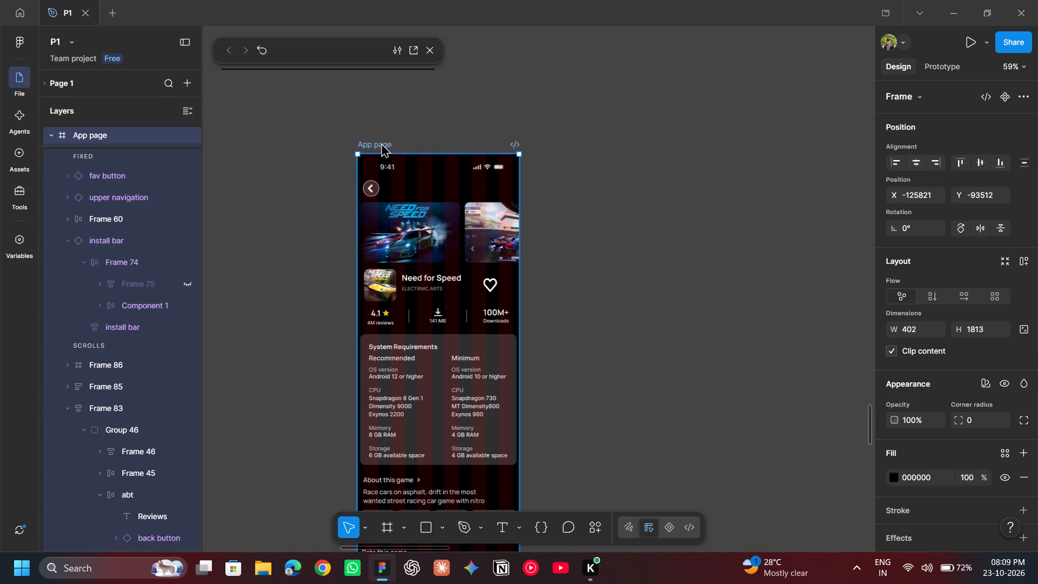
{"action": "scroll", "coordinate": [360, 381], "scroll_direction": "down", "scroll_amount": 6}
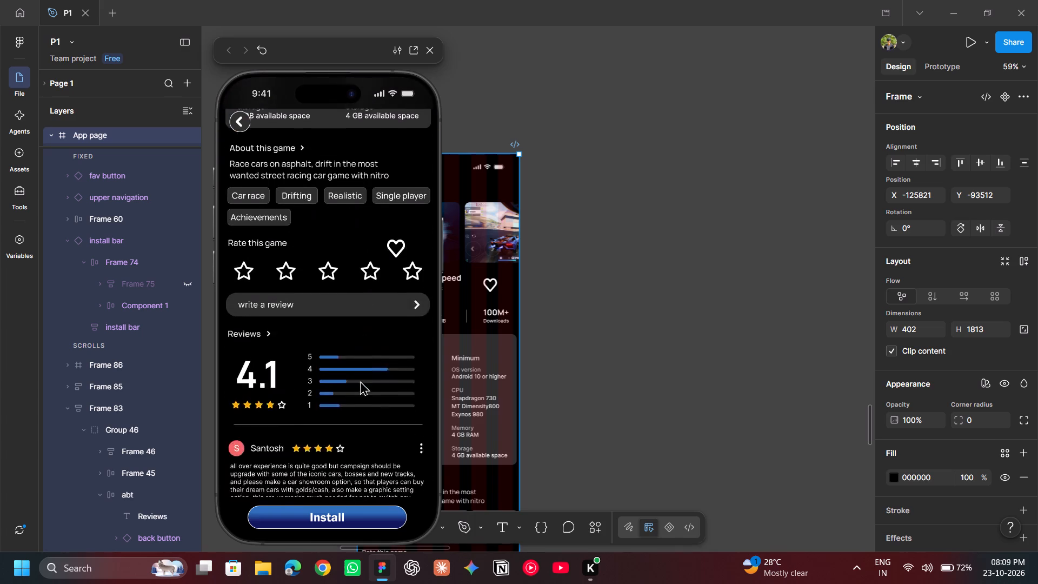
{"action": "scroll", "coordinate": [360, 381], "scroll_direction": "down", "scroll_amount": 7}
{"action": "scroll", "coordinate": [360, 381], "scroll_direction": "up", "scroll_amount": 15}
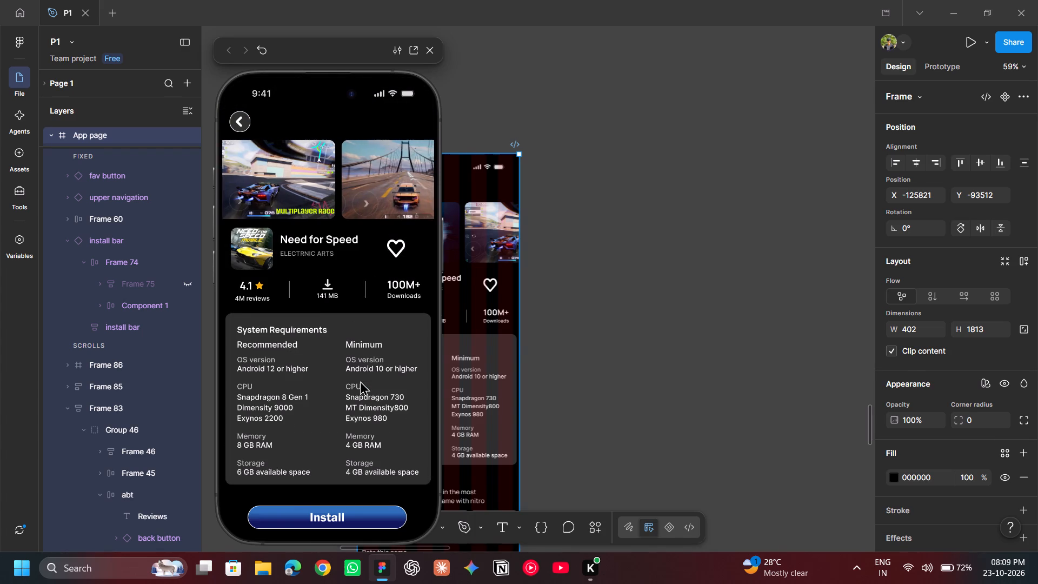
Set the App page fav button's scroll behavior position to Scroll with parent.
{"action": "left_click", "coordinate": [636, 300]}
{"action": "scroll", "coordinate": [636, 300], "scroll_direction": "right", "scroll_amount": 1}
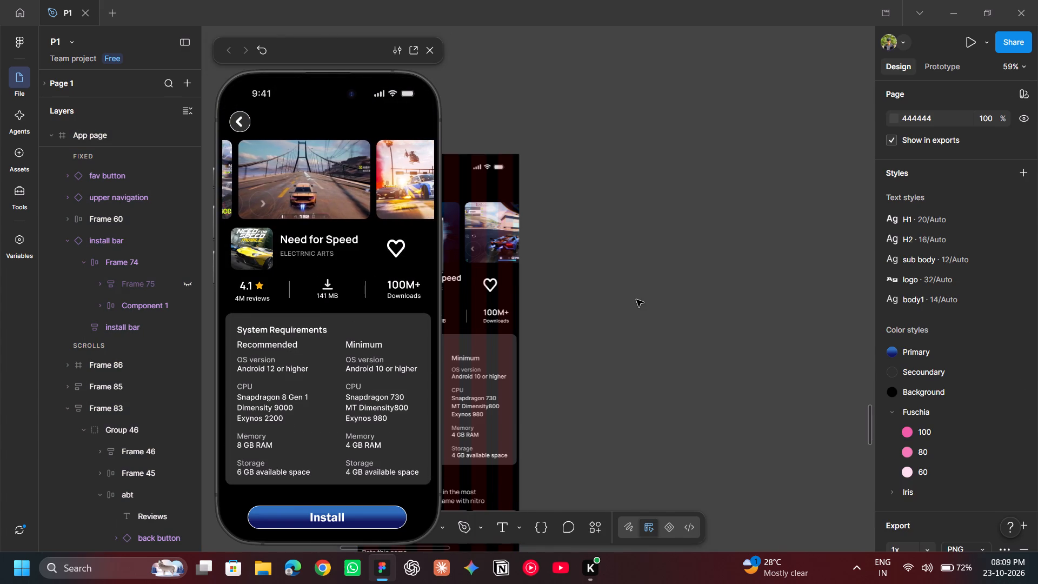
{"action": "scroll", "coordinate": [636, 300], "scroll_direction": "right", "scroll_amount": 1}
{"action": "left_click", "coordinate": [641, 289]}
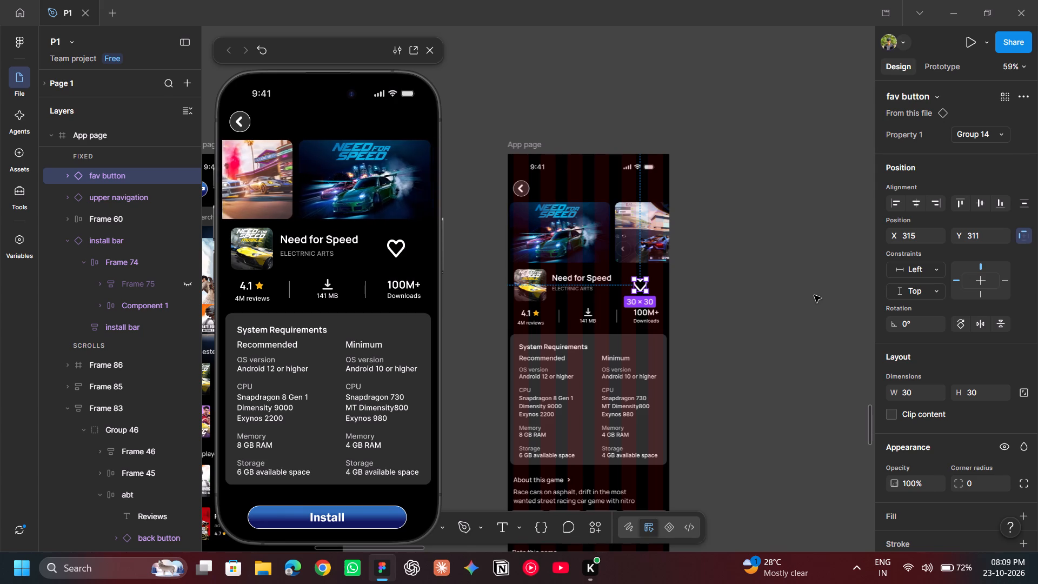
{"action": "left_click", "coordinate": [940, 70]}
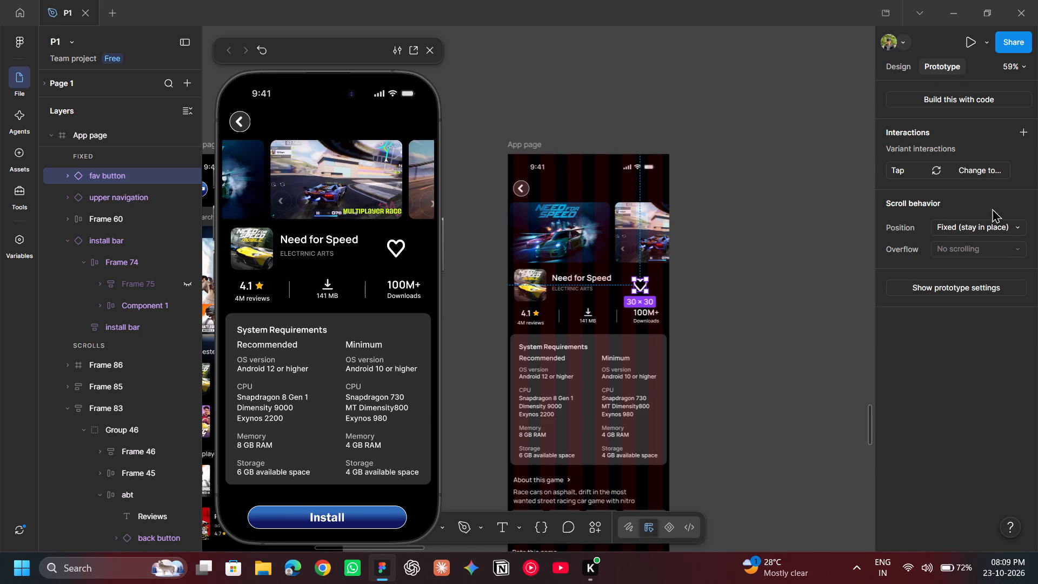
{"action": "left_click", "coordinate": [1000, 222]}
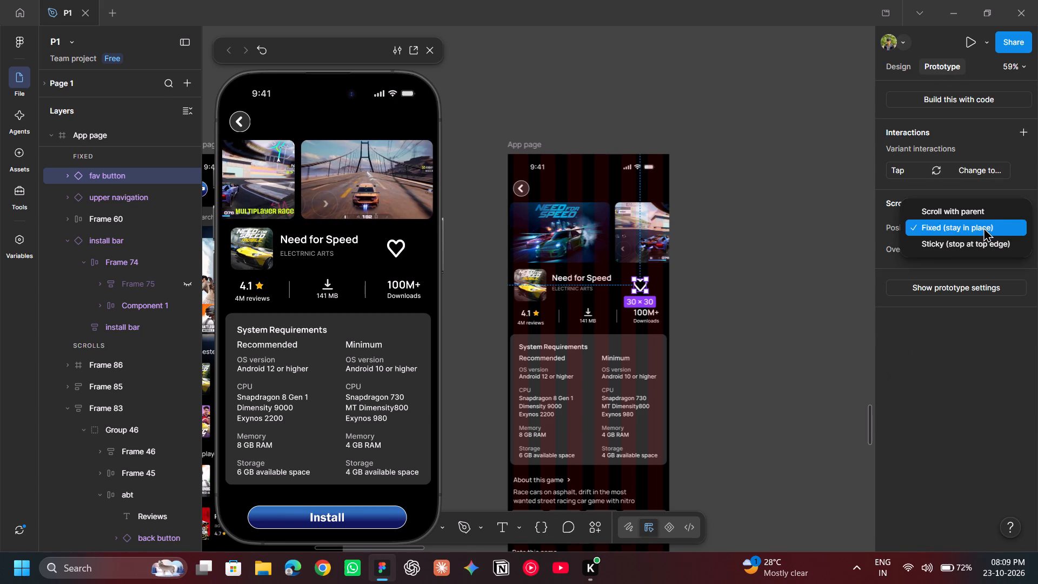
{"action": "left_click", "coordinate": [960, 211]}
{"action": "left_click", "coordinate": [779, 287]}
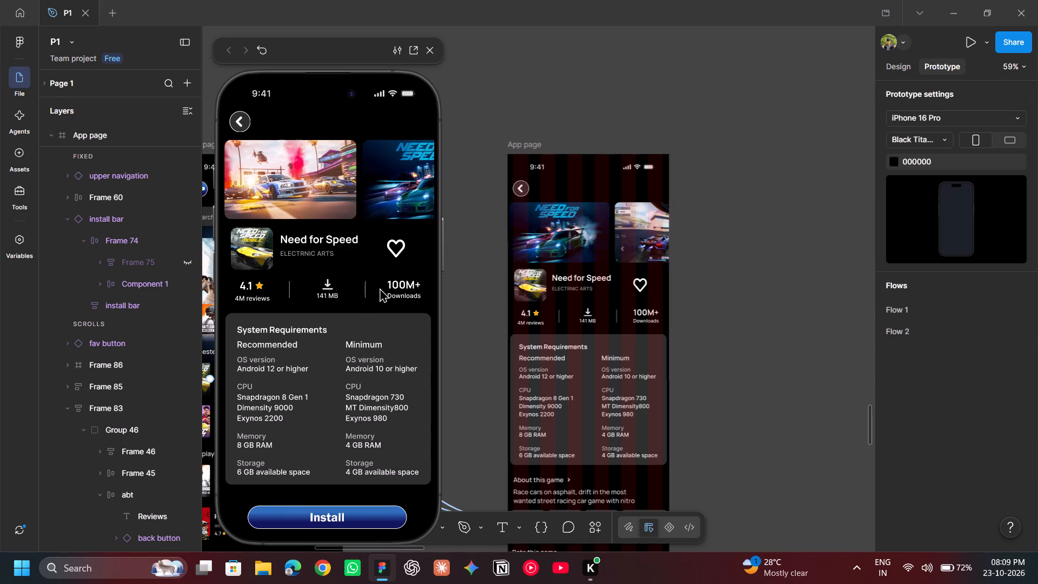
Scroll the App page preview down to the reviews and back up to check the fav button's scrolling.
{"action": "scroll", "coordinate": [369, 293], "scroll_direction": "down", "scroll_amount": 10}
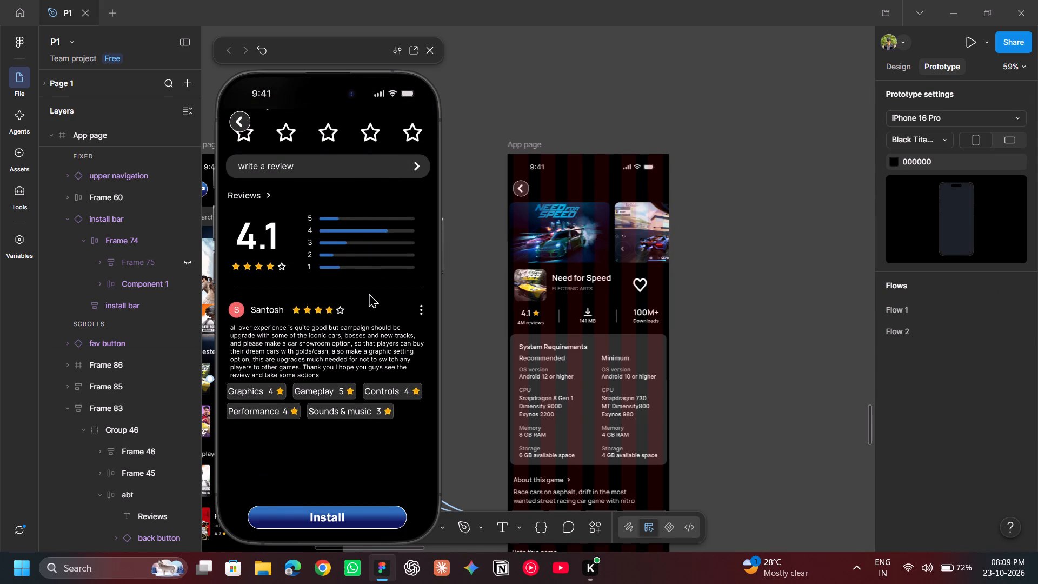
{"action": "scroll", "coordinate": [369, 293], "scroll_direction": "up", "scroll_amount": 3}
{"action": "scroll", "coordinate": [369, 293], "scroll_direction": "down", "scroll_amount": 2}
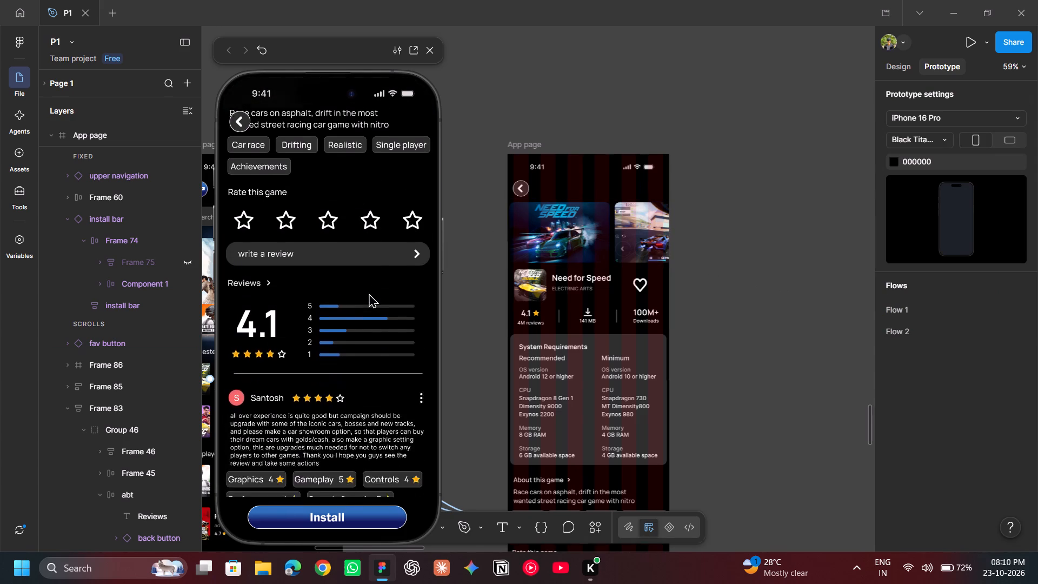
{"action": "scroll", "coordinate": [369, 293], "scroll_direction": "down", "scroll_amount": 6}
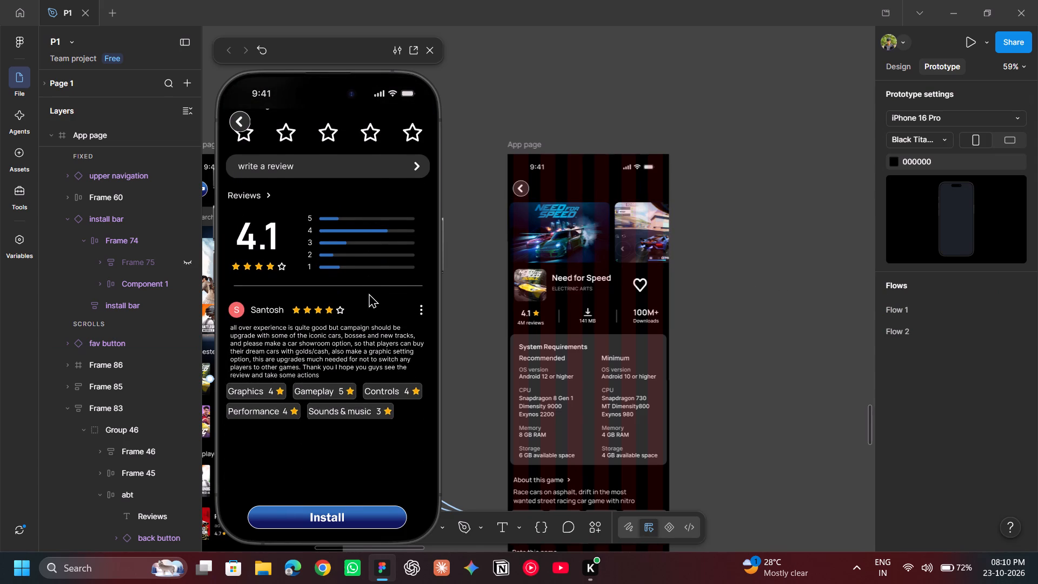
{"action": "scroll", "coordinate": [369, 293], "scroll_direction": "up", "scroll_amount": 5}
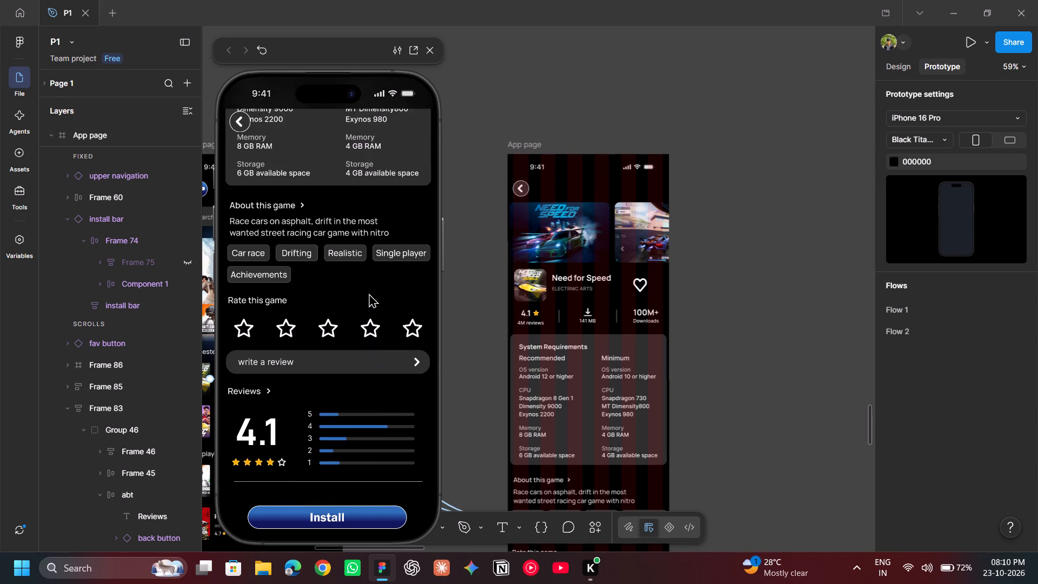
{"action": "scroll", "coordinate": [369, 293], "scroll_direction": "up", "scroll_amount": 6}
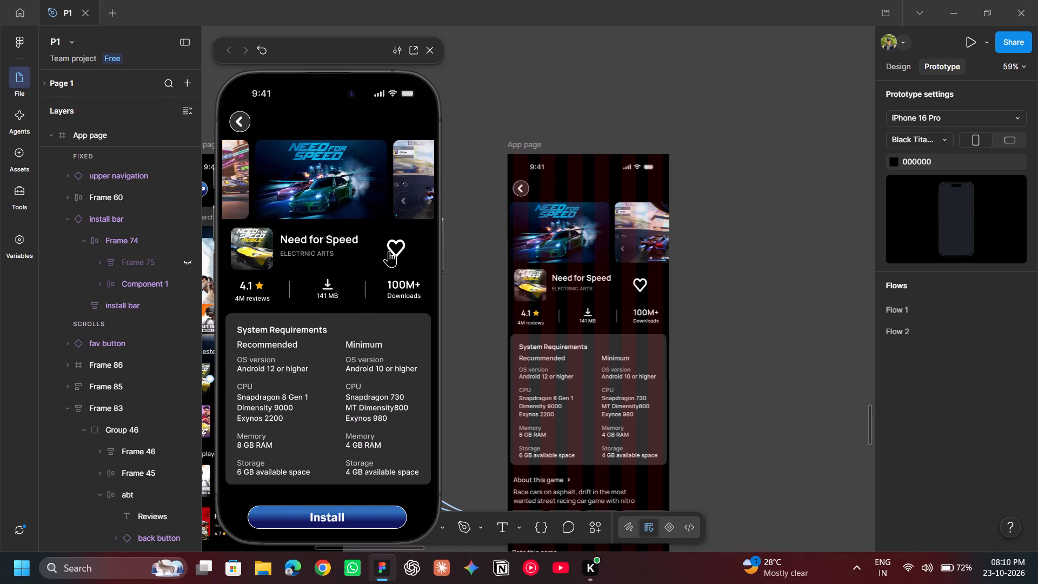
Test the fav button in the App page preview by toggling it repeatedly between its heart states.
{"action": "left_click", "coordinate": [392, 248]}
{"action": "left_click", "coordinate": [392, 248]}
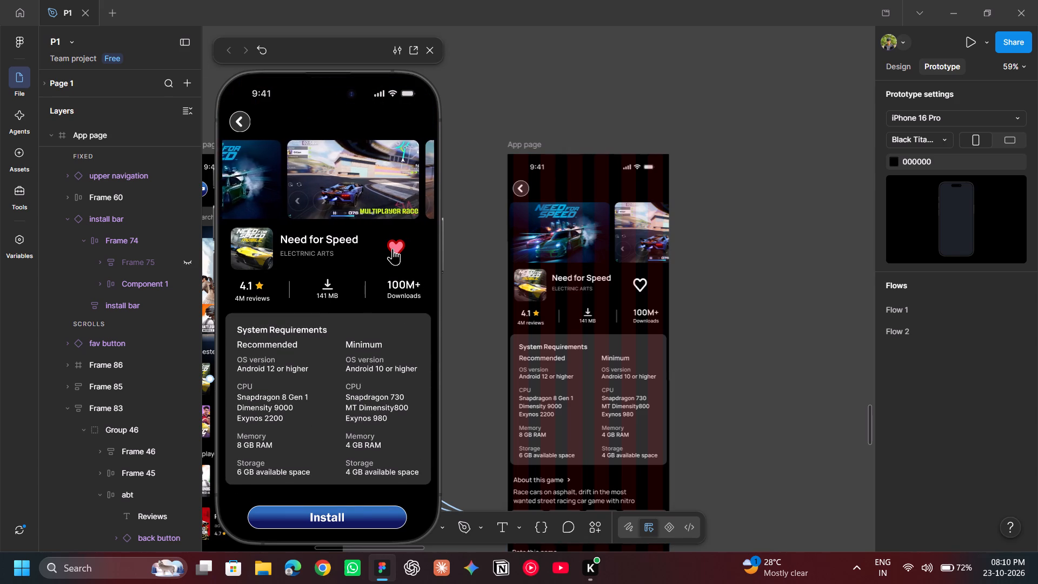
{"action": "left_click", "coordinate": [392, 248]}
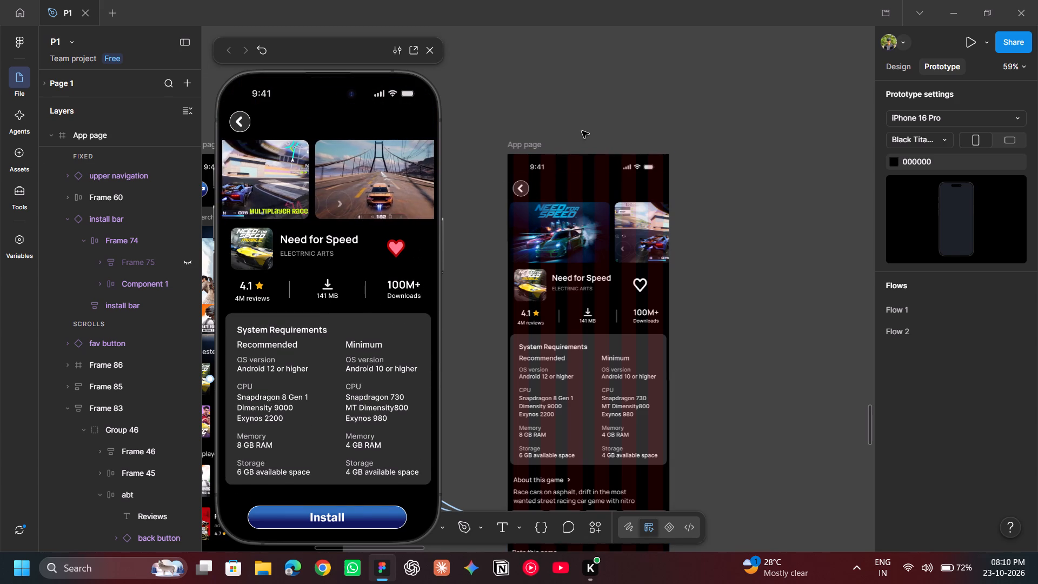
{"action": "left_click", "coordinate": [396, 249]}
{"action": "left_click", "coordinate": [396, 249]}
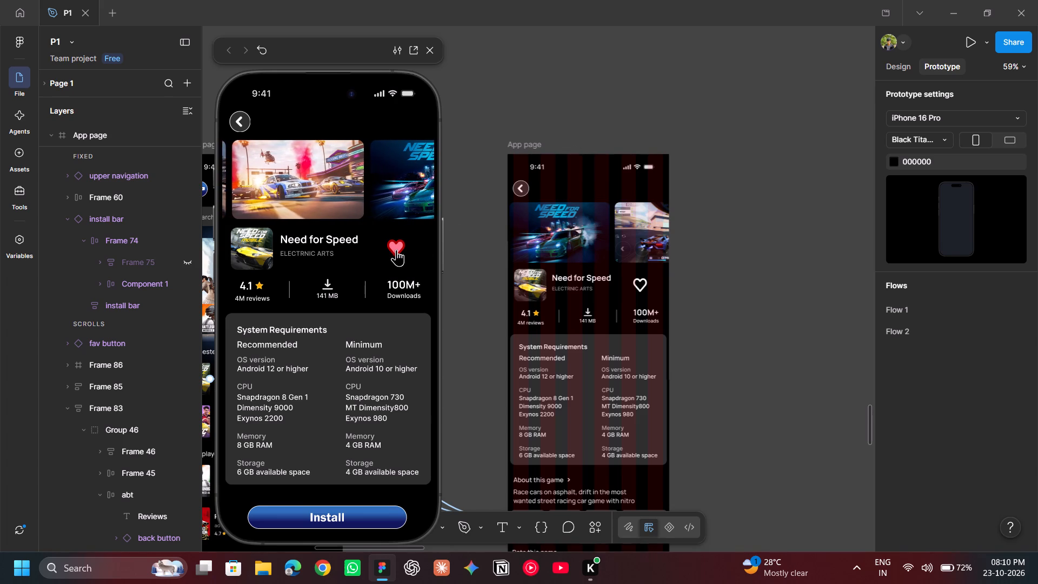
{"action": "left_click", "coordinate": [396, 249]}
{"action": "scroll", "coordinate": [347, 341], "scroll_direction": "down", "scroll_amount": 3}
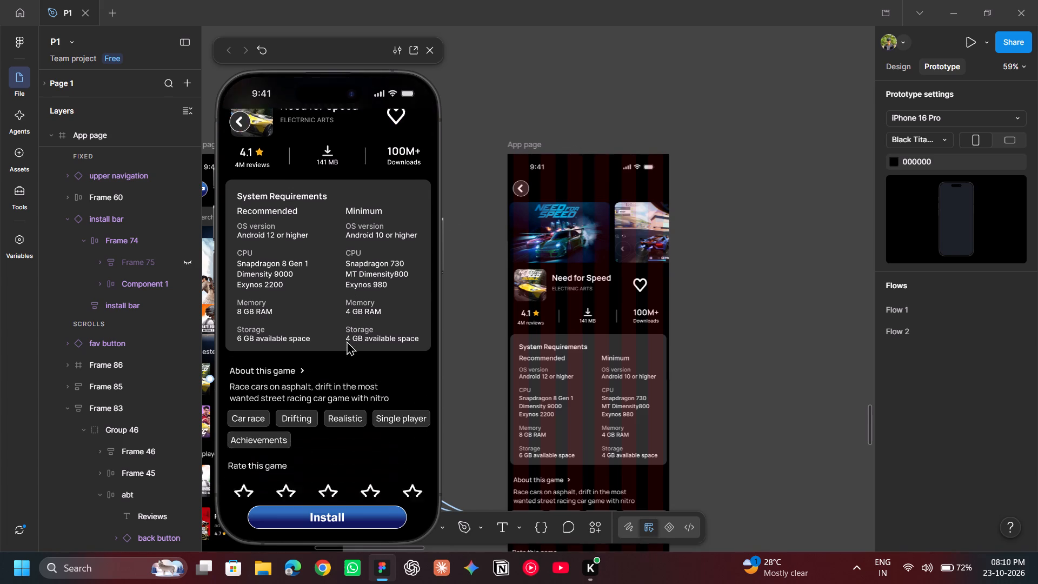
Scroll the App page preview down from the system requirements to the reviews to examine its text sections.
{"action": "scroll", "coordinate": [347, 341], "scroll_direction": "down", "scroll_amount": 1}
{"action": "scroll", "coordinate": [347, 341], "scroll_direction": "up", "scroll_amount": 7}
{"action": "scroll", "coordinate": [347, 341], "scroll_direction": "down", "scroll_amount": 3}
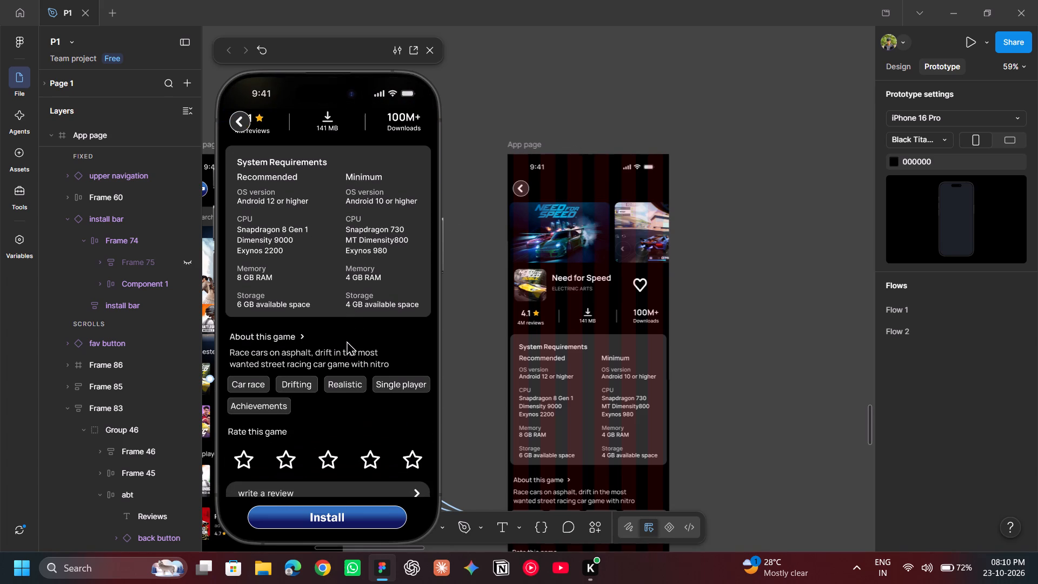
{"action": "scroll", "coordinate": [347, 341], "scroll_direction": "down", "scroll_amount": 2}
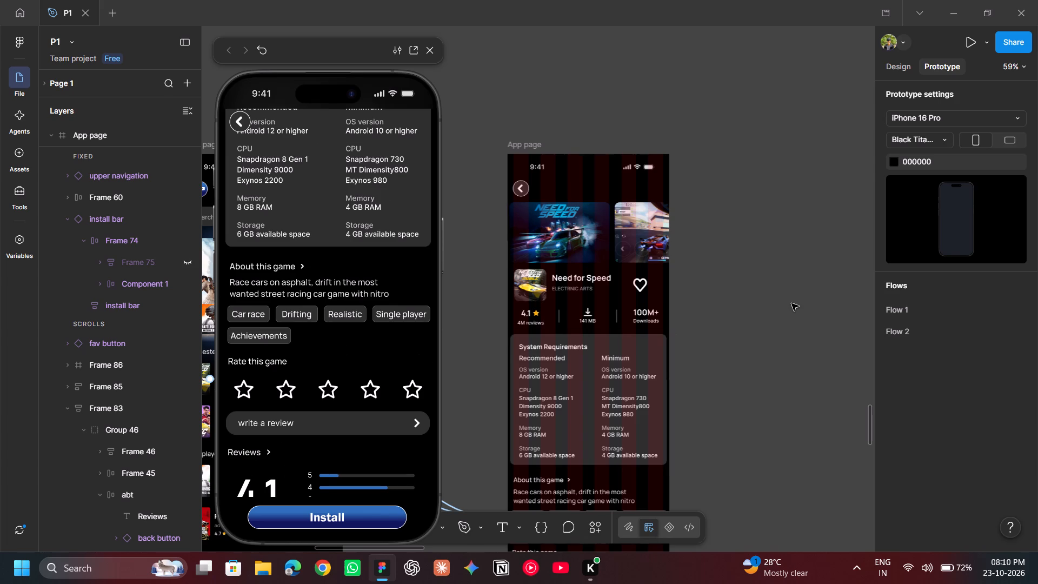
Inspect the design properties of the App page's About this game group and the typography of the Need for Speed title.
{"action": "left_click", "coordinate": [791, 303]}
{"action": "scroll", "coordinate": [791, 303], "scroll_direction": "down", "scroll_amount": 3}
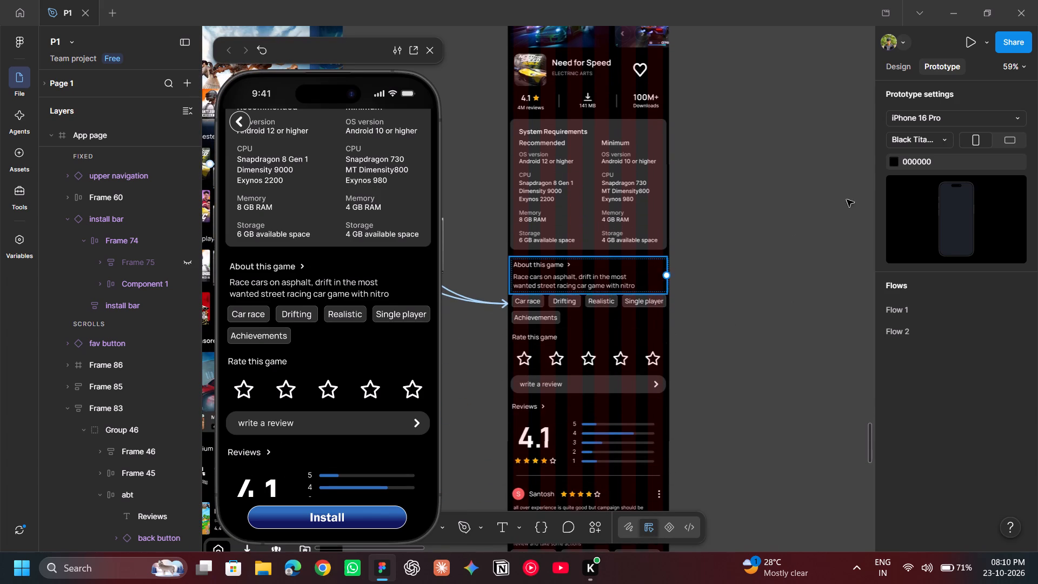
{"action": "left_click", "coordinate": [907, 64]}
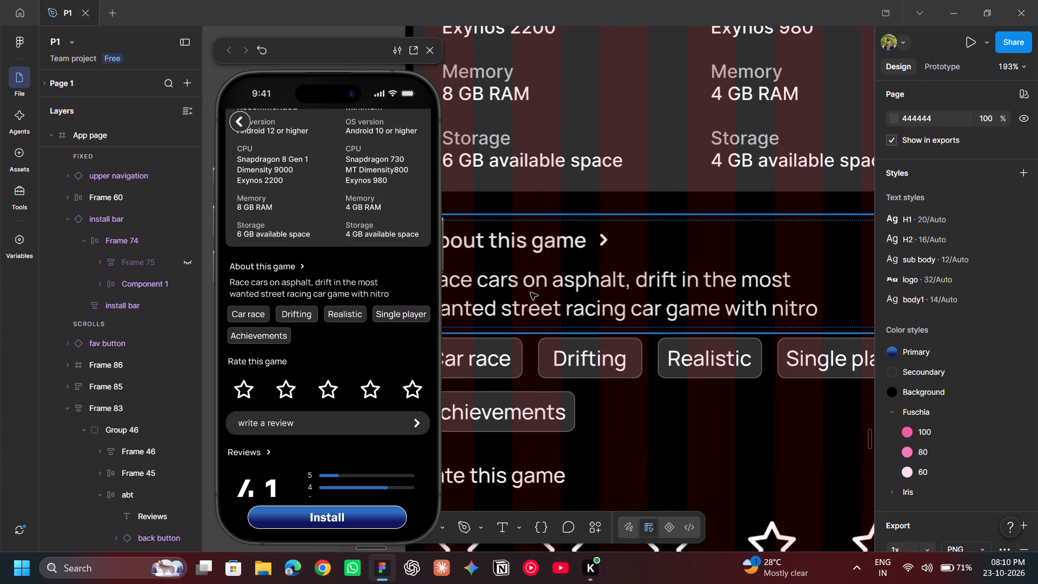
{"action": "double_click", "coordinate": [530, 293]}
{"action": "scroll", "coordinate": [530, 293], "scroll_direction": "right", "scroll_amount": 1}
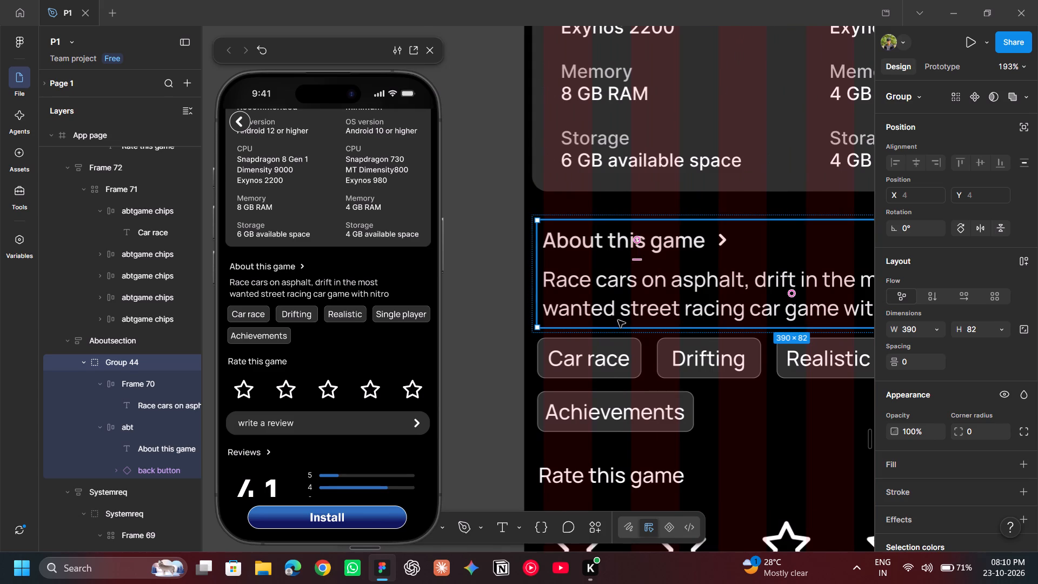
{"action": "scroll", "coordinate": [618, 320], "scroll_direction": "down", "scroll_amount": 4}
{"action": "scroll", "coordinate": [618, 320], "scroll_direction": "up", "scroll_amount": 2}
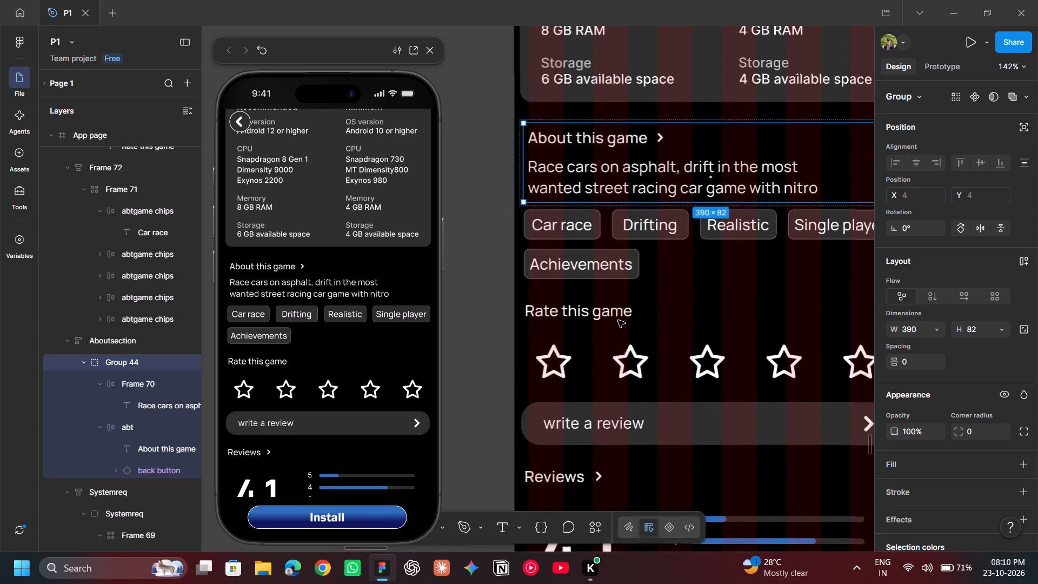
{"action": "scroll", "coordinate": [618, 320], "scroll_direction": "up", "scroll_amount": 3}
{"action": "scroll", "coordinate": [618, 320], "scroll_direction": "left", "scroll_amount": 1}
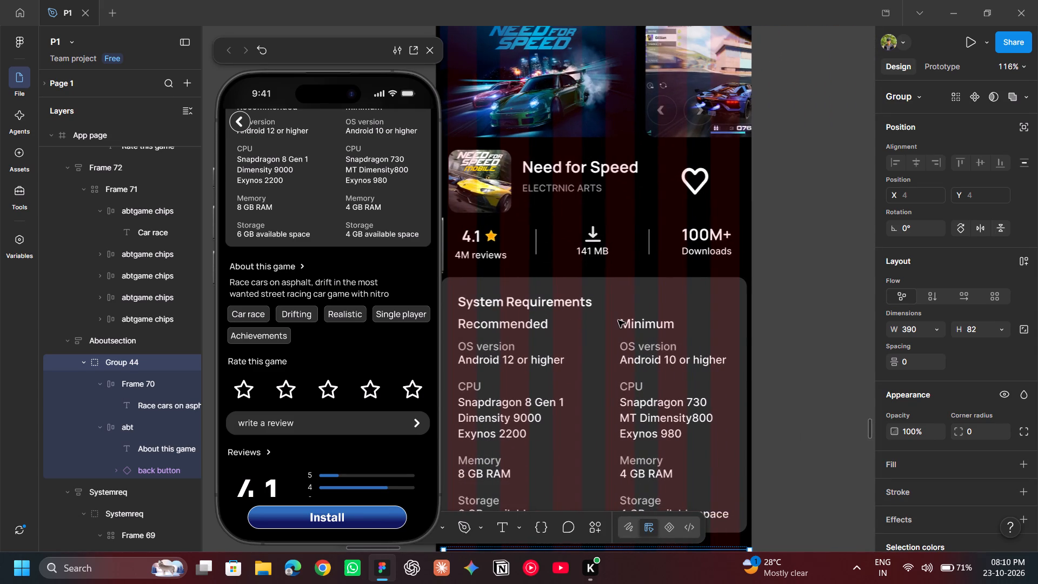
{"action": "double_click", "coordinate": [612, 168]}
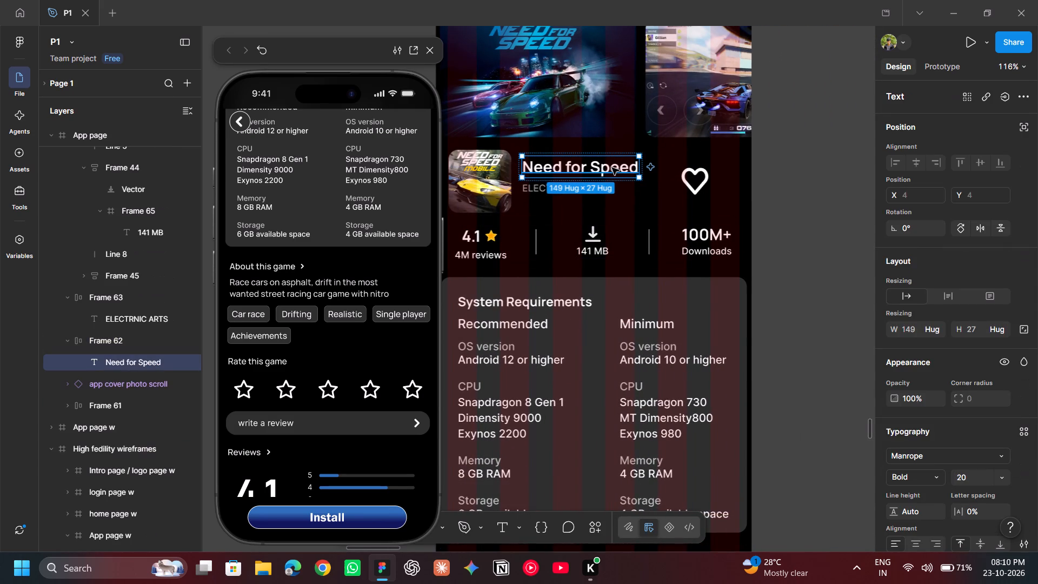
Inspect the typography of the App page's System Requirements and About this game headings, including the arrow beside the latter.
{"action": "scroll", "coordinate": [612, 168], "scroll_direction": "down", "scroll_amount": 2}
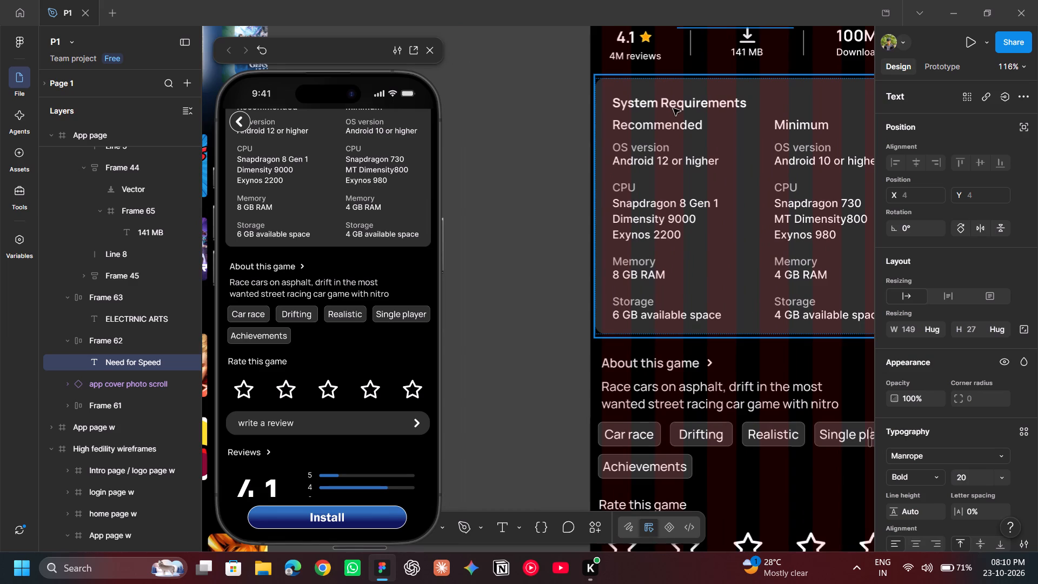
{"action": "double_click", "coordinate": [674, 103]}
{"action": "double_click", "coordinate": [674, 103]}
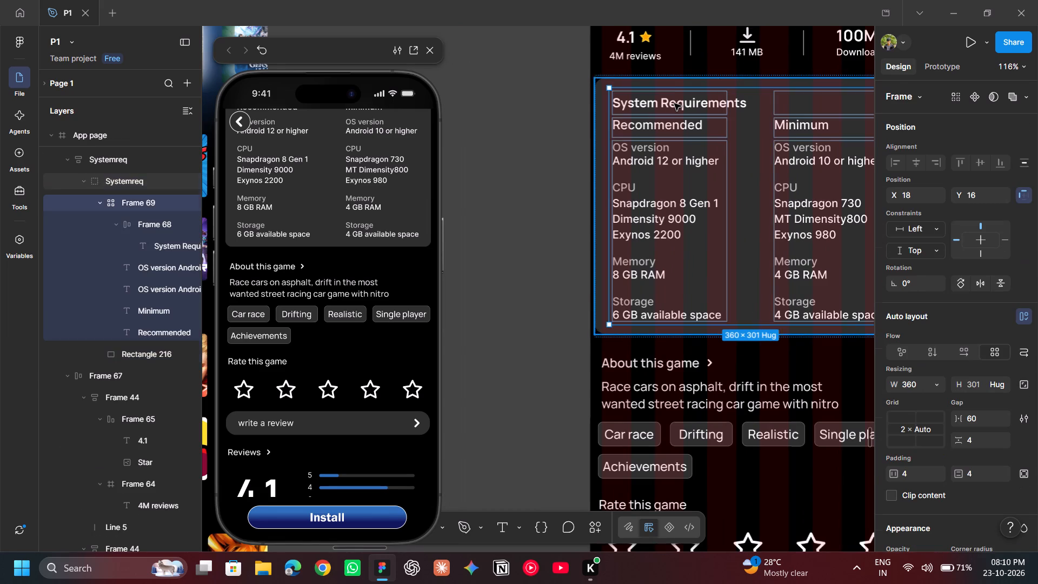
{"action": "double_click", "coordinate": [674, 103]}
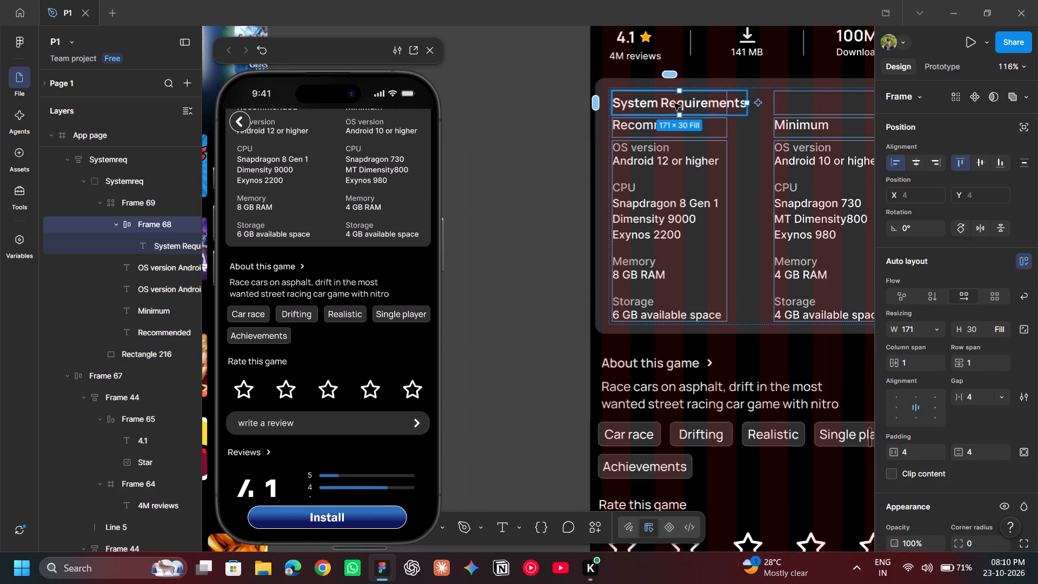
{"action": "double_click", "coordinate": [674, 103]}
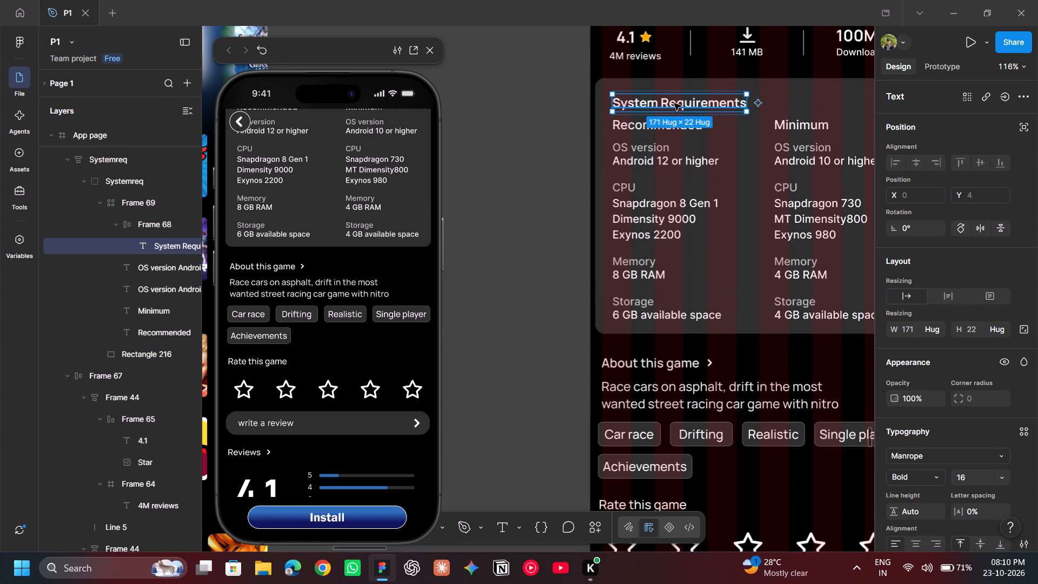
{"action": "left_click", "coordinate": [545, 252]}
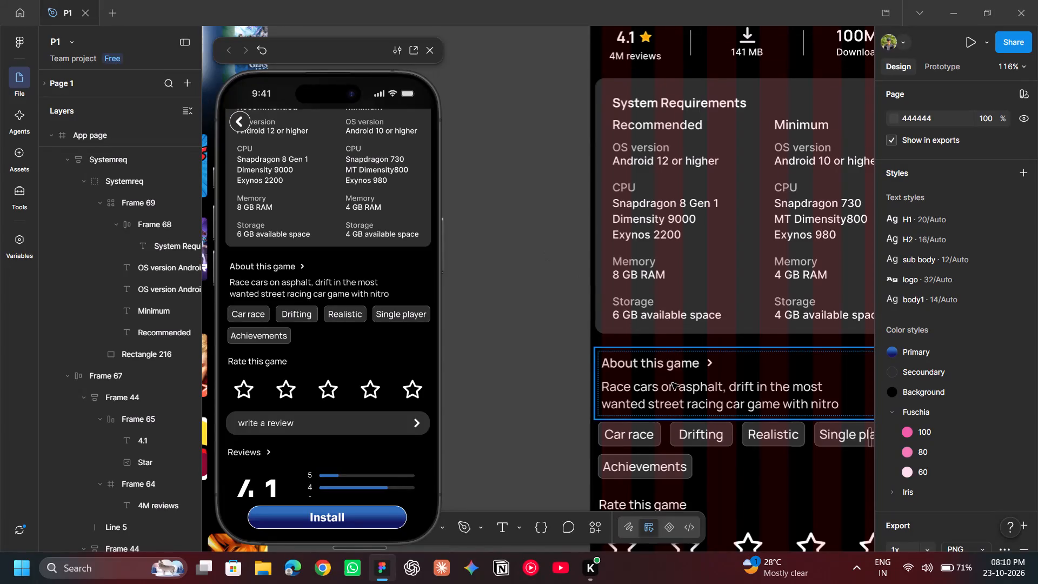
{"action": "double_click", "coordinate": [661, 360]}
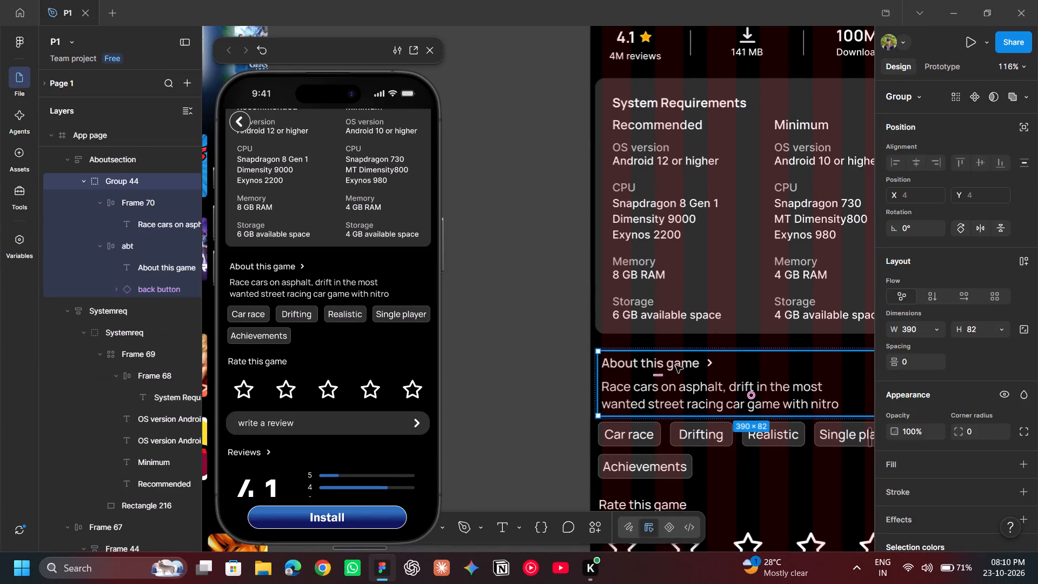
{"action": "double_click", "coordinate": [676, 366]}
{"action": "double_click", "coordinate": [676, 366]}
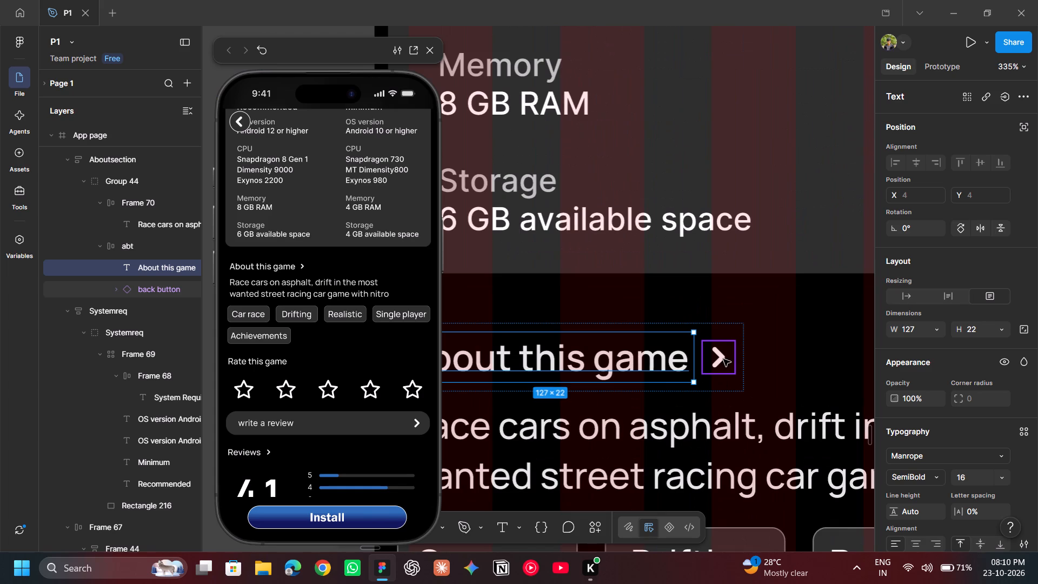
{"action": "left_click", "coordinate": [724, 359], "text": "shift"}
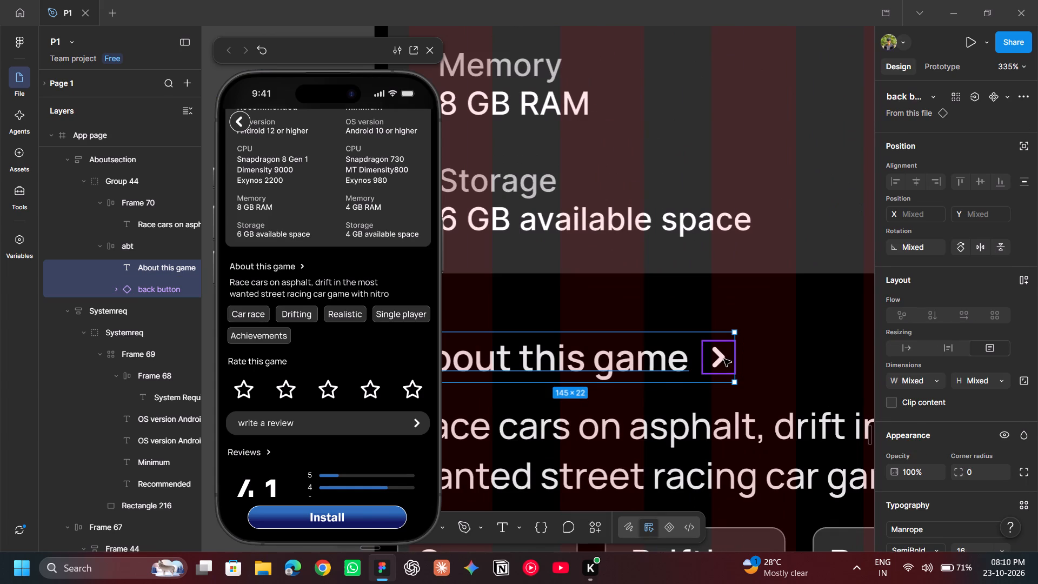
{"action": "left_click", "coordinate": [791, 360]}
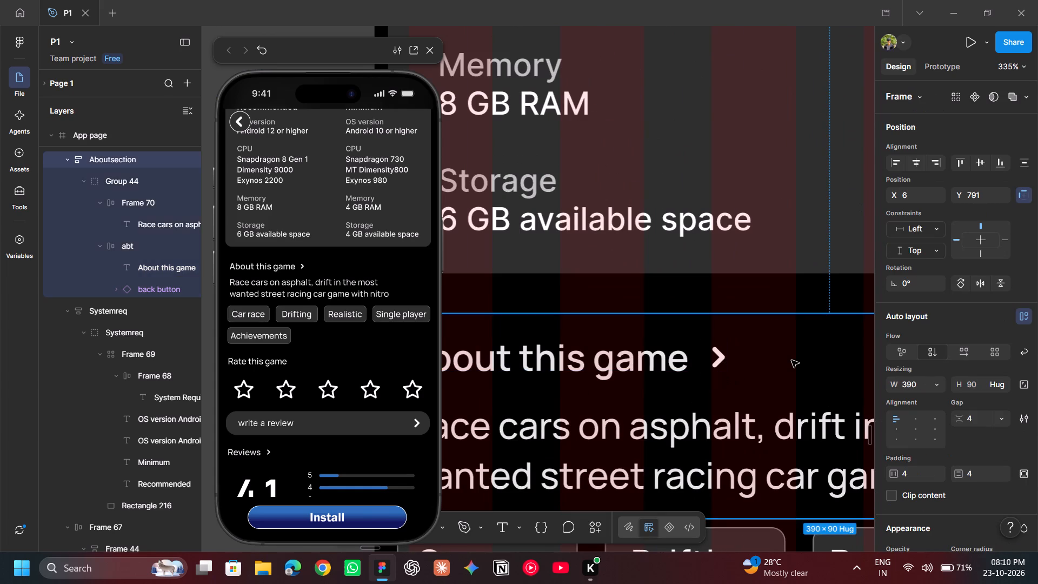
Detach the H2 style from the About this game description and apply the body1 14/Auto text style.
{"action": "scroll", "coordinate": [791, 360], "scroll_direction": "down", "scroll_amount": 1}
{"action": "double_click", "coordinate": [735, 306]}
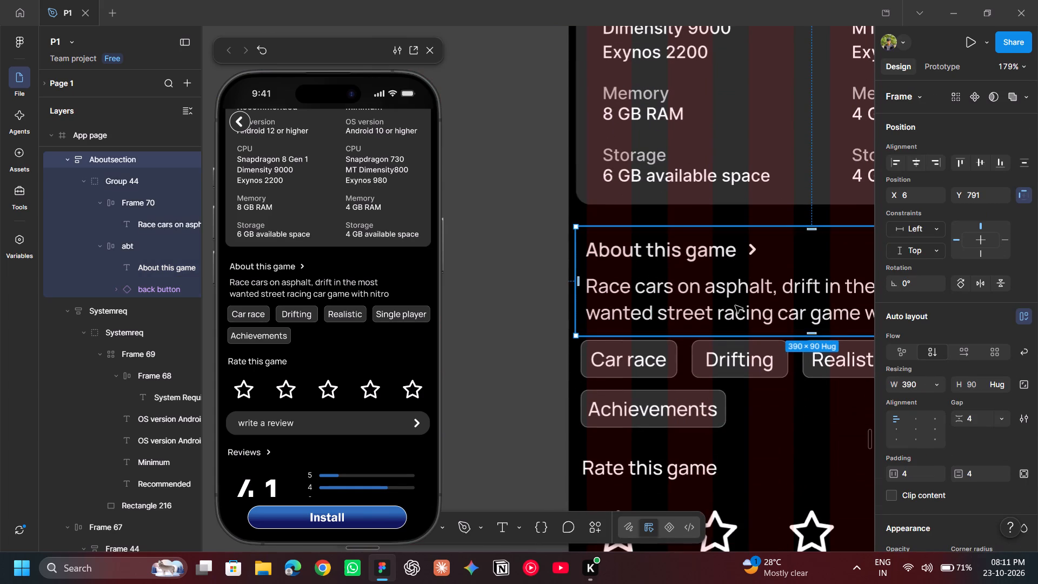
{"action": "double_click", "coordinate": [735, 306]}
{"action": "double_click", "coordinate": [735, 306]}
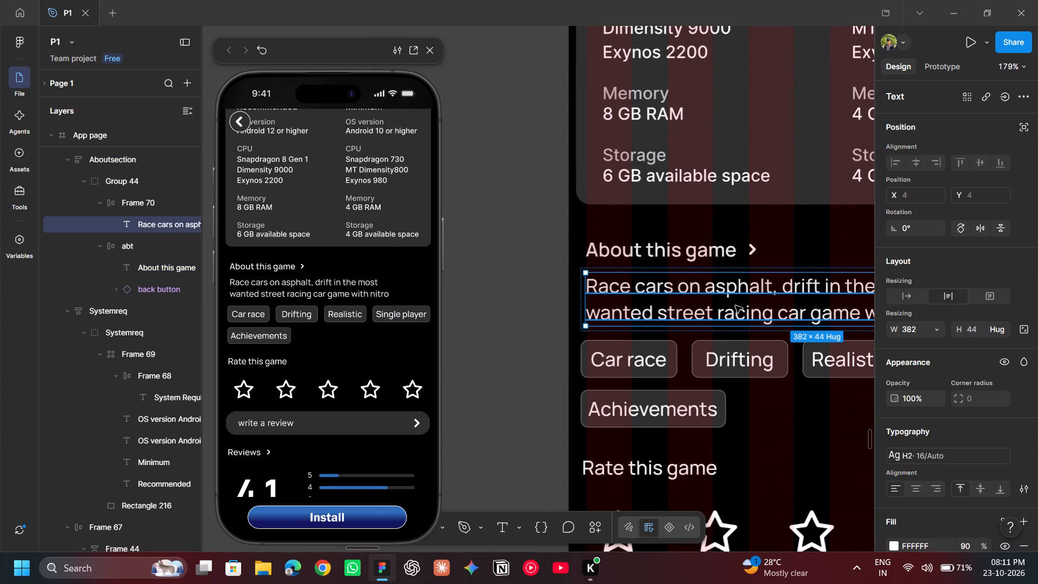
{"action": "scroll", "coordinate": [735, 306], "scroll_direction": "left", "scroll_amount": 1}
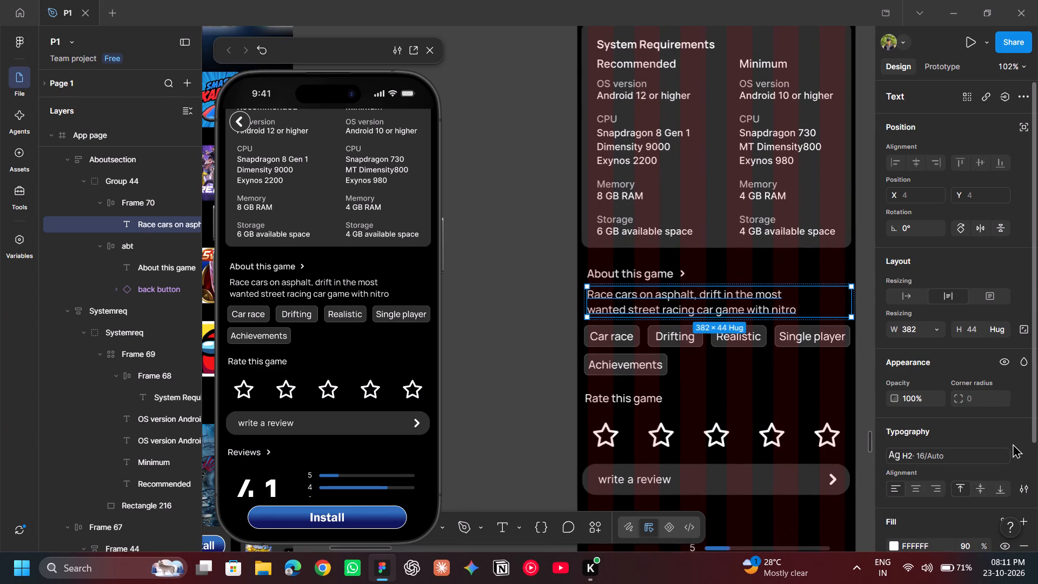
{"action": "left_click", "coordinate": [1024, 455]}
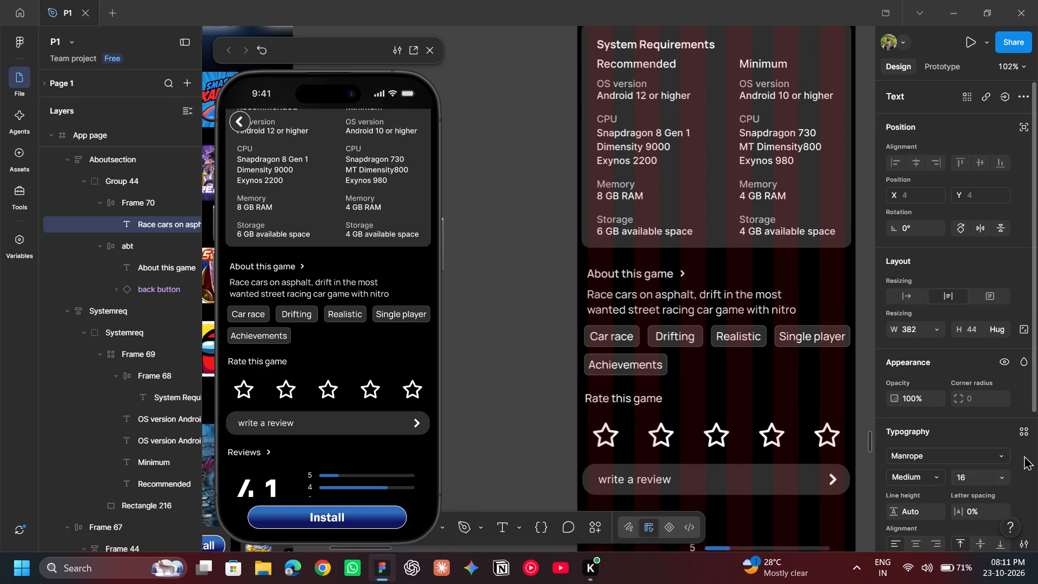
{"action": "left_click", "coordinate": [1028, 430]}
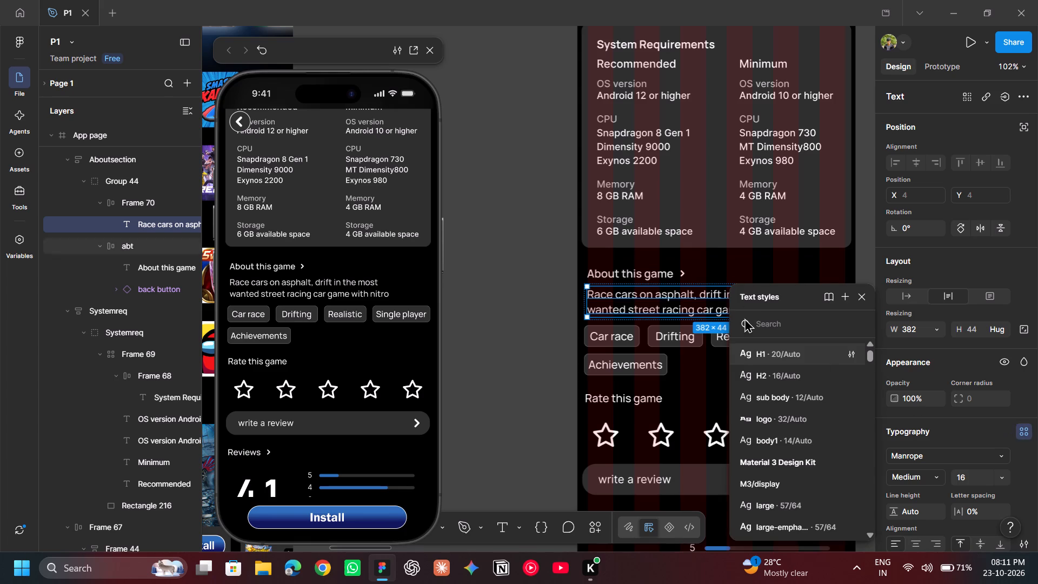
{"action": "left_click", "coordinate": [810, 433]}
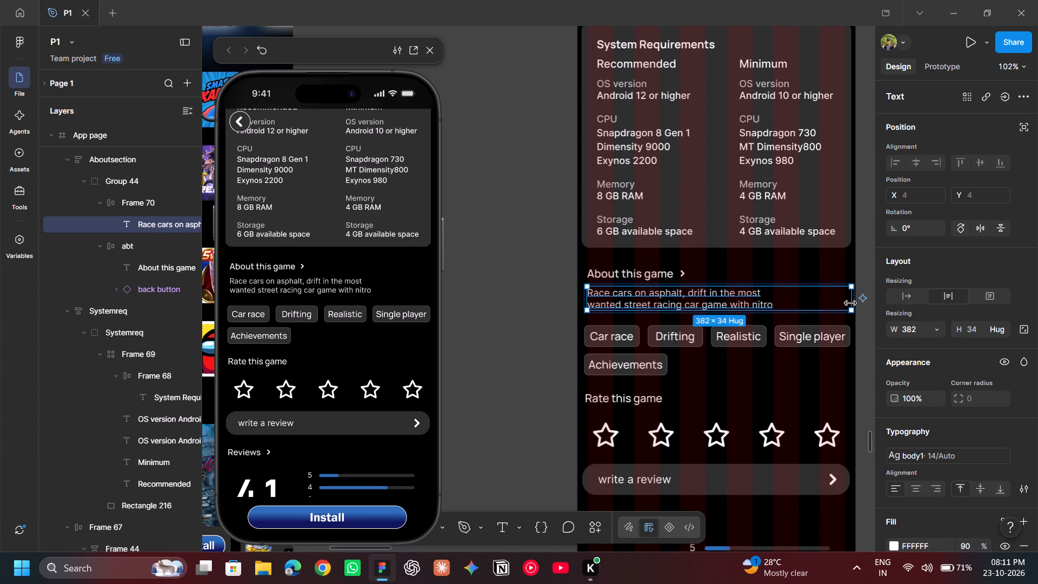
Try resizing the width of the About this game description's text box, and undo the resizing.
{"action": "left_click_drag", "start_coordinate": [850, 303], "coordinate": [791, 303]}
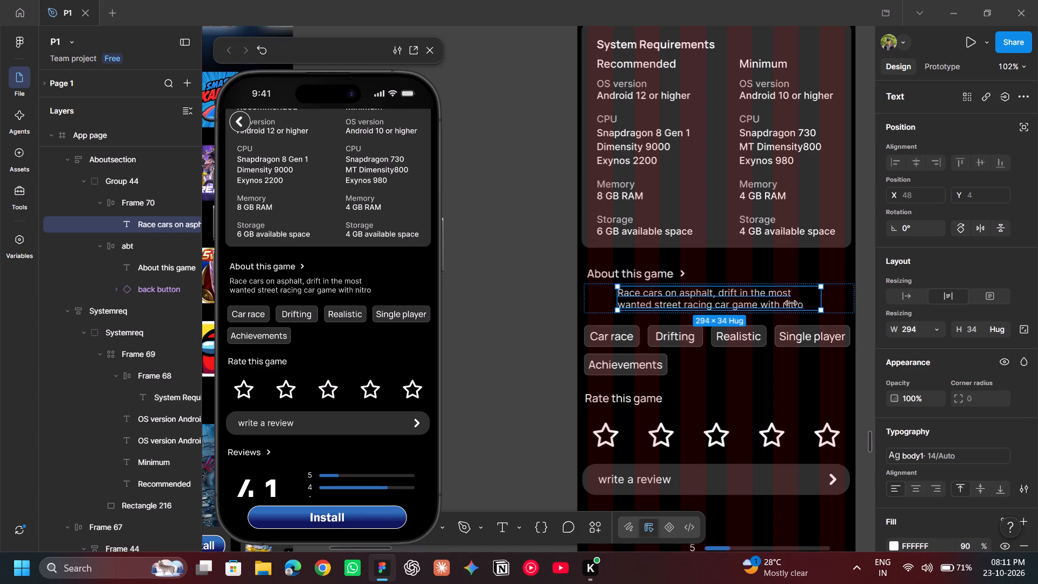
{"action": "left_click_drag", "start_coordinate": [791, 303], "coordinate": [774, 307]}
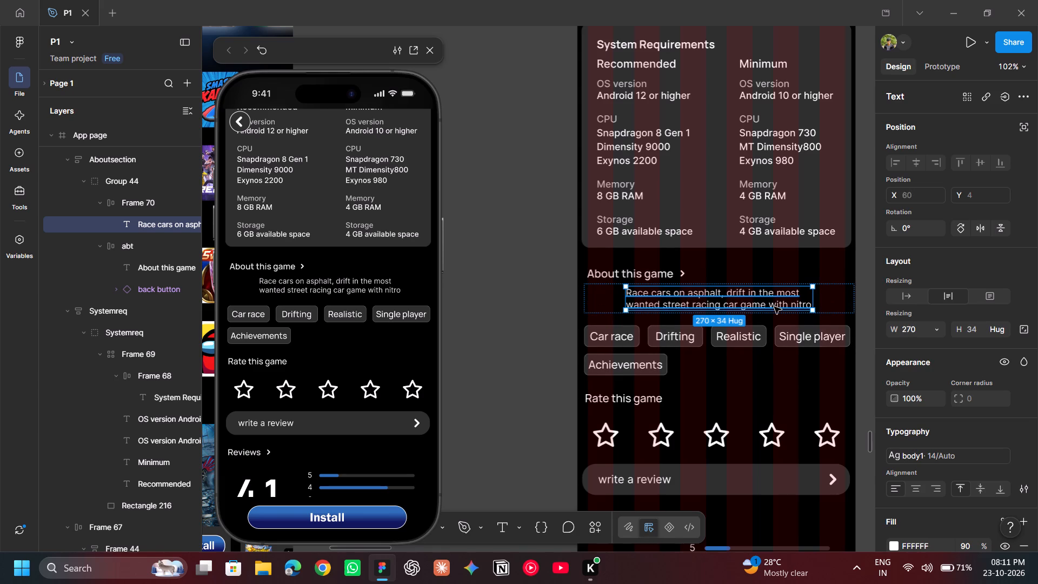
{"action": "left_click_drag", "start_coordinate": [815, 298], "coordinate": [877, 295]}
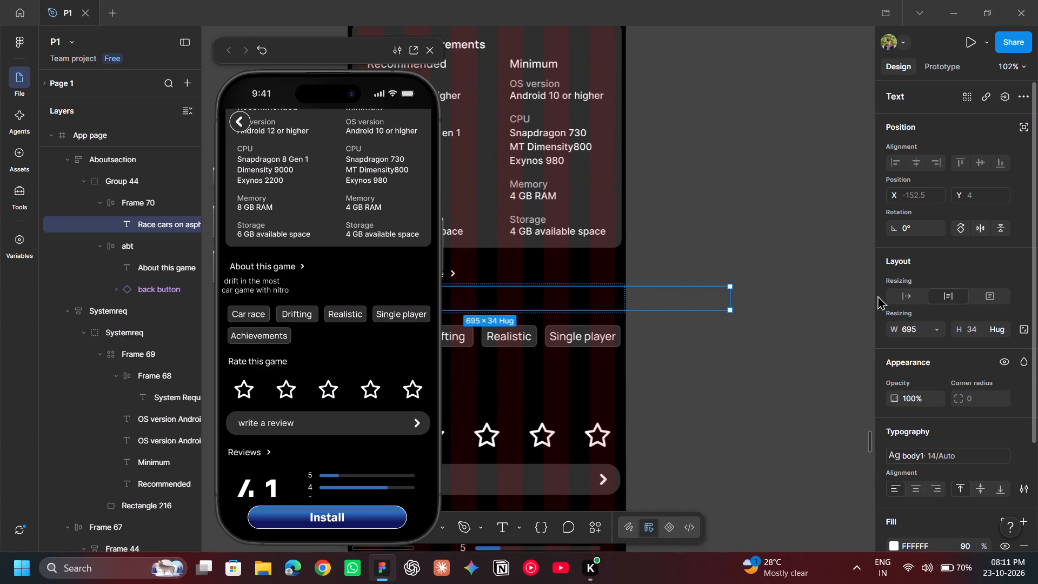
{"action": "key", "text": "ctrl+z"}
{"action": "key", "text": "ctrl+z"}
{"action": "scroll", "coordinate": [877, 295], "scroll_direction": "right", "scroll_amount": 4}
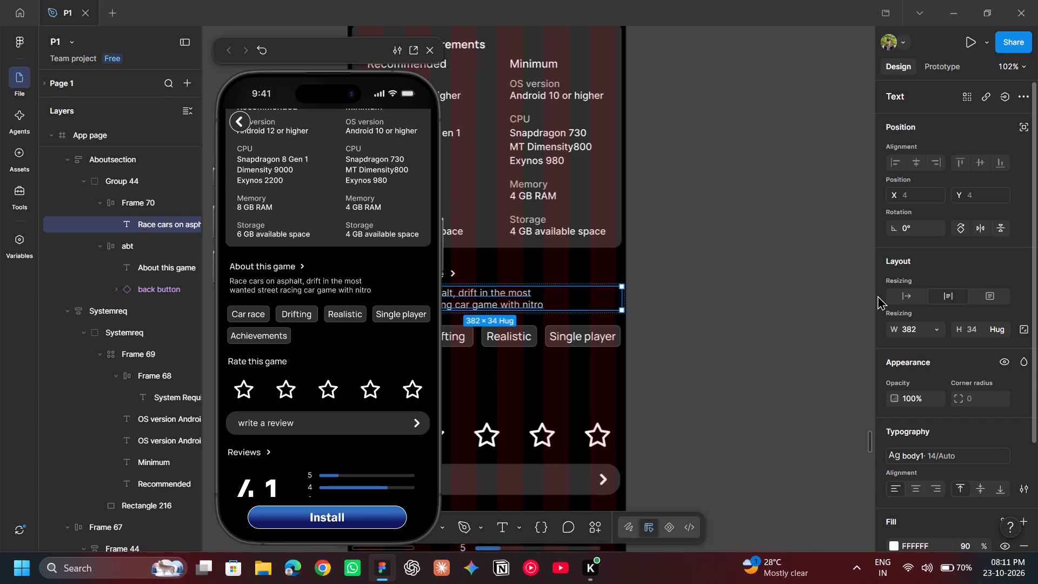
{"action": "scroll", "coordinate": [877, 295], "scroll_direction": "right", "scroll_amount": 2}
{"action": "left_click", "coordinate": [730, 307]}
Replace the line break between "most" and "wanted" in the About this game description with a space.
{"action": "scroll", "coordinate": [730, 307], "scroll_direction": "right", "scroll_amount": 2}
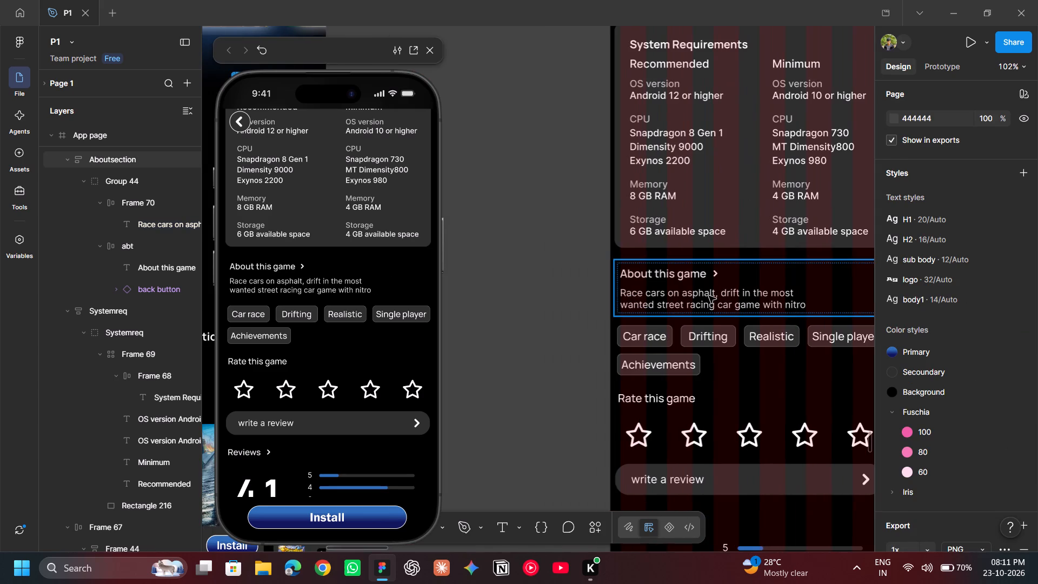
{"action": "double_click", "coordinate": [709, 295]}
{"action": "double_click", "coordinate": [655, 297]}
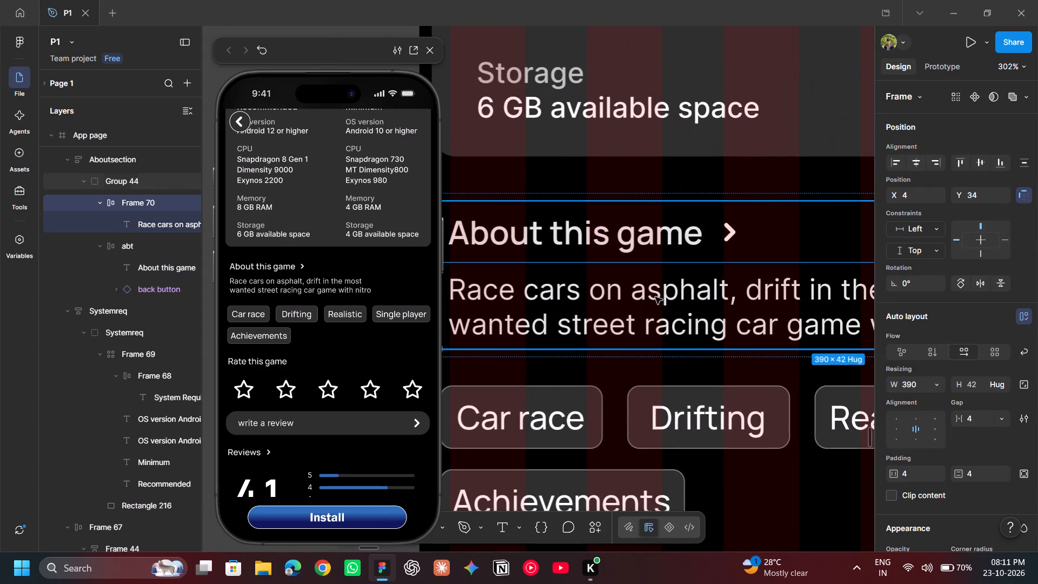
{"action": "scroll", "coordinate": [655, 297], "scroll_direction": "right", "scroll_amount": 2}
{"action": "double_click", "coordinate": [676, 308]}
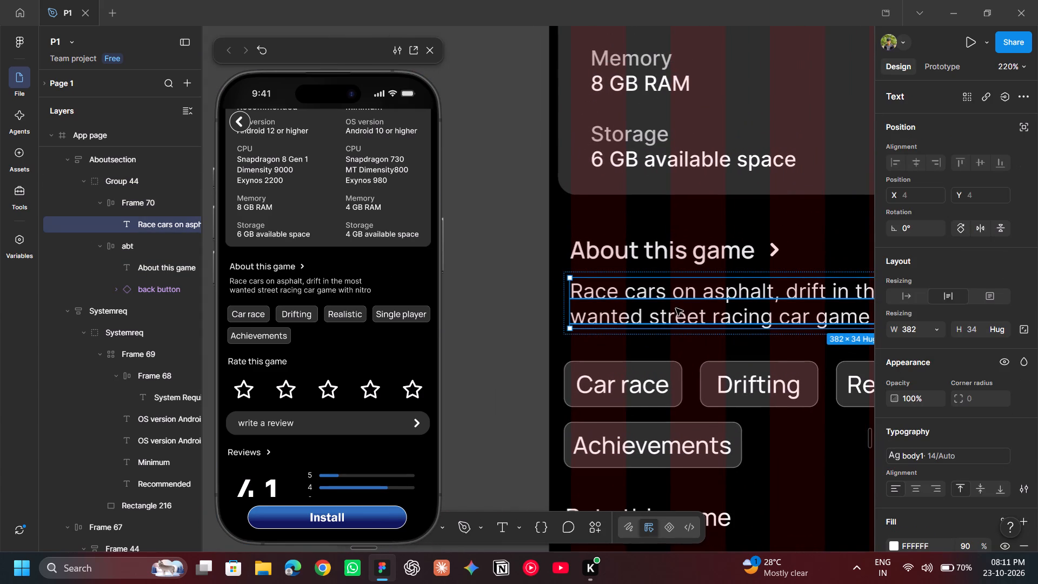
{"action": "double_click", "coordinate": [628, 317]}
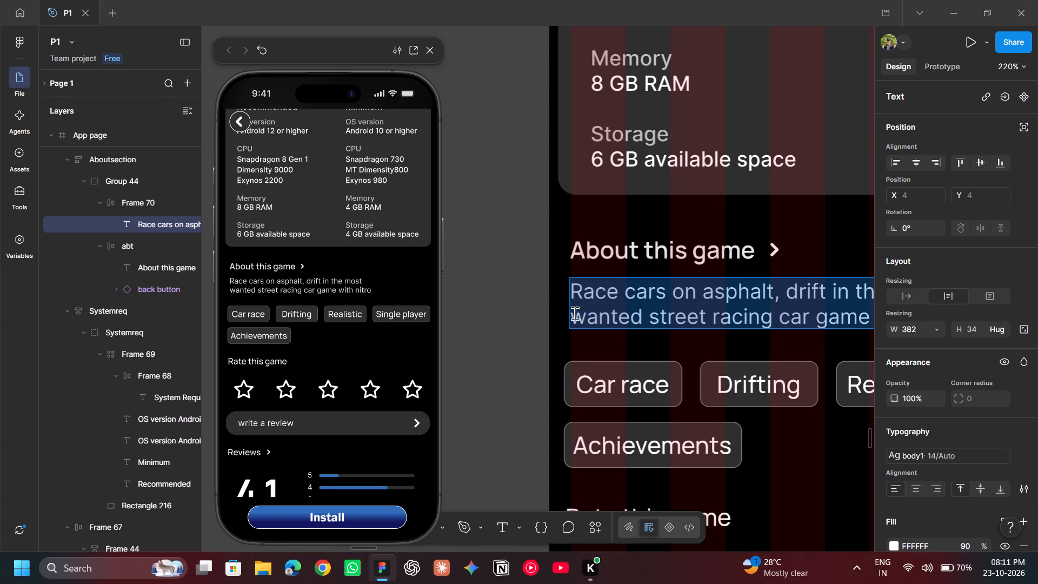
{"action": "left_click", "coordinate": [575, 313]}
{"action": "key", "text": "BackSpace"}
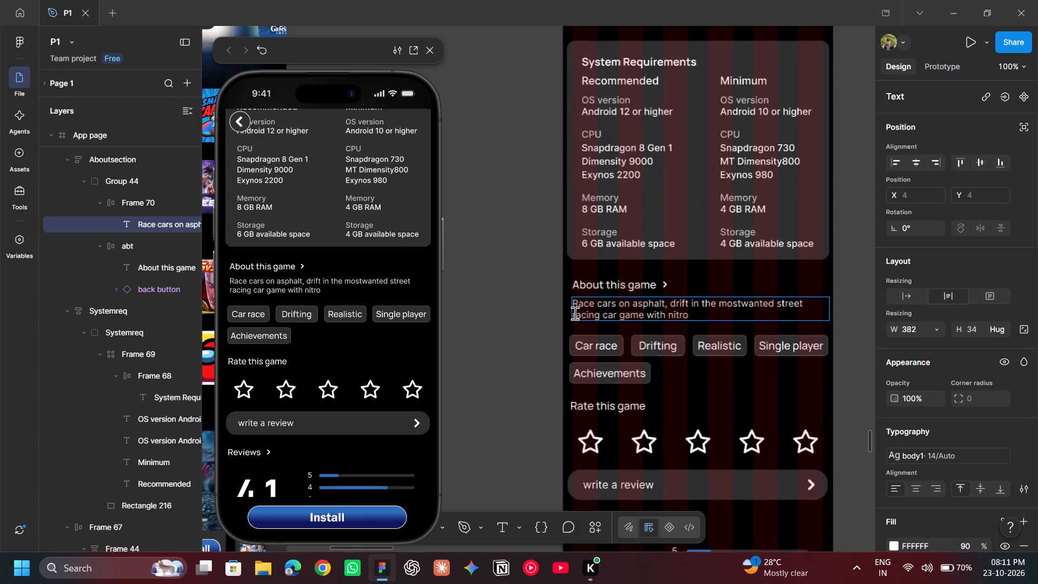
{"action": "scroll", "coordinate": [575, 313], "scroll_direction": "left", "scroll_amount": 2}
{"action": "key", "text": "space"}
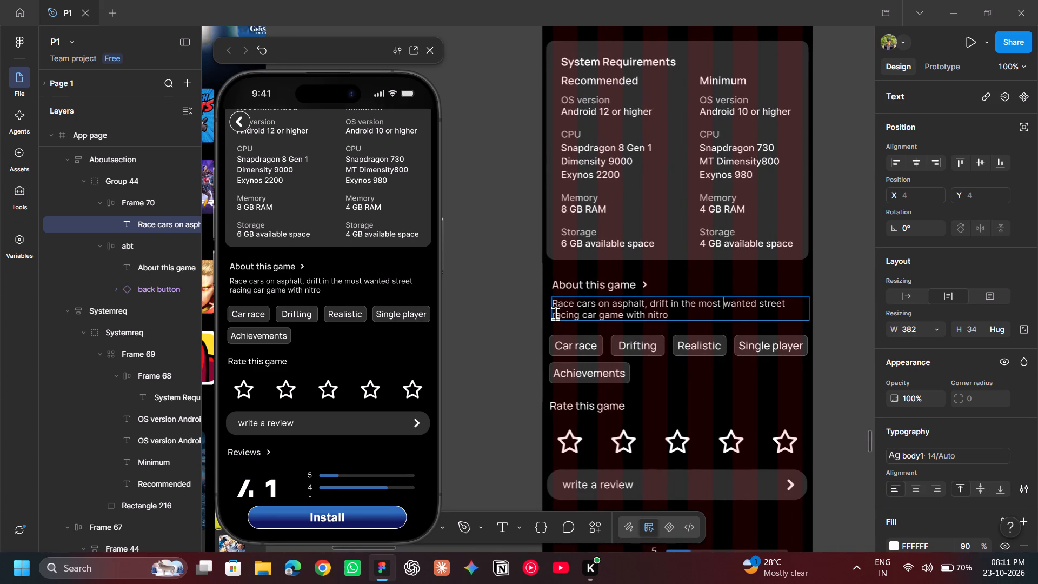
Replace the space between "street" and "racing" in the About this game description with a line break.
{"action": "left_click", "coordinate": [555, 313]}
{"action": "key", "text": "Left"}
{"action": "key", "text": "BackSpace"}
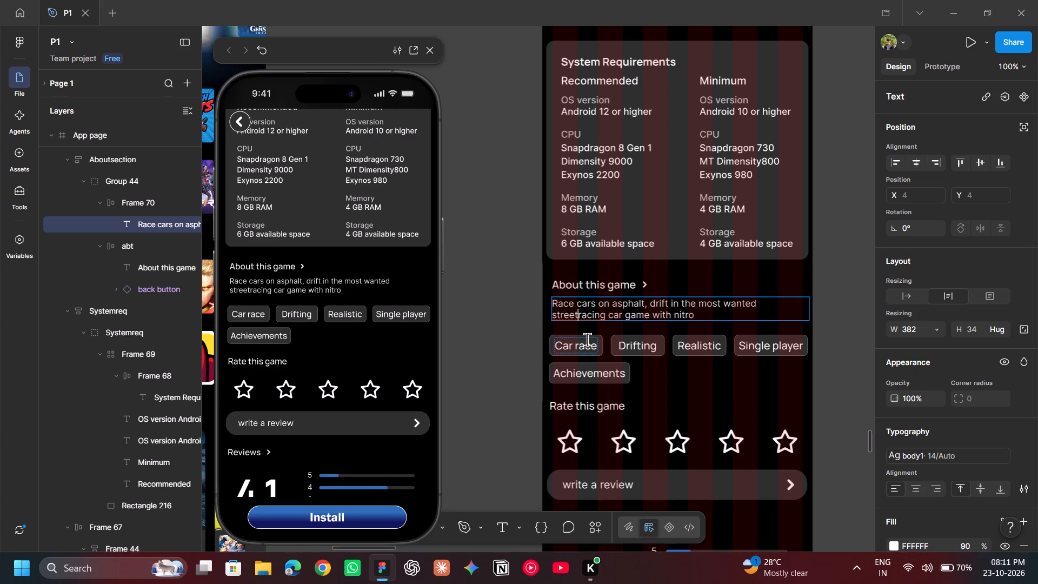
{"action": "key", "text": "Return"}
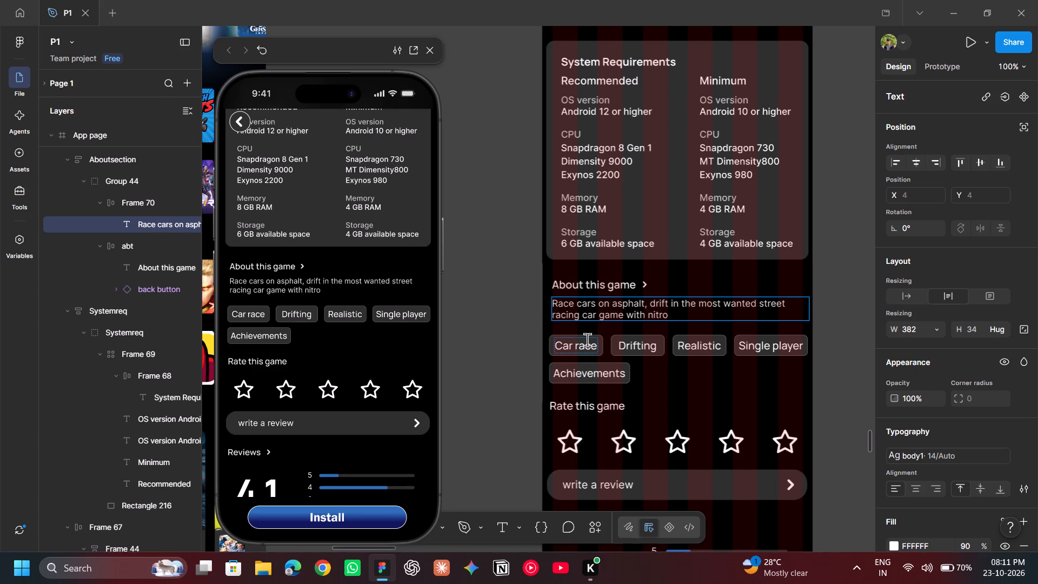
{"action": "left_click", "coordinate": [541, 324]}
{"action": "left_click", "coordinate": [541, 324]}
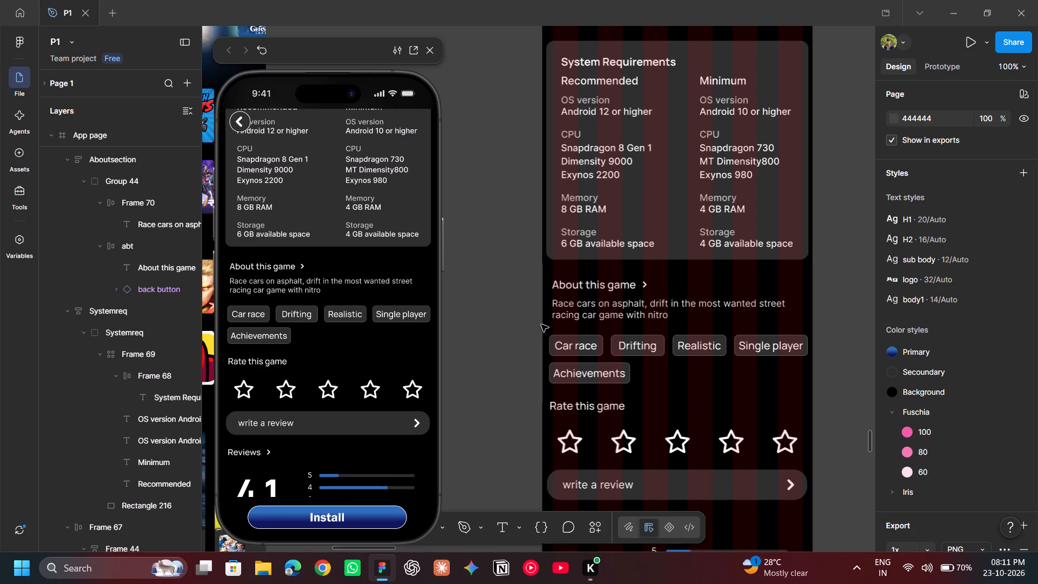
Undo the line-break edits in the About this game description, back to the original break between "most" and "wanted".
{"action": "key", "text": "ctrl+z"}
{"action": "key", "text": "ctrl+z"}
{"action": "key", "text": "ctrl+z"}
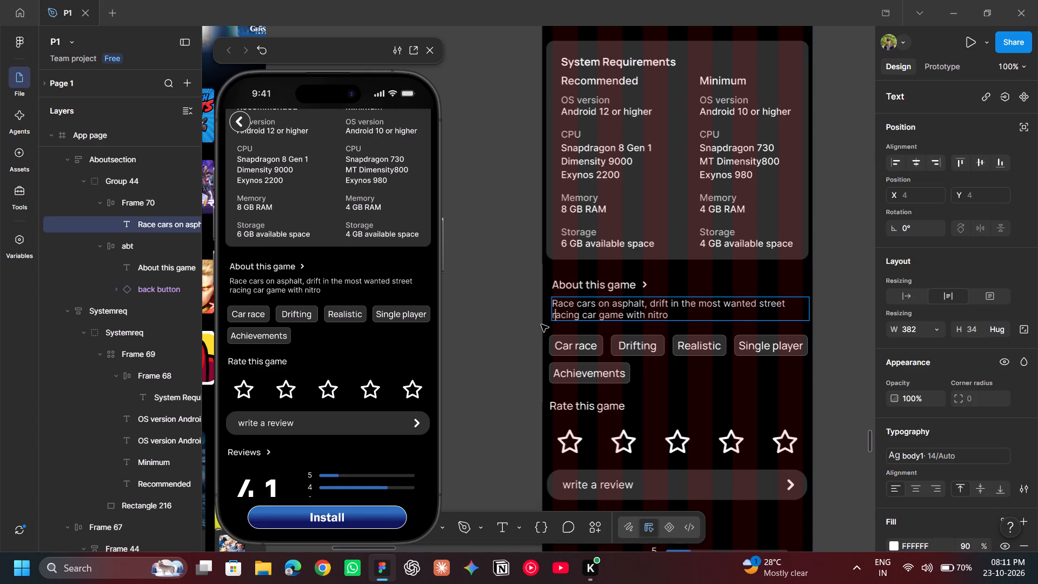
{"action": "key", "text": "ctrl+z"}
{"action": "key", "text": "ctrl+z"}
{"action": "key", "text": "ctrl+z"}
{"action": "key", "text": "ctrl+z"}
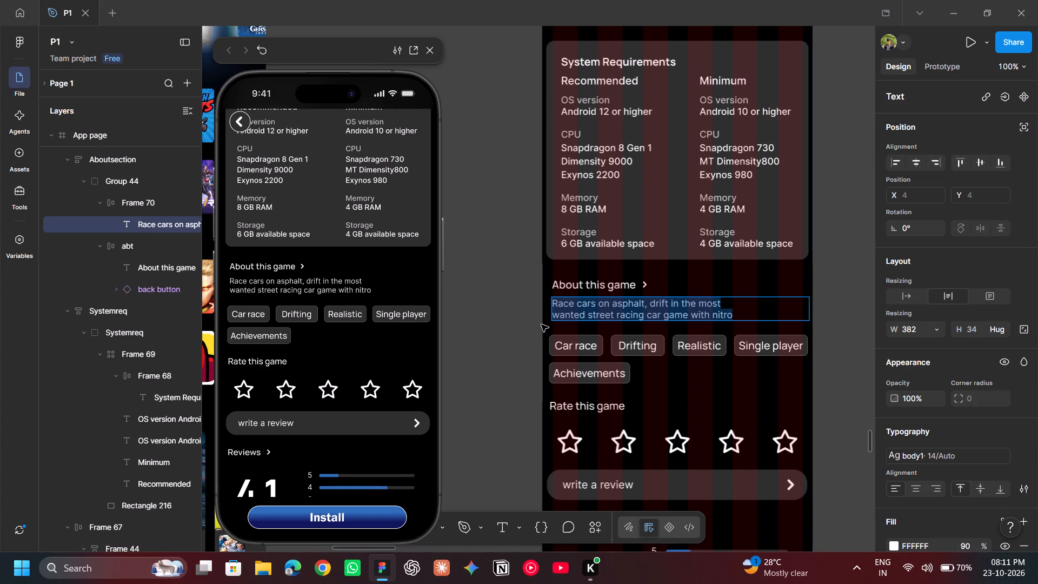
{"action": "key", "text": "ctrl+z"}
{"action": "key", "text": "ctrl+z"}
{"action": "key", "text": "ctrl+z"}
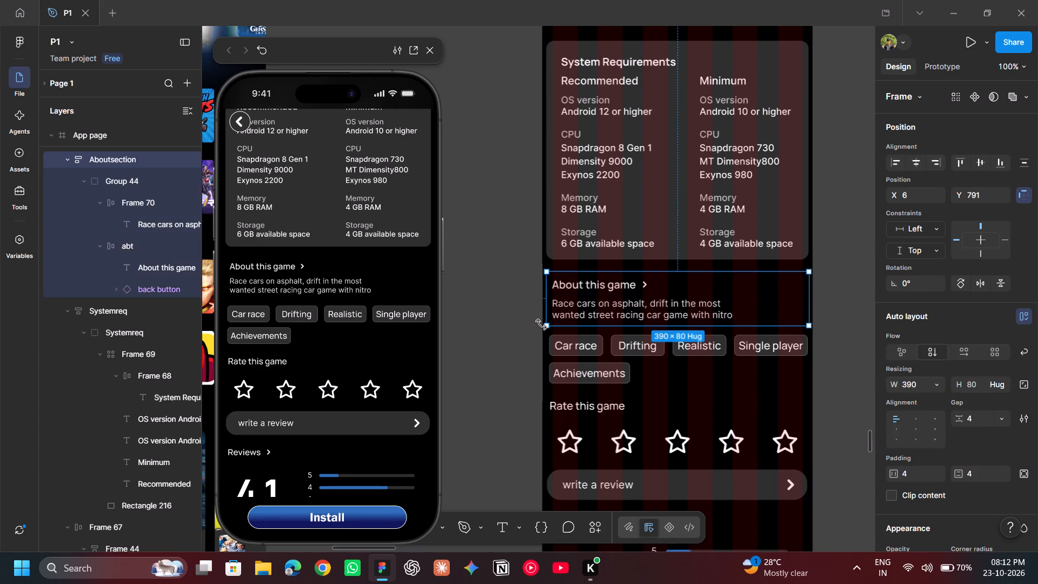
{"action": "key", "text": "ctrl+z"}
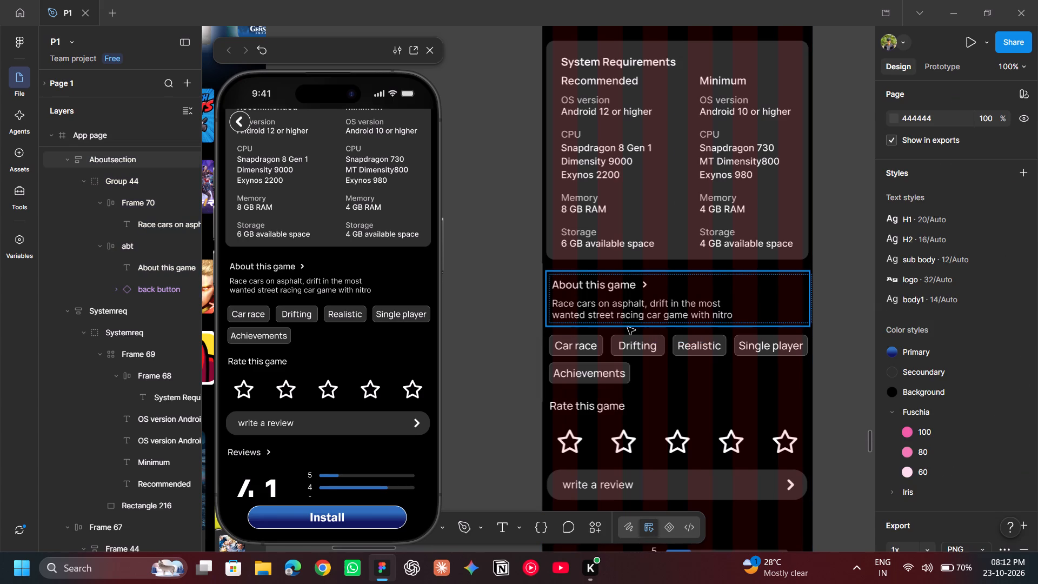
Undo the body1 style change on the About this game description, back to the H2 16/Auto text style.
{"action": "double_click", "coordinate": [583, 302]}
{"action": "double_click", "coordinate": [601, 308]}
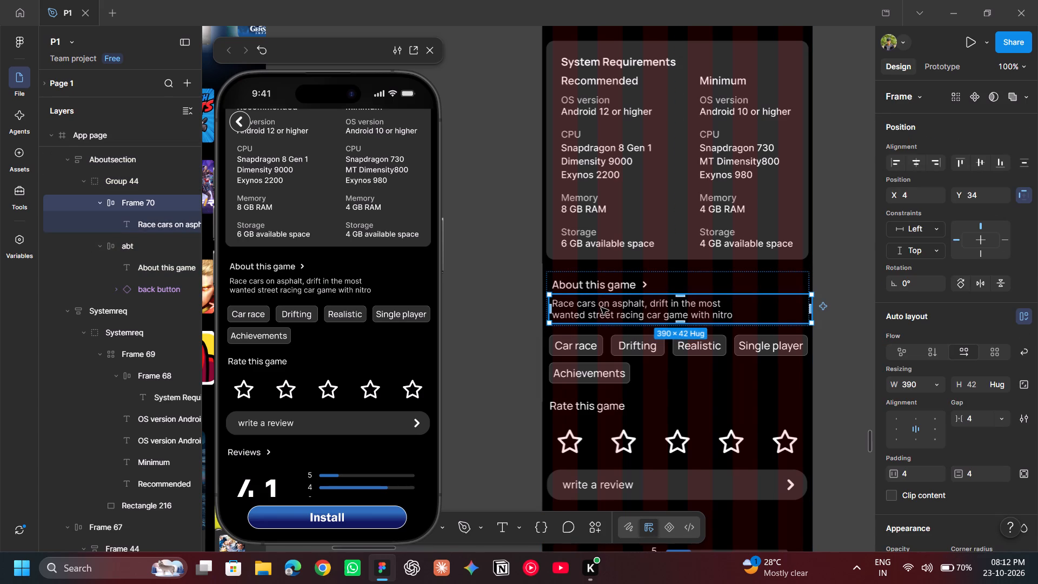
{"action": "double_click", "coordinate": [601, 308]}
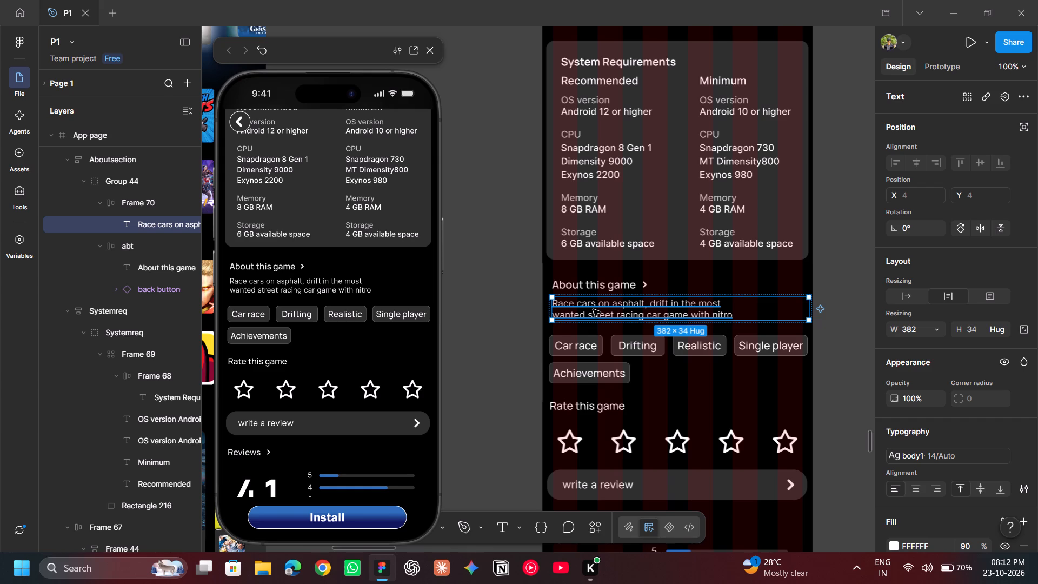
{"action": "key", "text": "ctrl+z"}
{"action": "key", "text": "ctrl+z"}
{"action": "key", "text": "ctrl+z"}
{"action": "key", "text": "ctrl+z"}
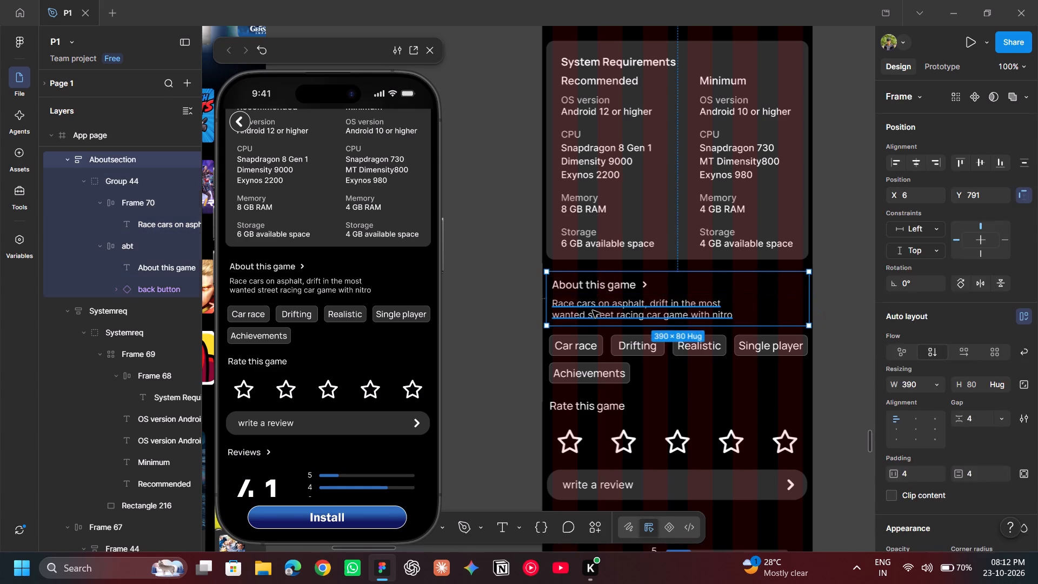
{"action": "key", "text": "ctrl+z"}
{"action": "key", "text": "ctrl+z"}
{"action": "key", "text": "ctrl+z"}
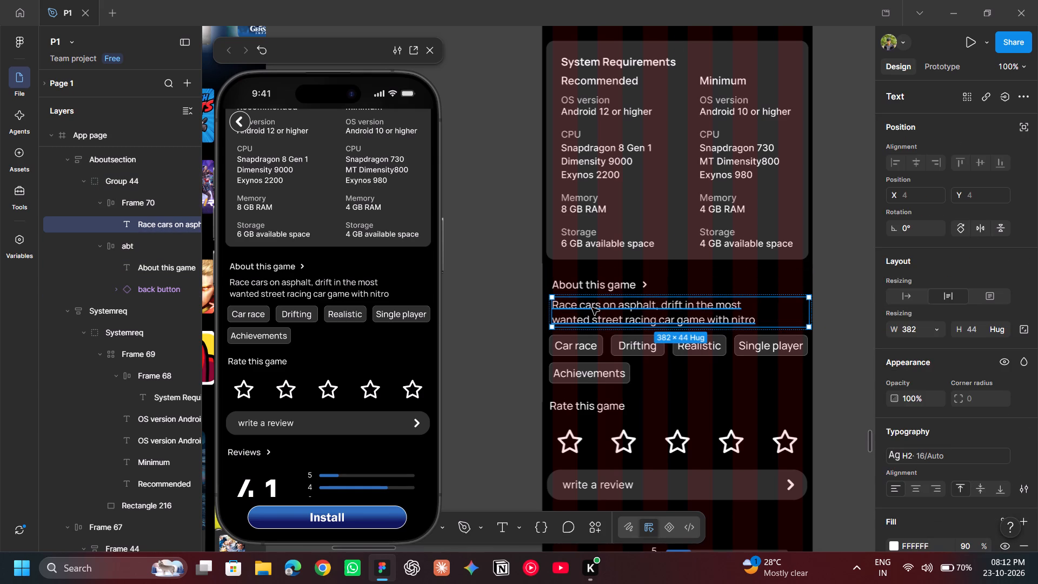
{"action": "key", "text": "ctrl+z"}
{"action": "key", "text": "ctrl+z"}
{"action": "key", "text": "ctrl+z"}
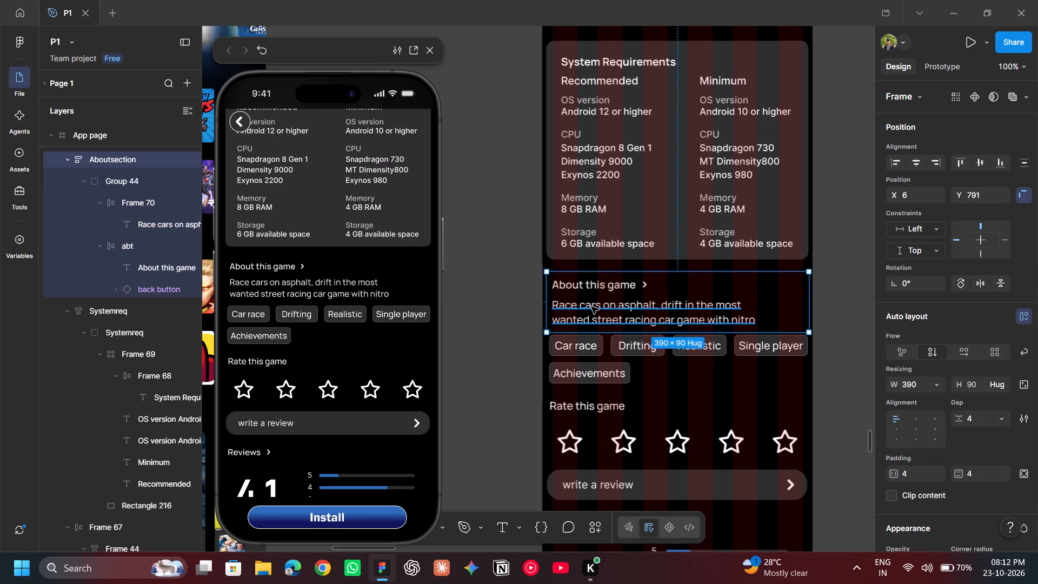
{"action": "key", "text": "ctrl+z"}
{"action": "key", "text": "ctrl+z"}
{"action": "key", "text": "ctrl+z"}
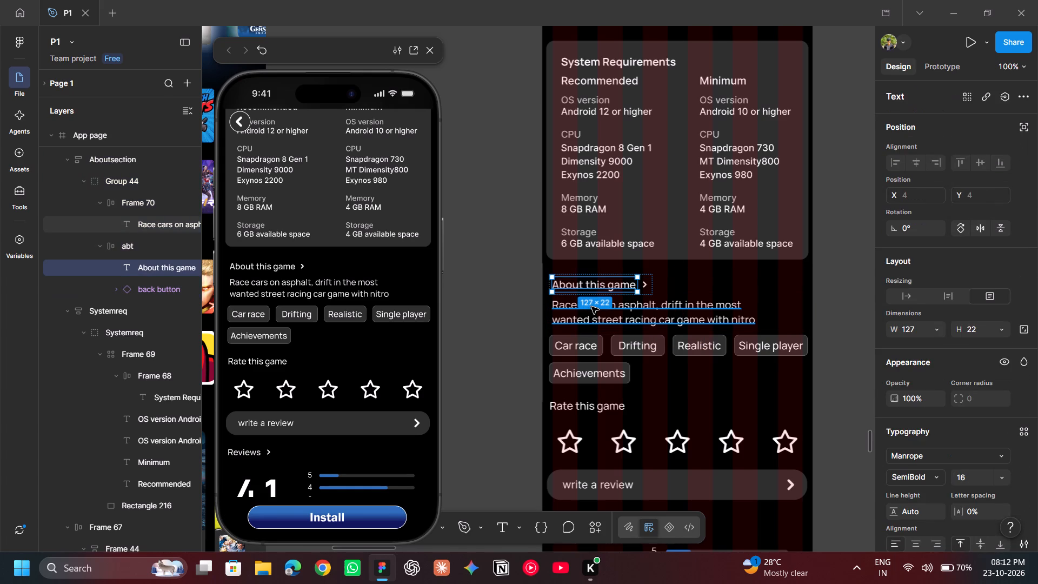
{"action": "key", "text": "ctrl+z"}
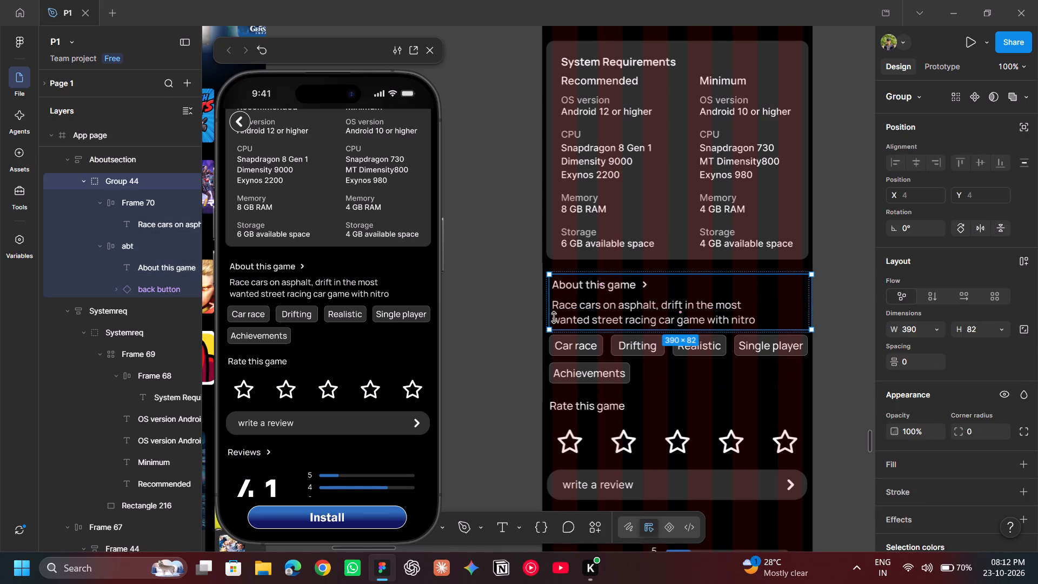
Set the vertical spacing between the About this game section and the tag chips frame to 7.
{"action": "left_click", "coordinate": [518, 302]}
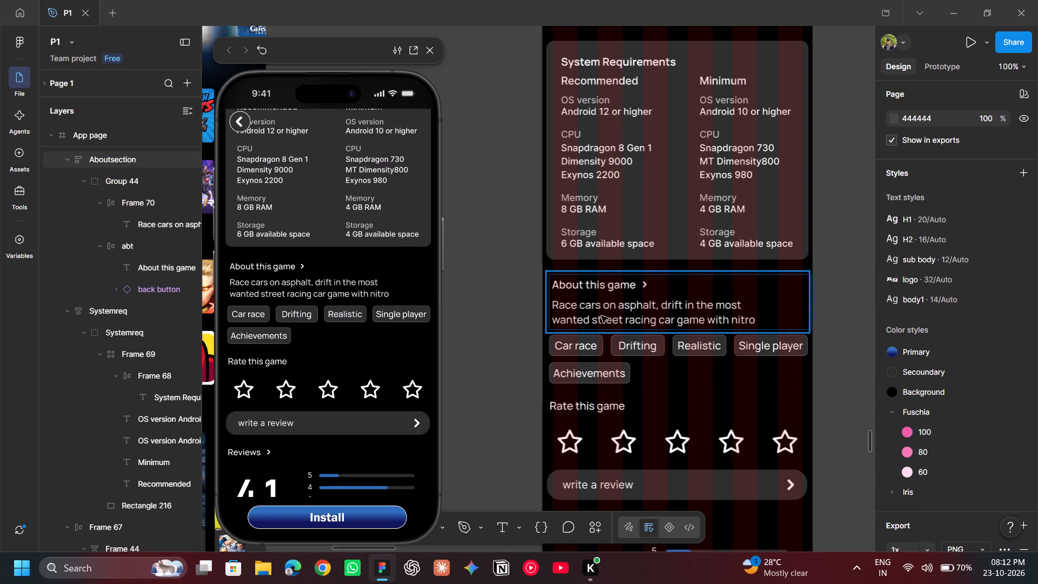
{"action": "left_click", "coordinate": [597, 311]}
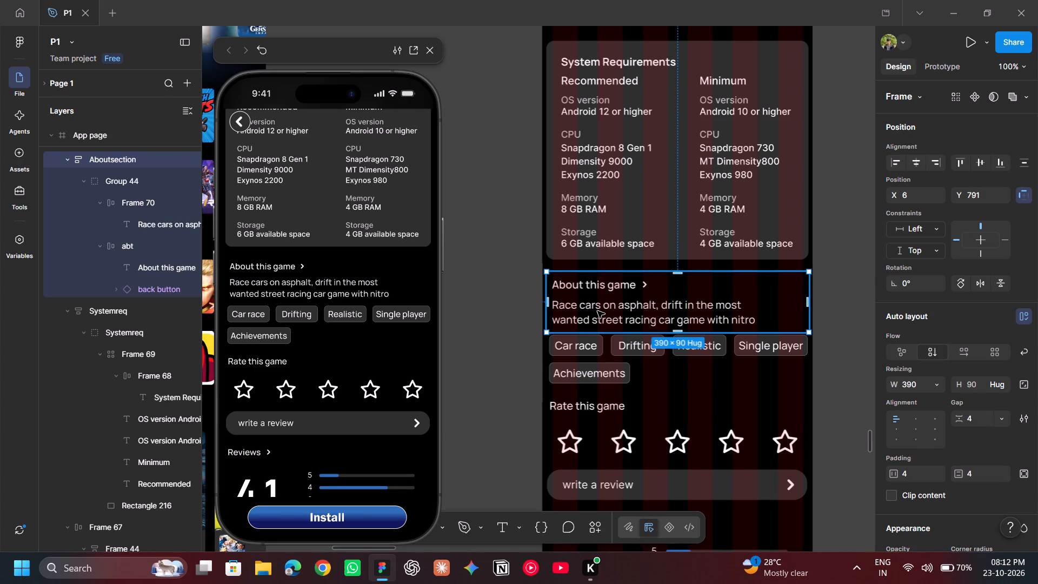
{"action": "left_click", "coordinate": [598, 355], "text": "shift"}
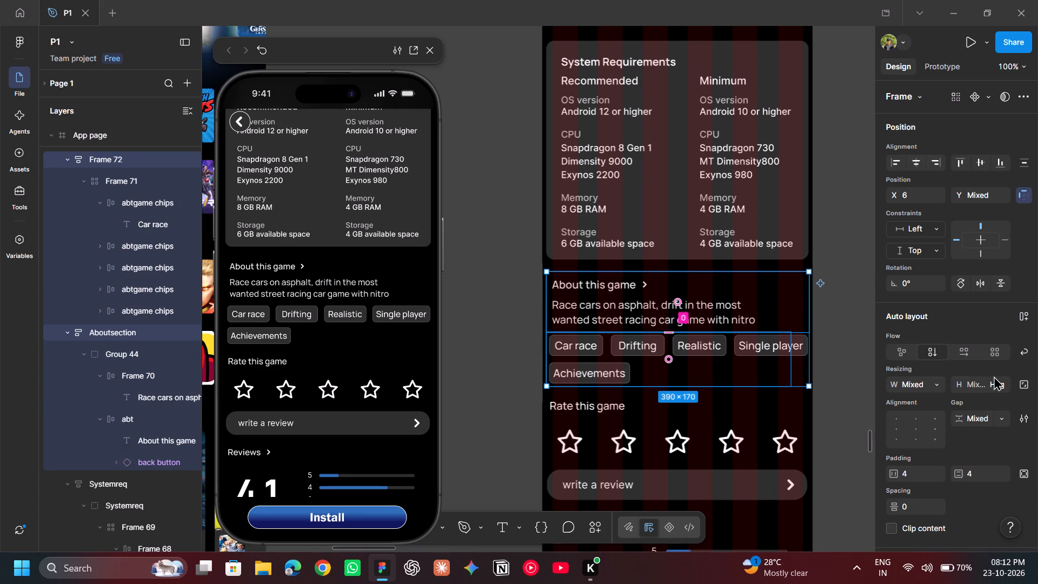
{"action": "scroll", "coordinate": [943, 483], "scroll_direction": "down", "scroll_amount": 1}
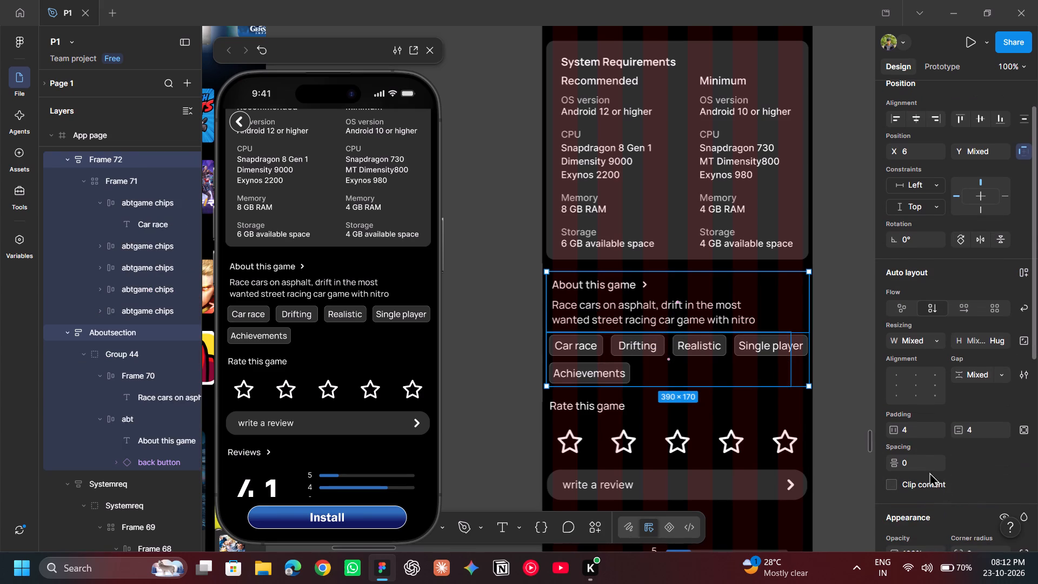
{"action": "left_click", "coordinate": [918, 463]}
{"action": "key", "text": "BackSpace"}
{"action": "key", "text": "7"}
{"action": "key", "text": "Return"}
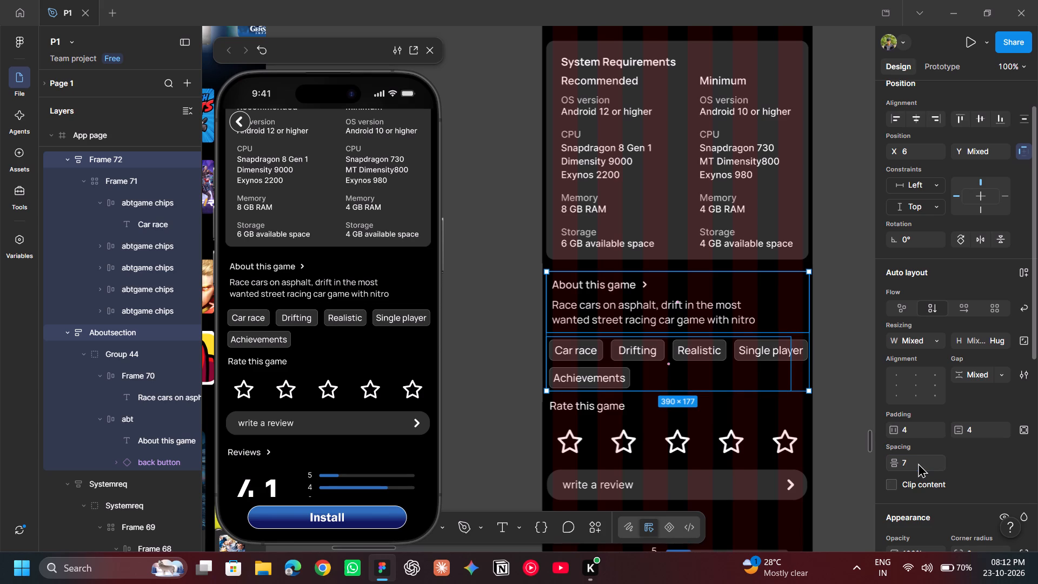
{"action": "left_click", "coordinate": [846, 376]}
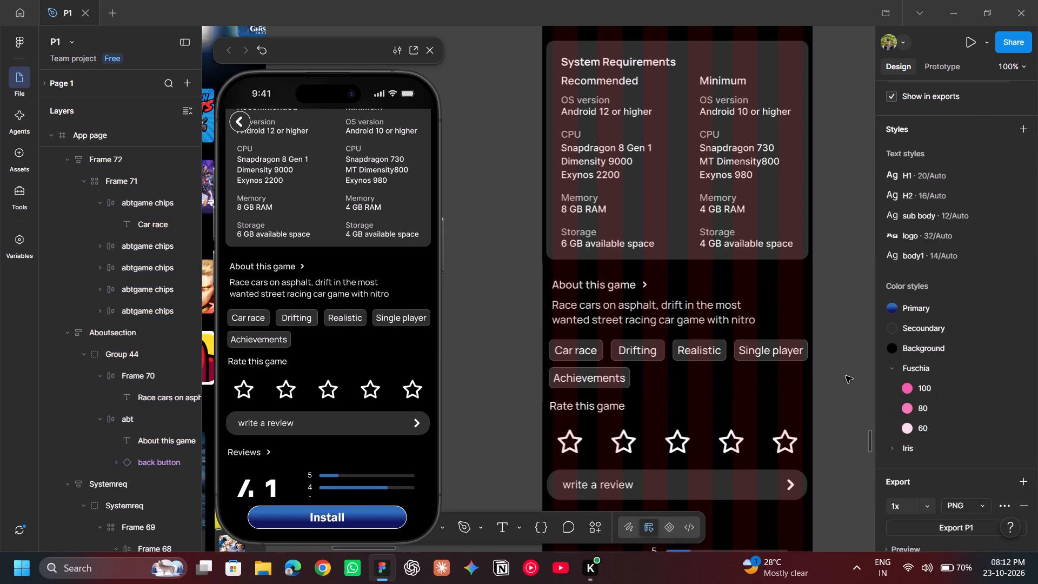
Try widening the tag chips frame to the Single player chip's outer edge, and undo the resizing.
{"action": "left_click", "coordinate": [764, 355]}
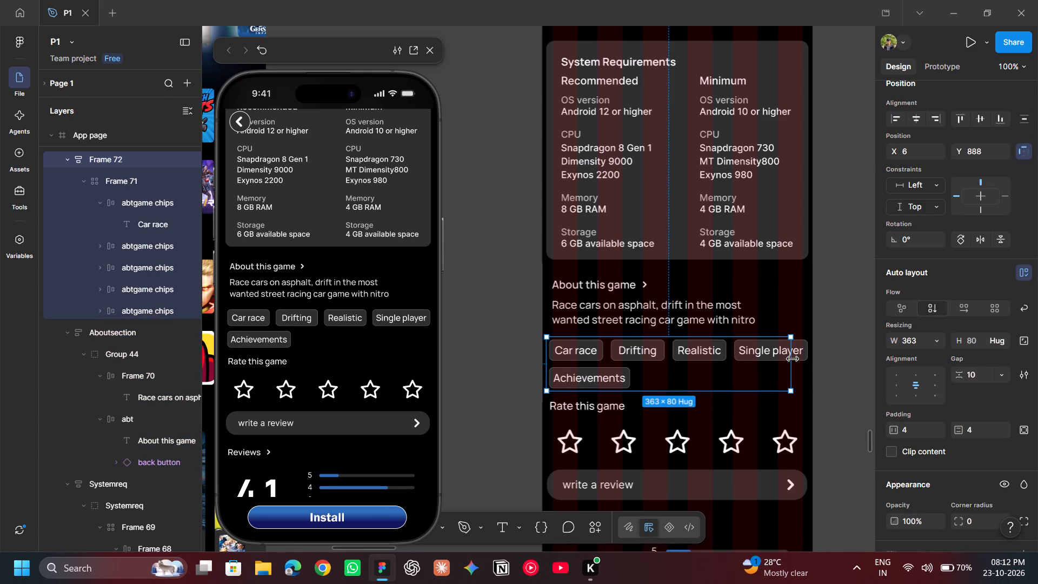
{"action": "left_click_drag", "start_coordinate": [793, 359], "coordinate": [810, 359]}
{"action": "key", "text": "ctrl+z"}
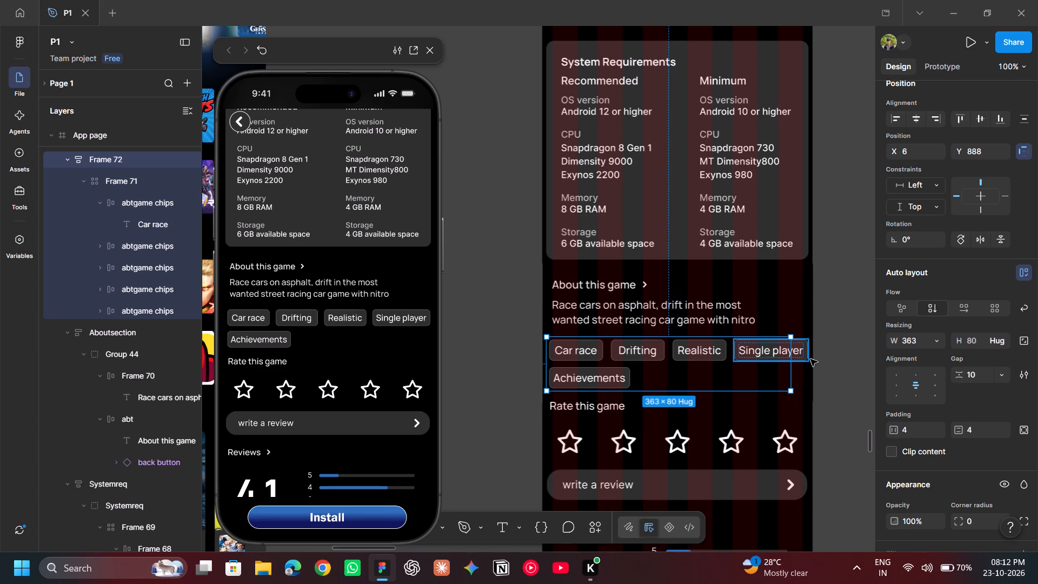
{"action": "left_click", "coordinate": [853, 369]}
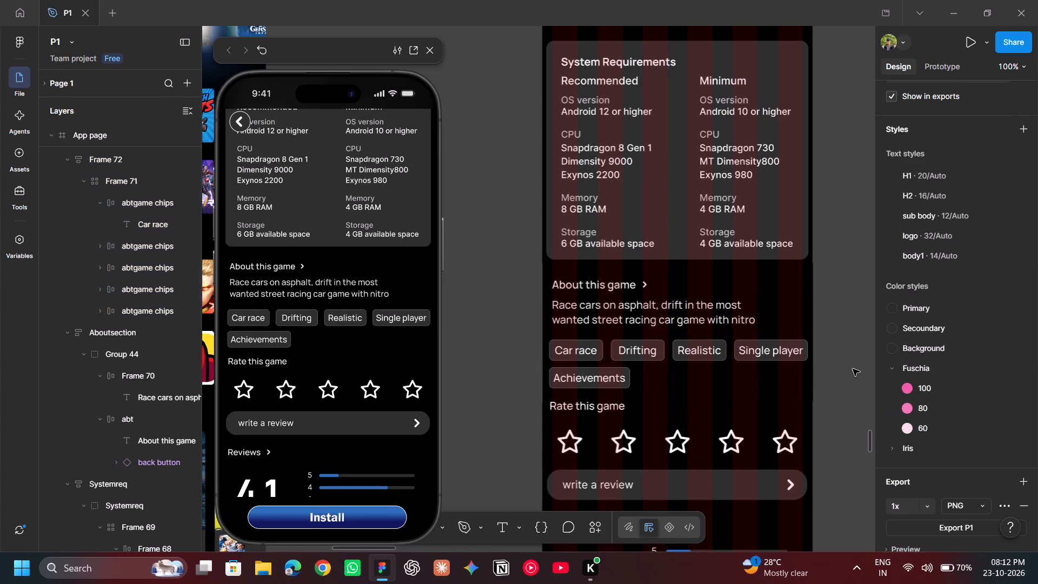
Set the vertical spacing between the tag chips frame and the Rate this game section to 14.
{"action": "scroll", "coordinate": [853, 369], "scroll_direction": "down", "scroll_amount": 1}
{"action": "left_click", "coordinate": [579, 275]}
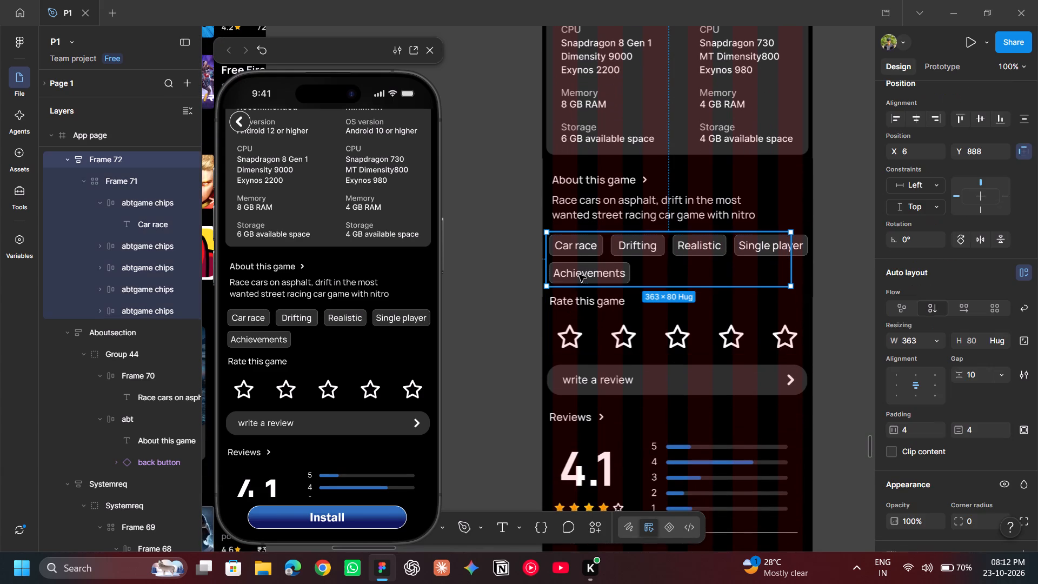
{"action": "left_click", "coordinate": [580, 302], "text": "shift"}
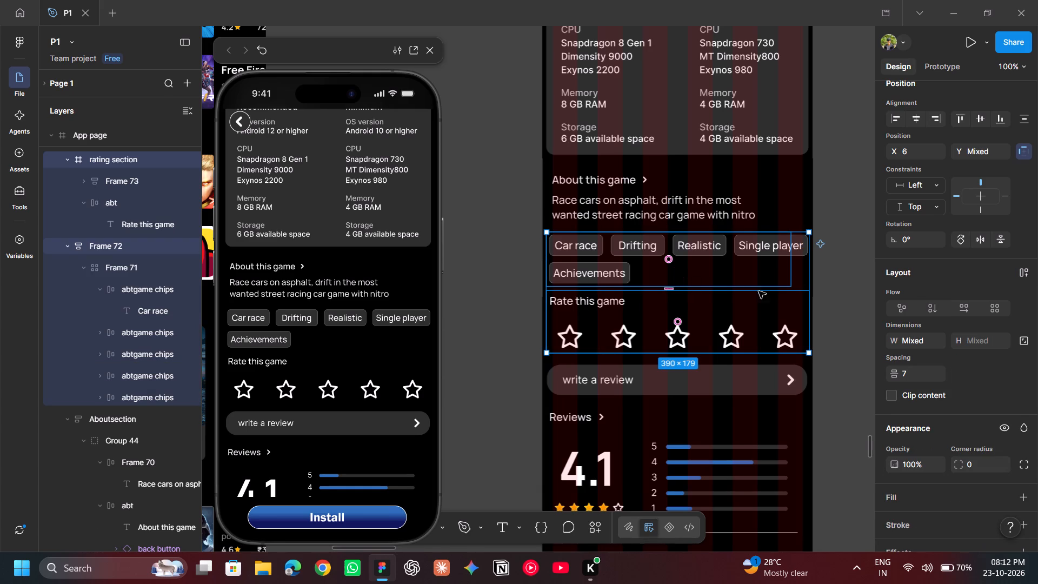
{"action": "left_click", "coordinate": [845, 281]}
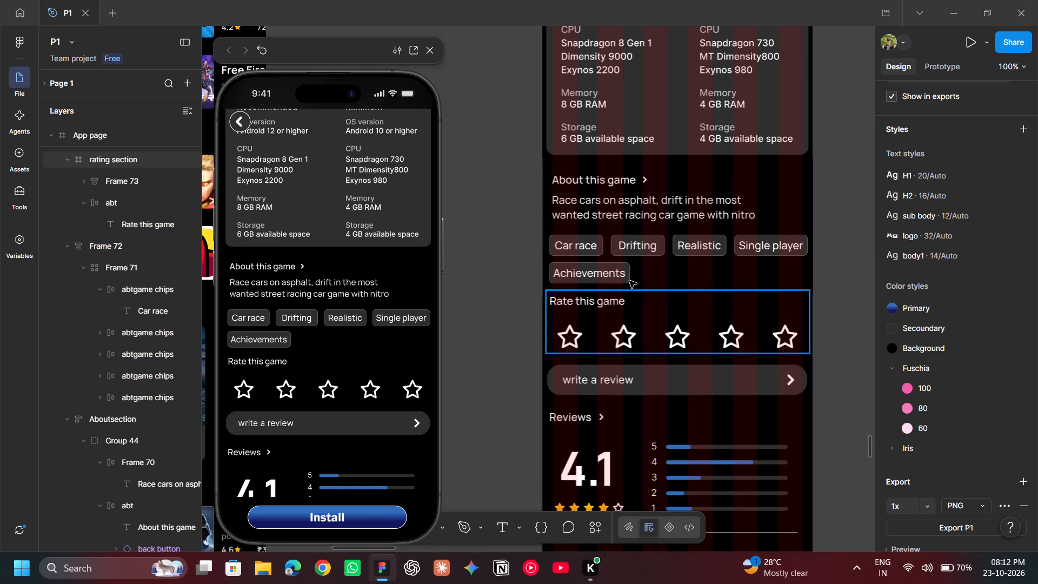
{"action": "left_click", "coordinate": [626, 276]}
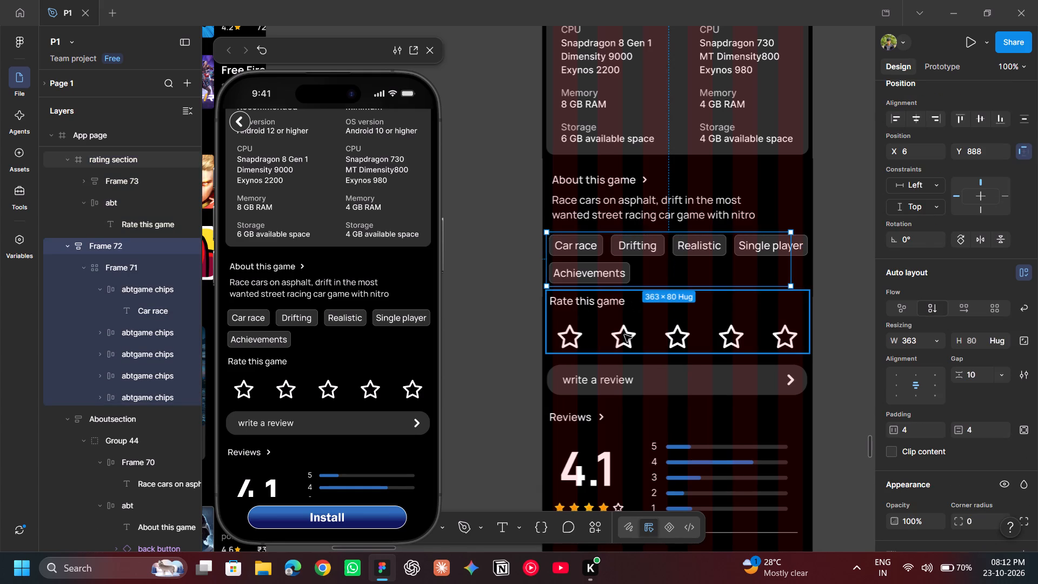
{"action": "left_click", "coordinate": [624, 335], "text": "shift"}
{"action": "left_click", "coordinate": [925, 372]}
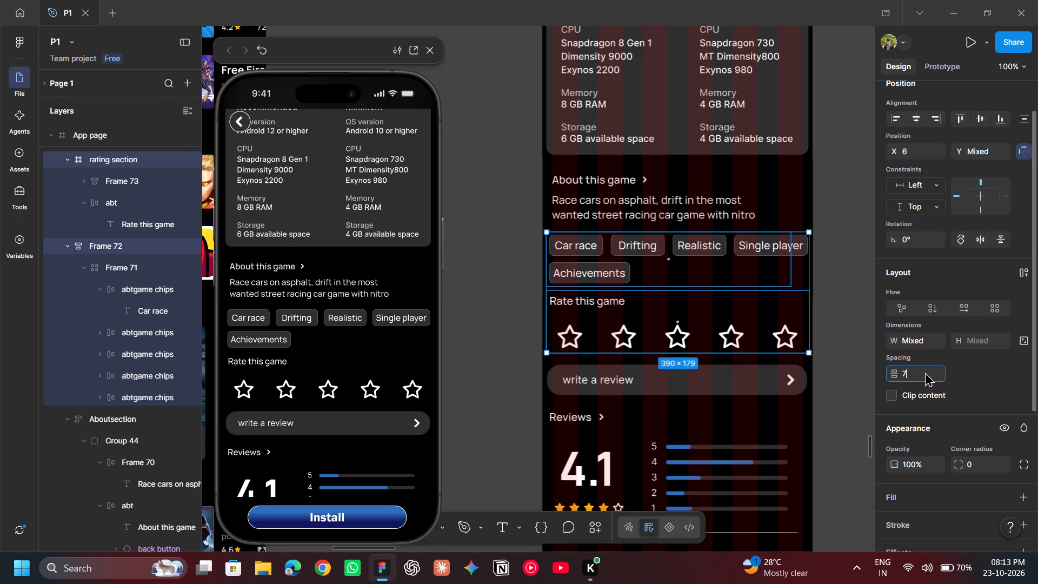
{"action": "key", "text": "BackSpace"}
{"action": "type", "text": "14"}
{"action": "key", "text": "Return"}
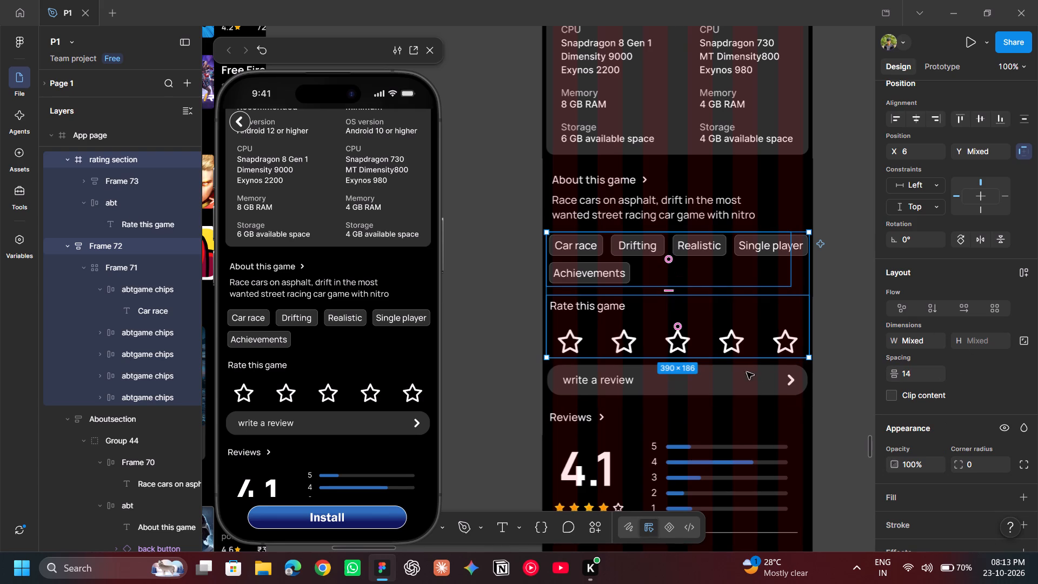
{"action": "left_click", "coordinate": [836, 354]}
Check the vertical spacing between the Rate this game section, write a review bar, Reviews section and the divider frame below it.
{"action": "left_click", "coordinate": [744, 334]}
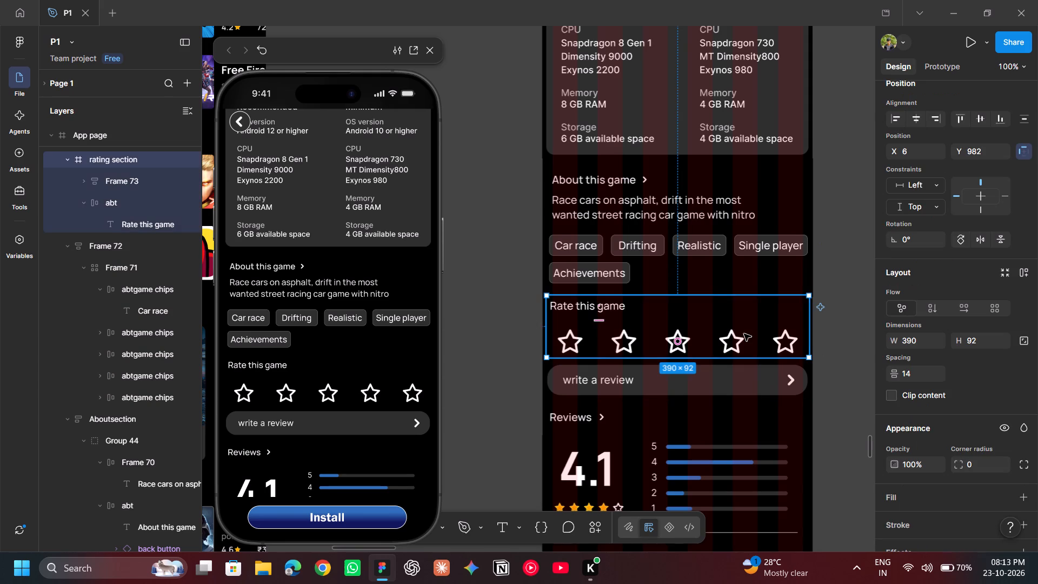
{"action": "left_click", "coordinate": [746, 367], "text": "shift"}
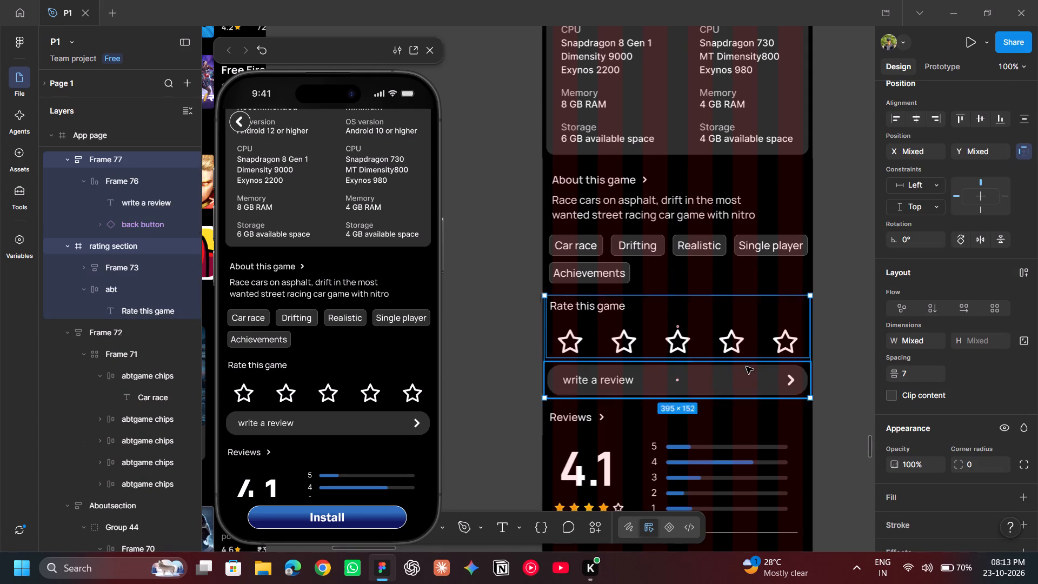
{"action": "key", "text": "ctrl+z"}
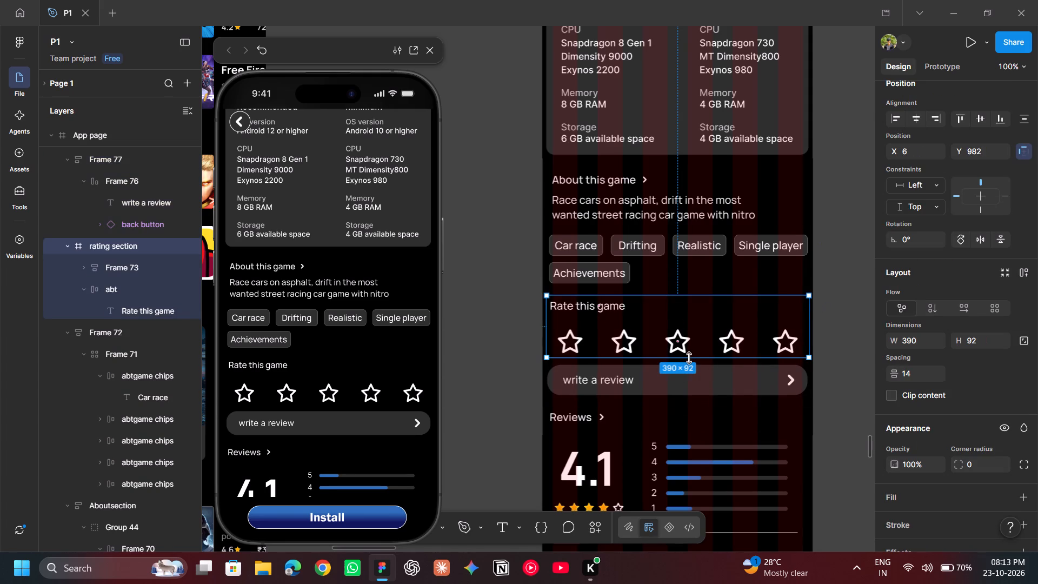
{"action": "left_click", "coordinate": [733, 374], "text": "shift"}
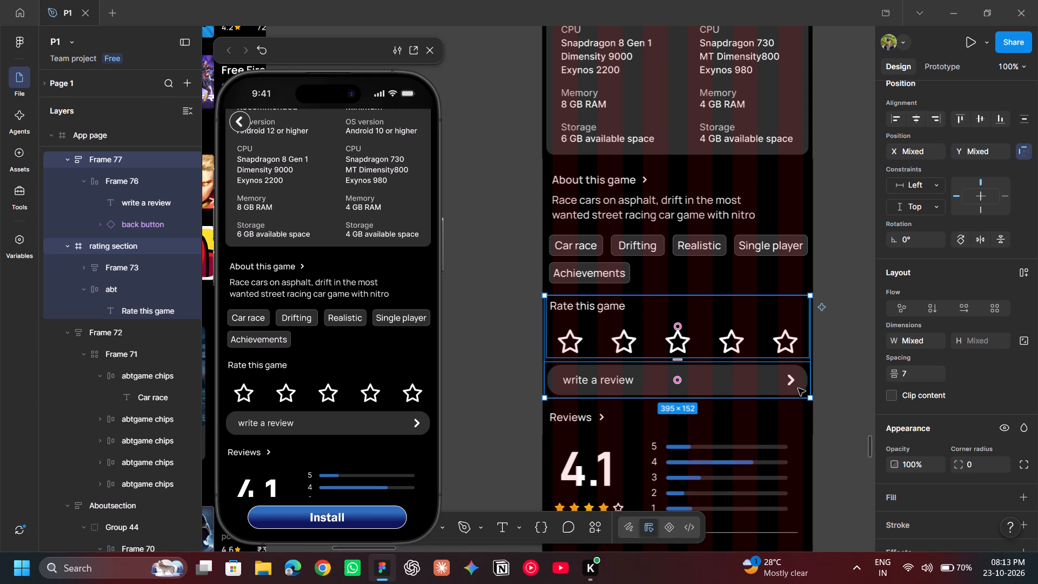
{"action": "left_click", "coordinate": [835, 389]}
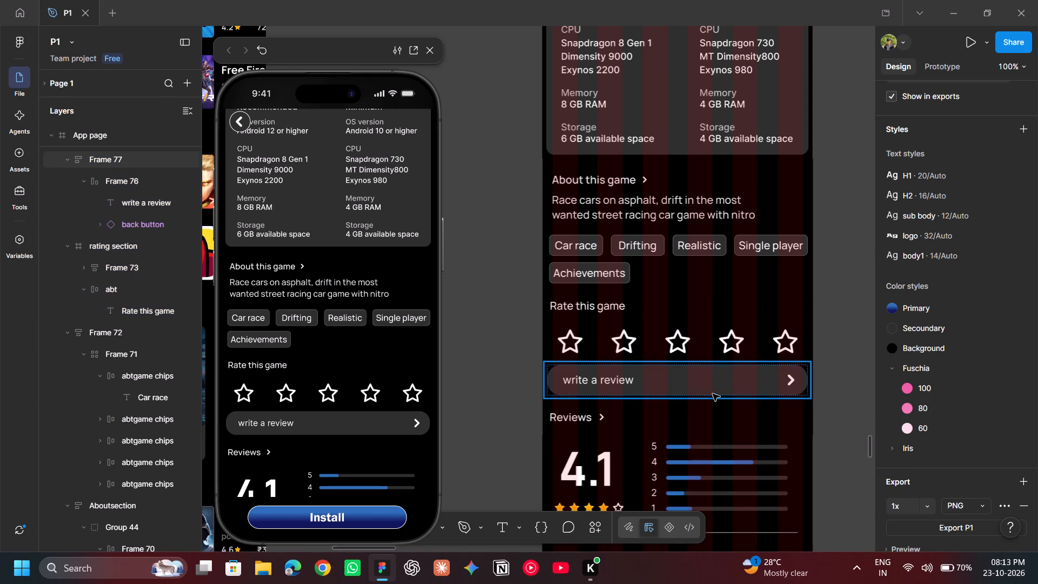
{"action": "scroll", "coordinate": [713, 394], "scroll_direction": "down", "scroll_amount": 1}
{"action": "left_click", "coordinate": [631, 263]}
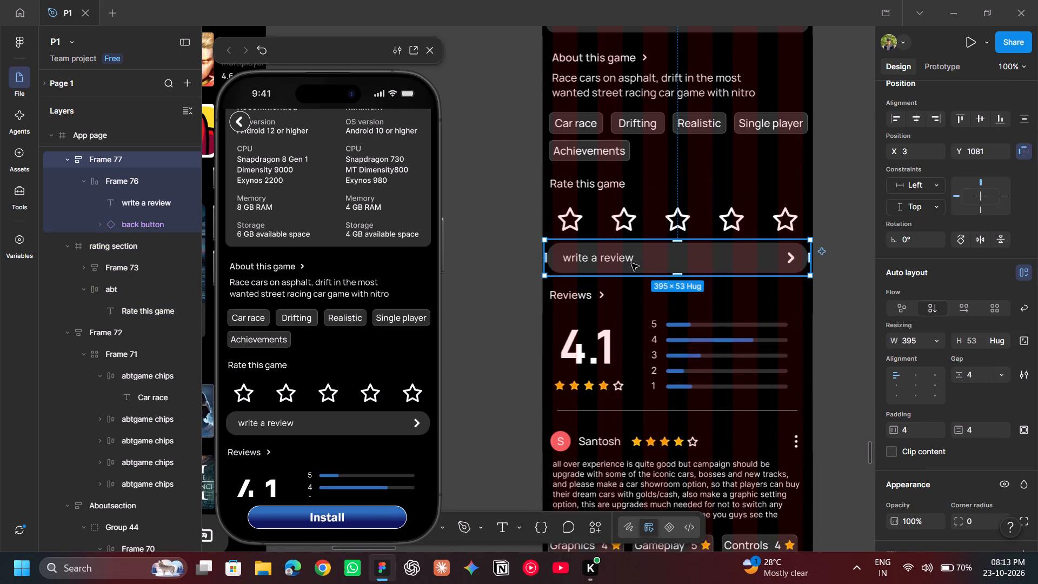
{"action": "left_click", "coordinate": [589, 308], "text": "shift"}
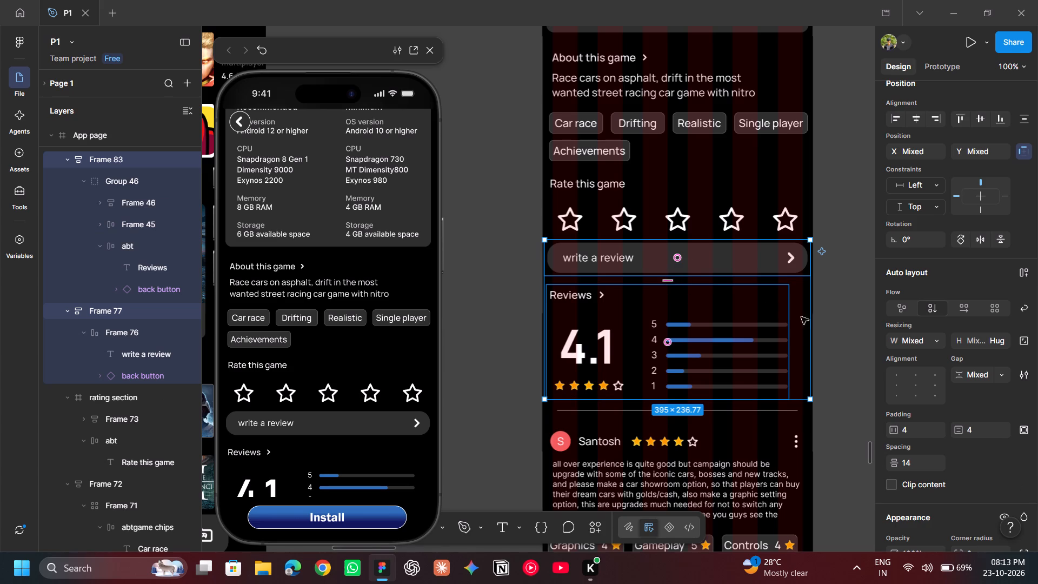
{"action": "left_click", "coordinate": [835, 323]}
{"action": "scroll", "coordinate": [835, 323], "scroll_direction": "down", "scroll_amount": 2}
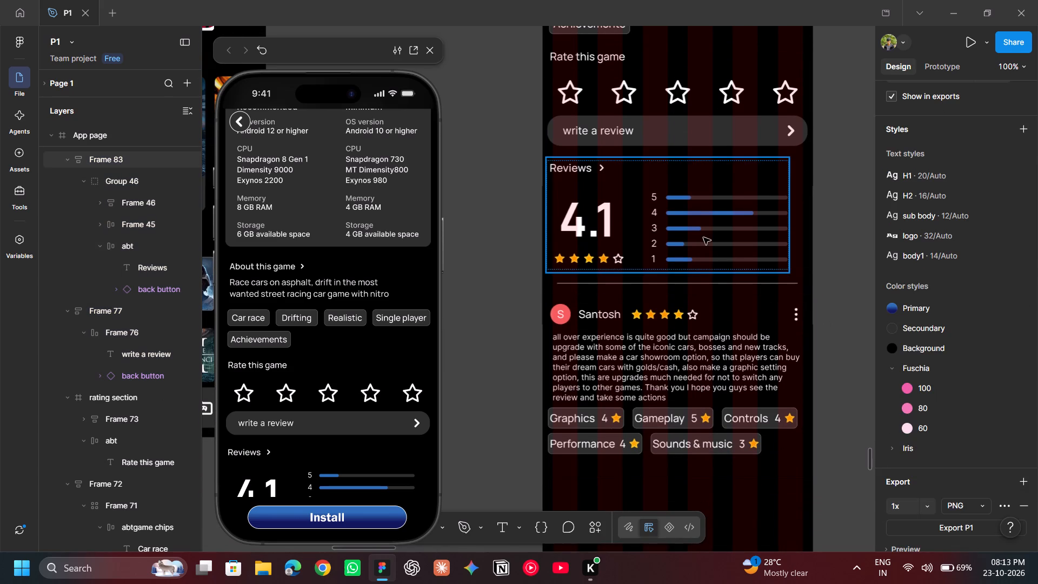
{"action": "left_click", "coordinate": [703, 237]}
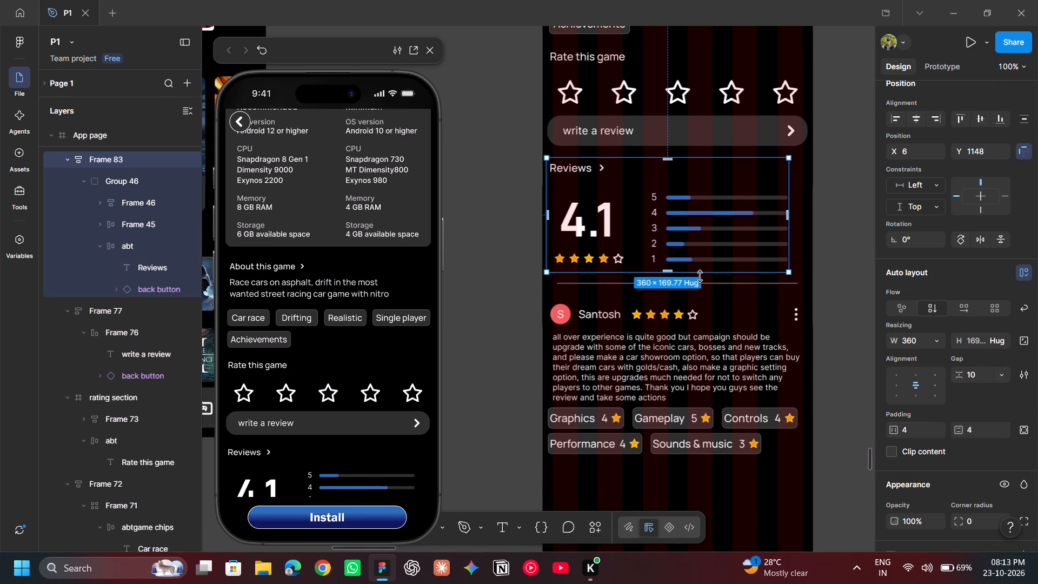
{"action": "left_click", "coordinate": [701, 284], "text": "shift"}
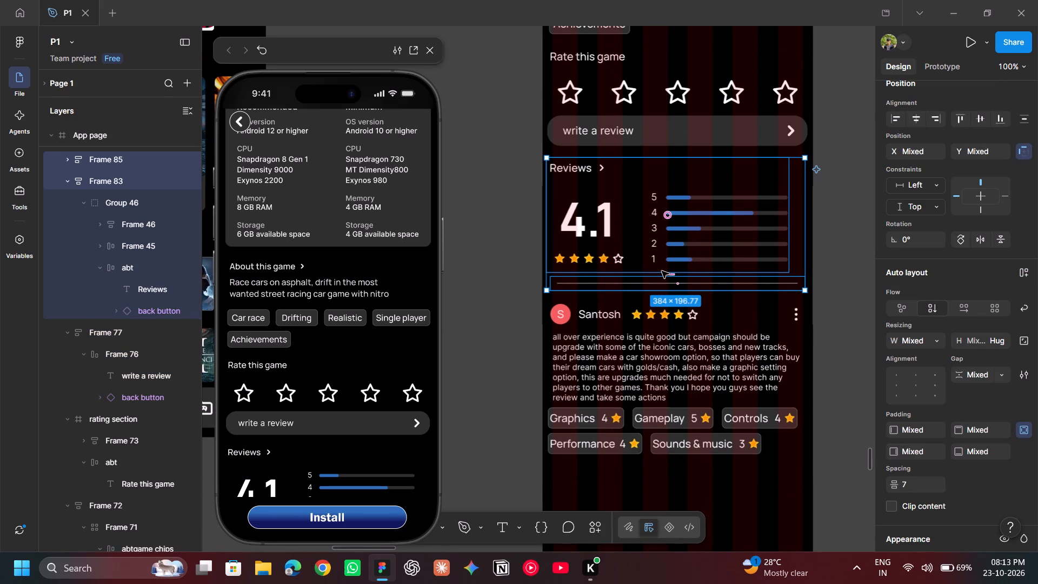
{"action": "left_click", "coordinate": [840, 301]}
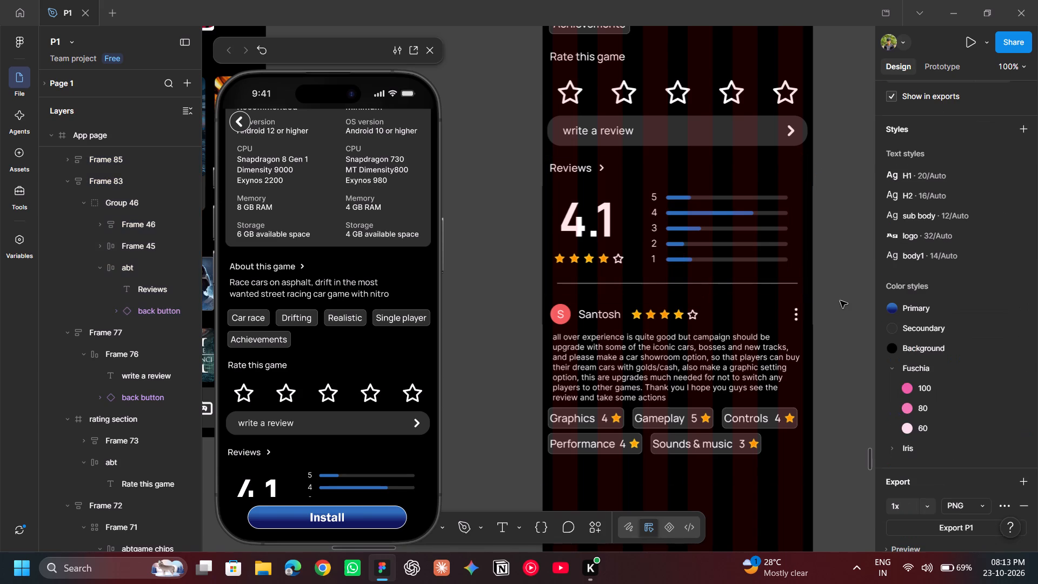
Set the vertical spacing between the divider frame under Reviews and the user review frame to 7.
{"action": "left_click", "coordinate": [746, 288]}
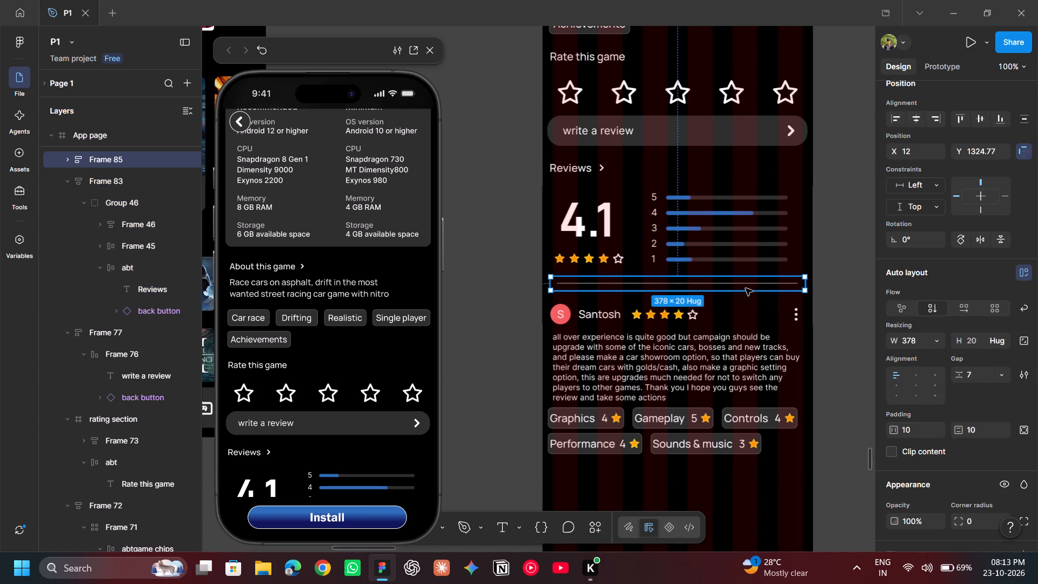
{"action": "left_click", "coordinate": [708, 317], "text": "shift"}
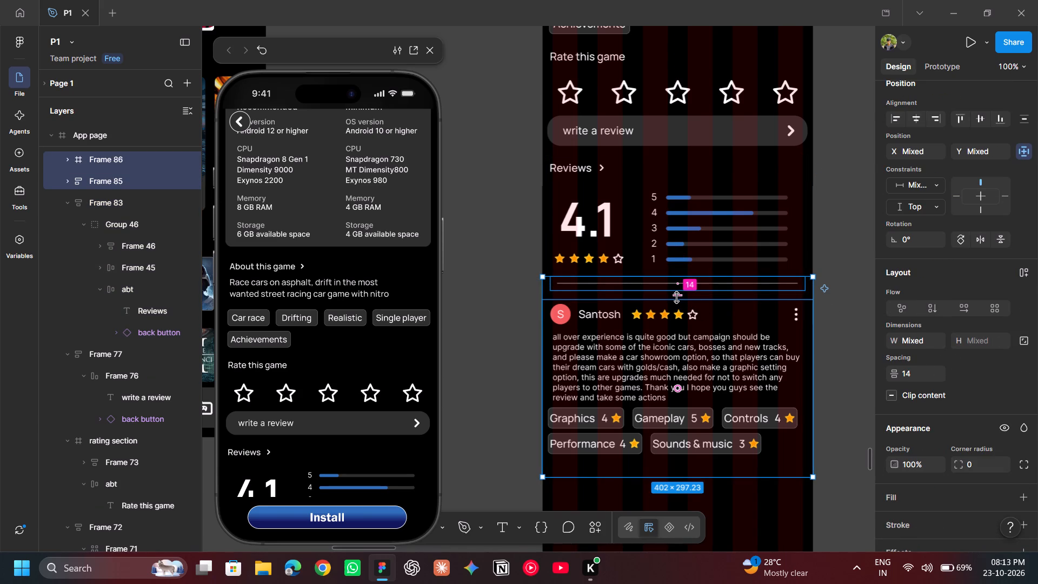
{"action": "left_click", "coordinate": [921, 367]}
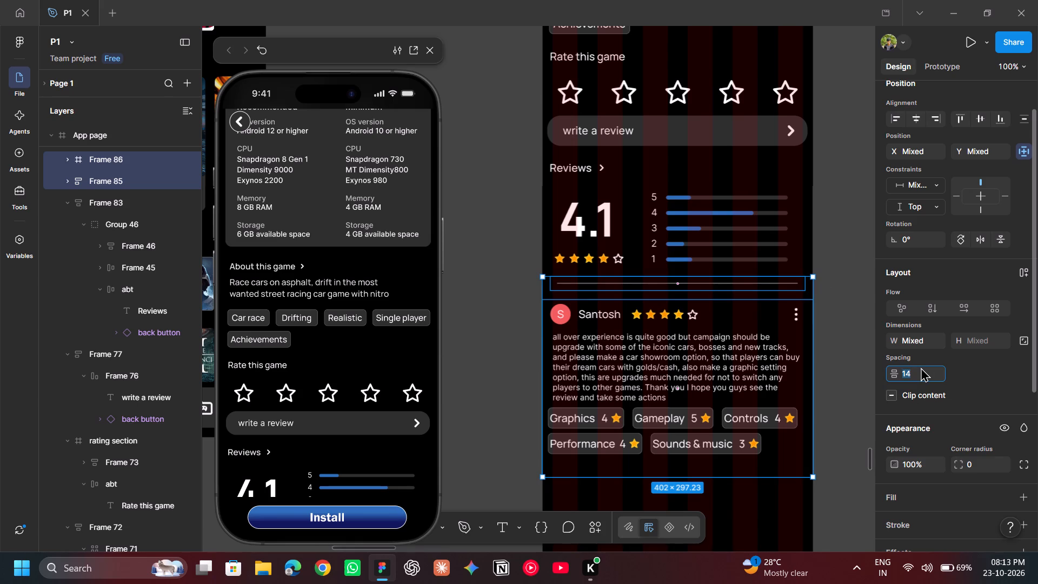
{"action": "key", "text": "BackSpace"}
{"action": "key", "text": "7"}
{"action": "key", "text": "Return"}
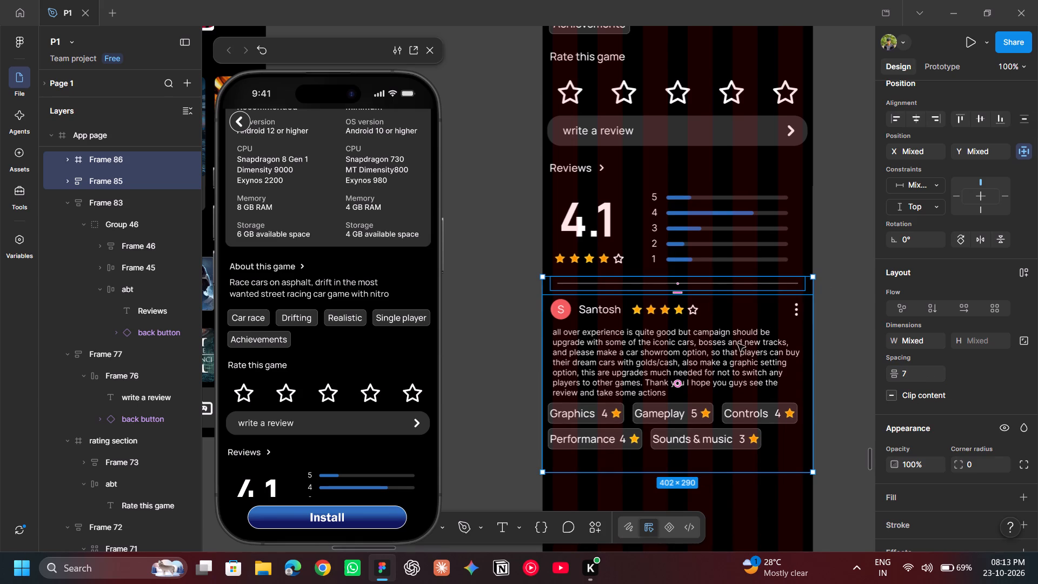
{"action": "left_click", "coordinate": [832, 321]}
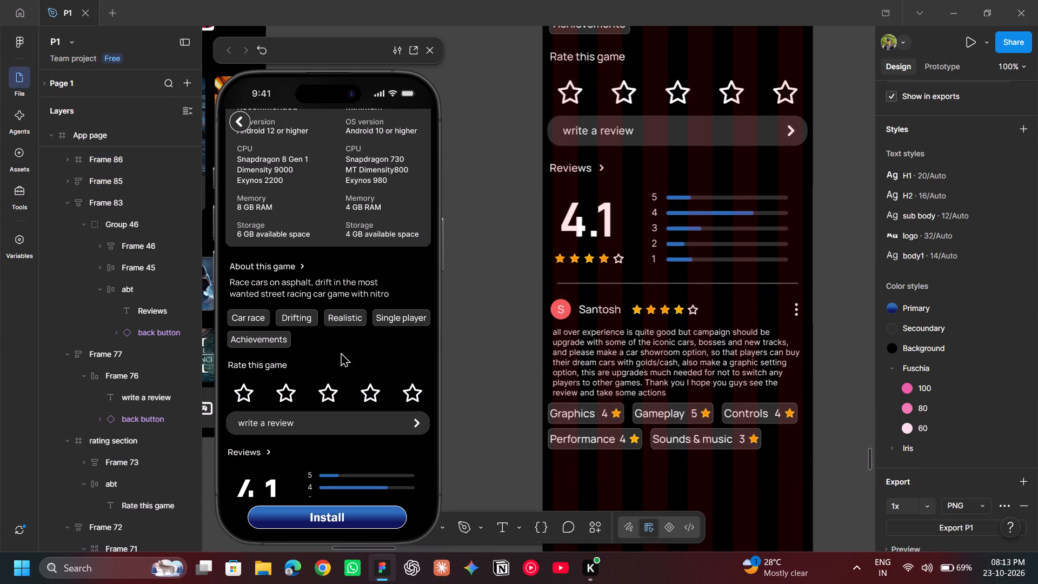
Set the vertical spacing between the user review's text and the Graphics, Gameplay and Controls rating chips frame to 14.
{"action": "scroll", "coordinate": [341, 352], "scroll_direction": "down", "scroll_amount": 4}
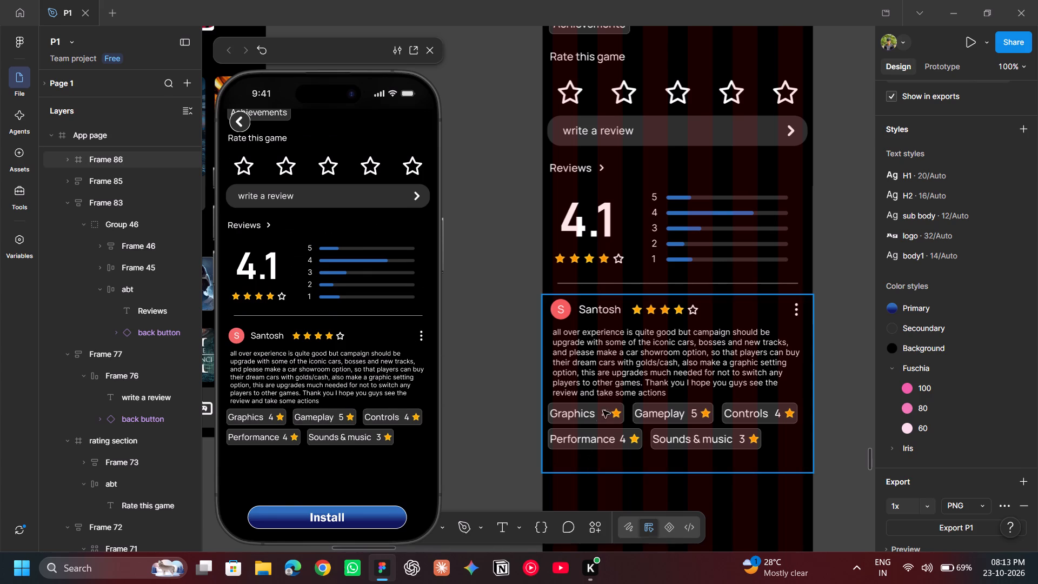
{"action": "double_click", "coordinate": [615, 370]}
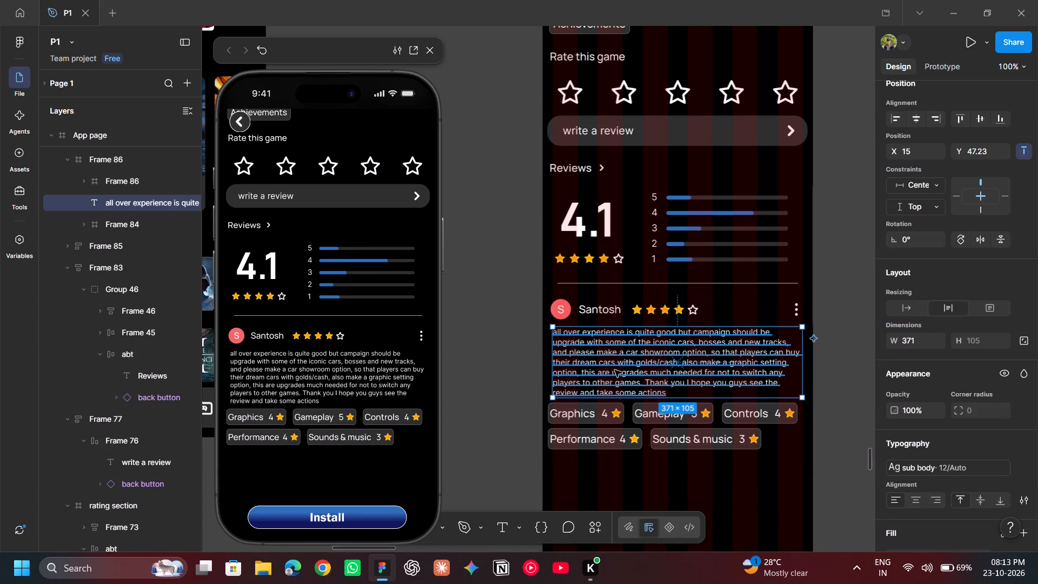
{"action": "left_click", "coordinate": [626, 422], "text": "shift"}
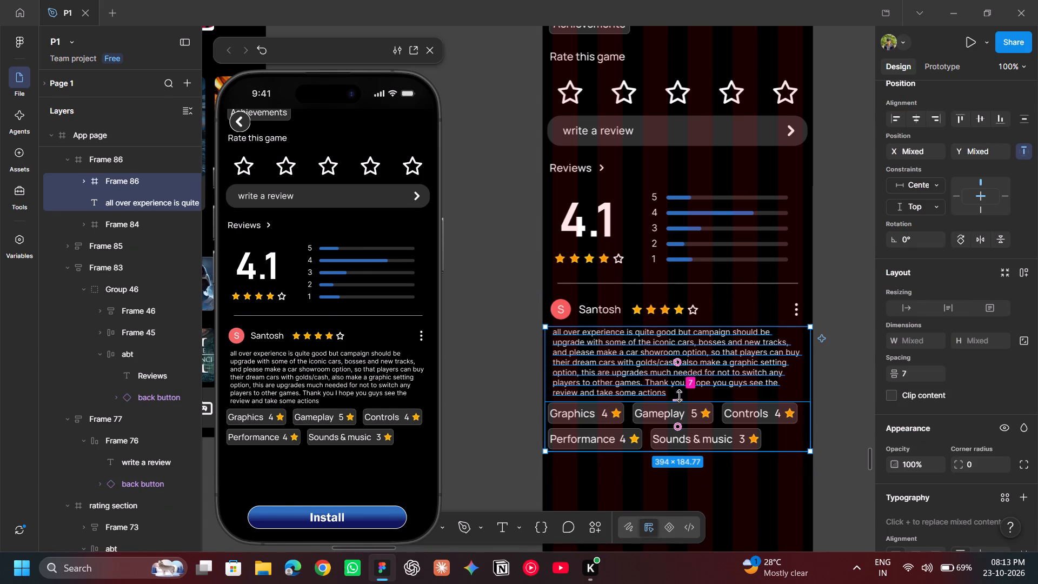
{"action": "left_click", "coordinate": [911, 365]}
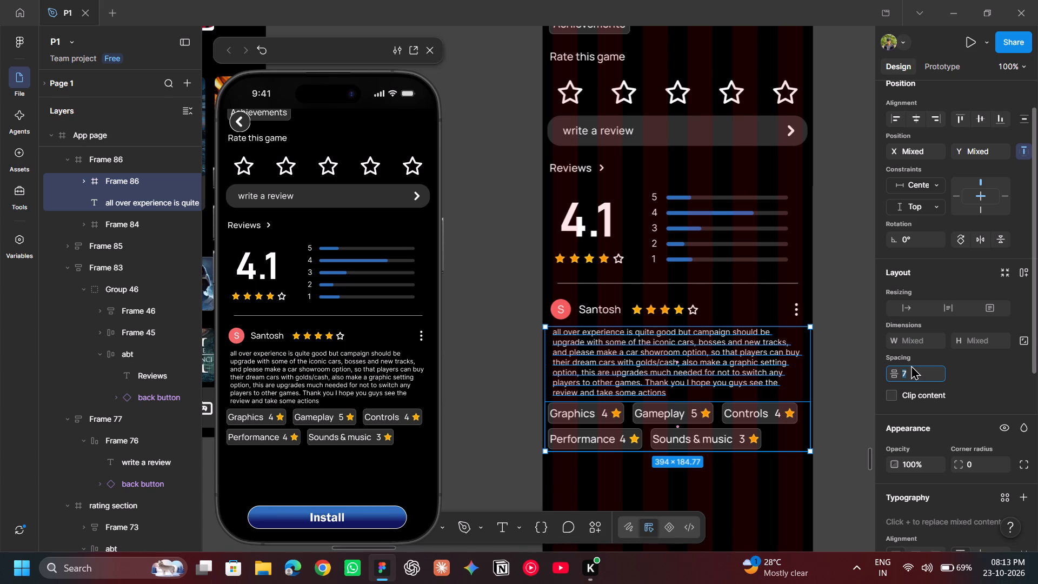
{"action": "key", "text": "BackSpace"}
{"action": "type", "text": "14"}
{"action": "key", "text": "Return"}
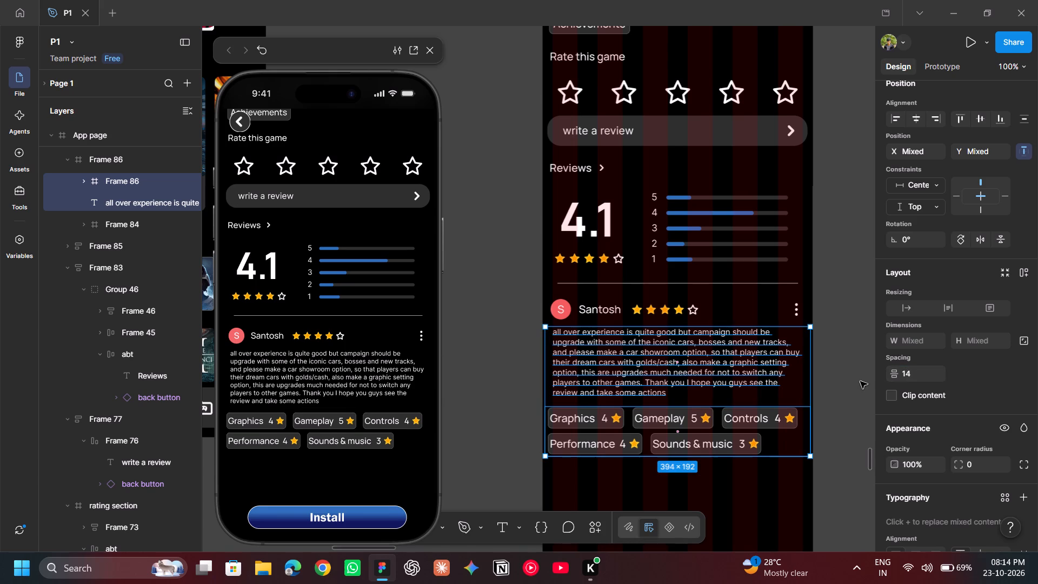
{"action": "left_click", "coordinate": [860, 381]}
Look over the full App page, the style guide, and the high and low fidelity wireframes on the canvas.
{"action": "scroll", "coordinate": [860, 381], "scroll_direction": "down", "scroll_amount": 3}
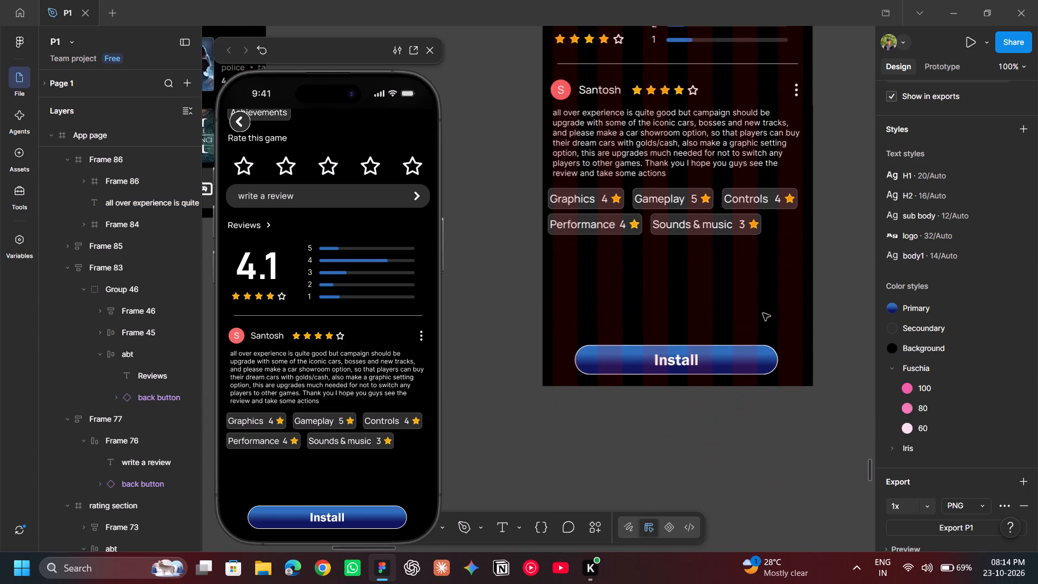
{"action": "left_click", "coordinate": [750, 288]}
{"action": "scroll", "coordinate": [750, 288], "scroll_direction": "up", "scroll_amount": 4}
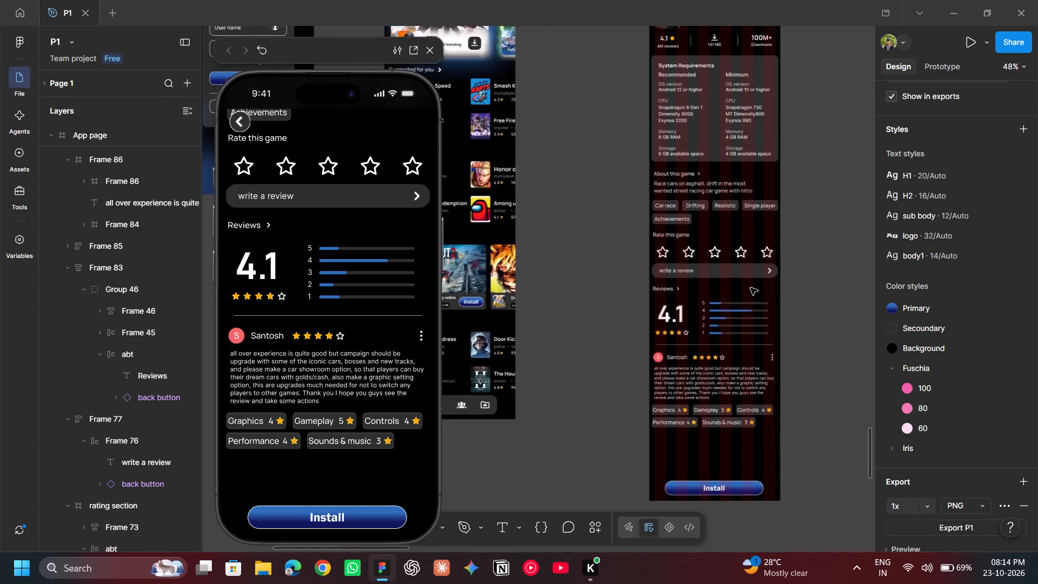
{"action": "scroll", "coordinate": [750, 288], "scroll_direction": "up", "scroll_amount": 1}
{"action": "scroll", "coordinate": [689, 166], "scroll_direction": "up", "scroll_amount": 6}
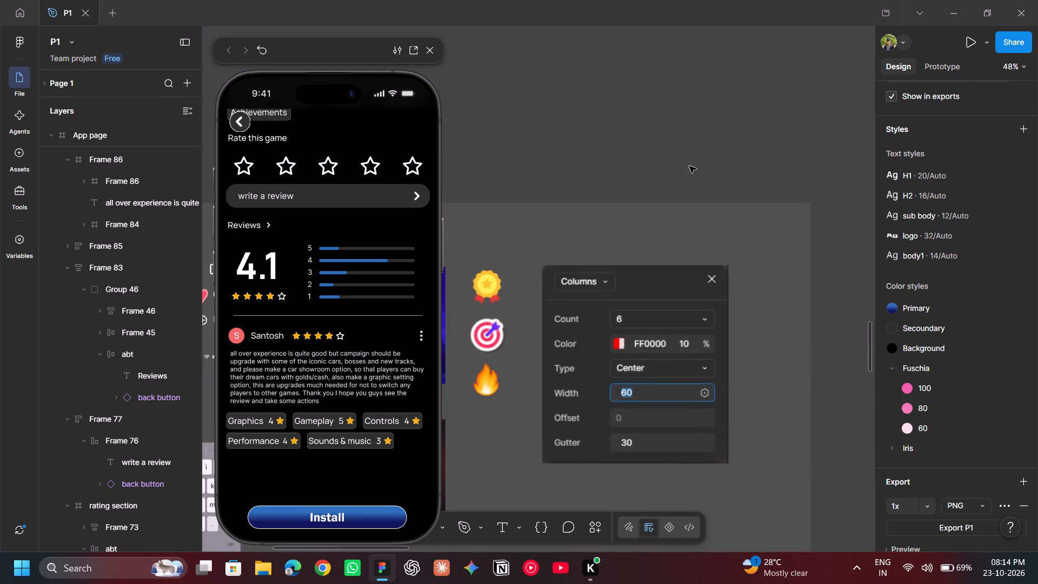
{"action": "scroll", "coordinate": [689, 166], "scroll_direction": "right", "scroll_amount": 3}
{"action": "scroll", "coordinate": [689, 166], "scroll_direction": "up", "scroll_amount": 1}
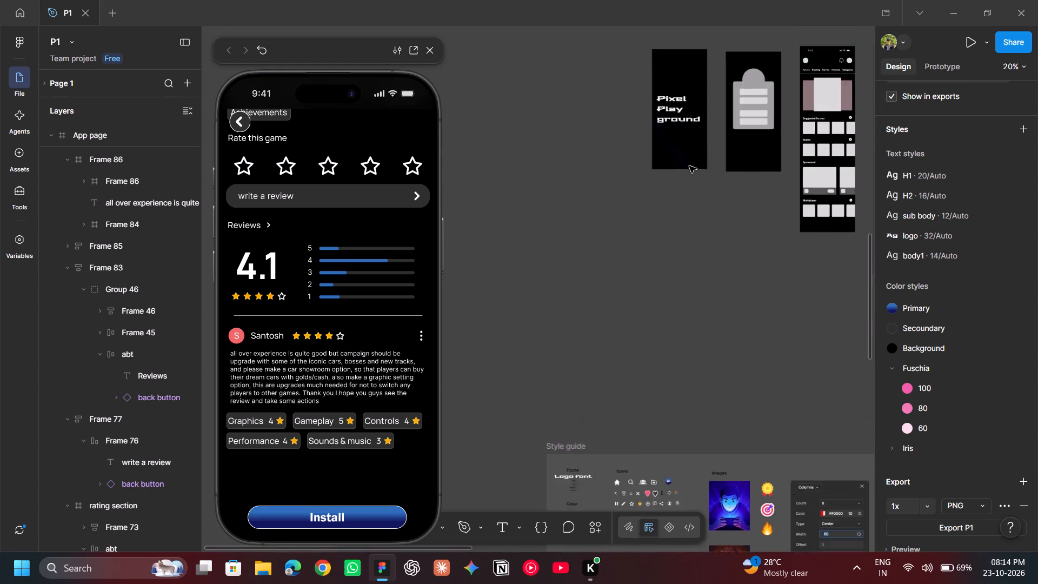
{"action": "scroll", "coordinate": [689, 166], "scroll_direction": "up", "scroll_amount": 2}
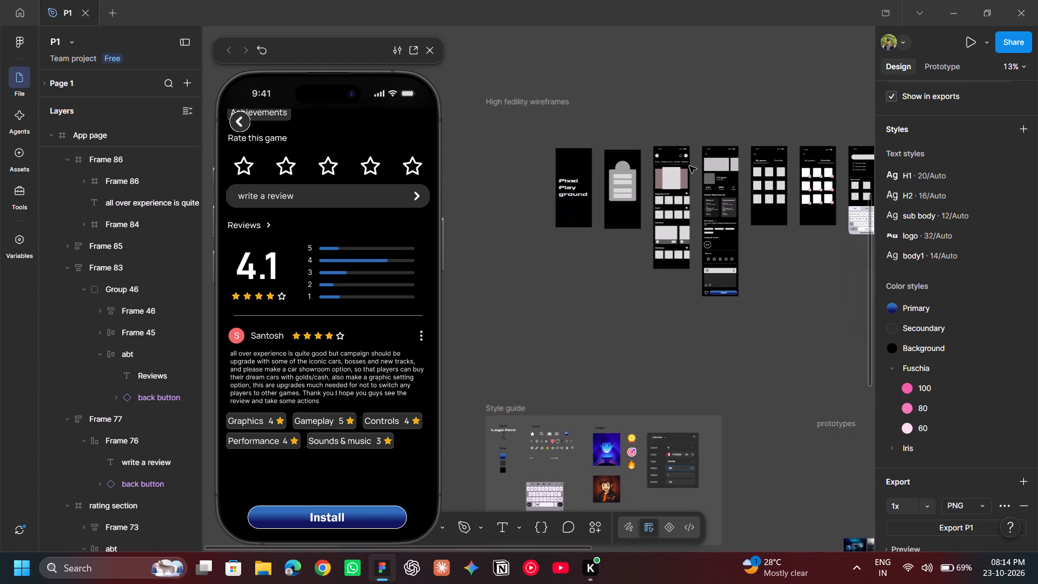
{"action": "scroll", "coordinate": [708, 169], "scroll_direction": "up", "scroll_amount": 5}
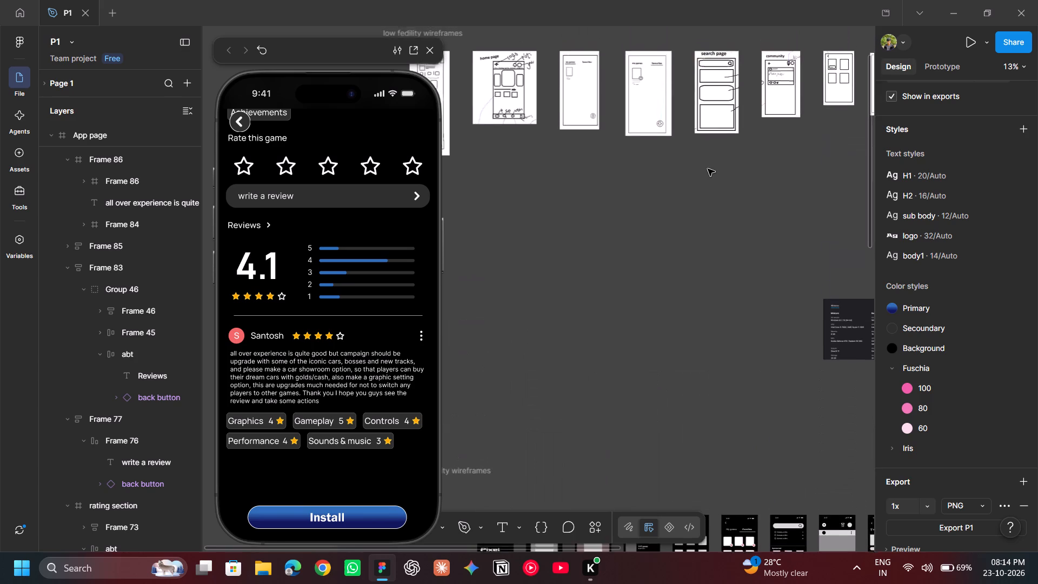
{"action": "scroll", "coordinate": [708, 169], "scroll_direction": "right", "scroll_amount": 6}
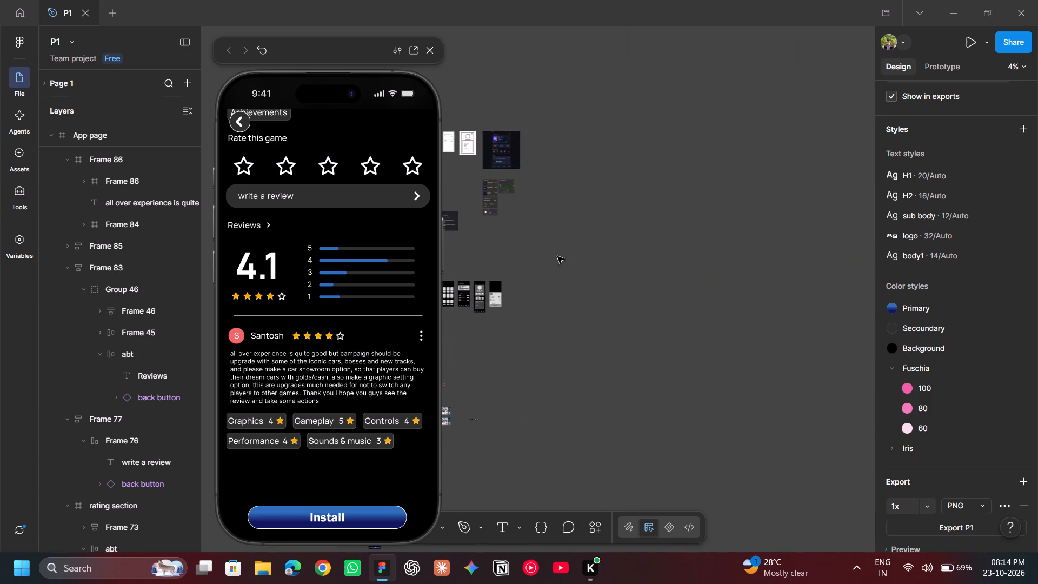
{"action": "scroll", "coordinate": [549, 264], "scroll_direction": "right", "scroll_amount": 11}
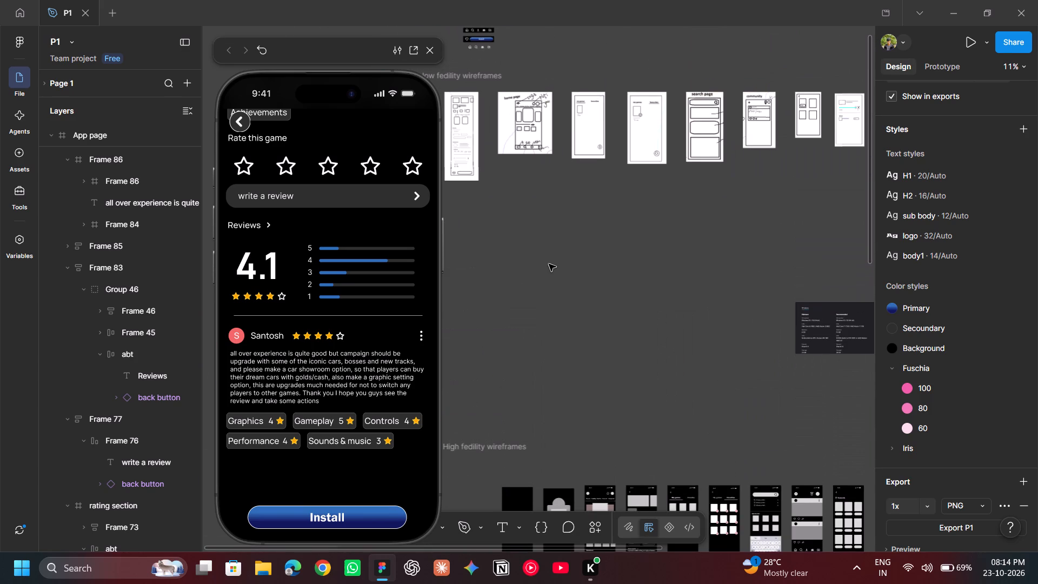
{"action": "scroll", "coordinate": [549, 264], "scroll_direction": "right", "scroll_amount": 11}
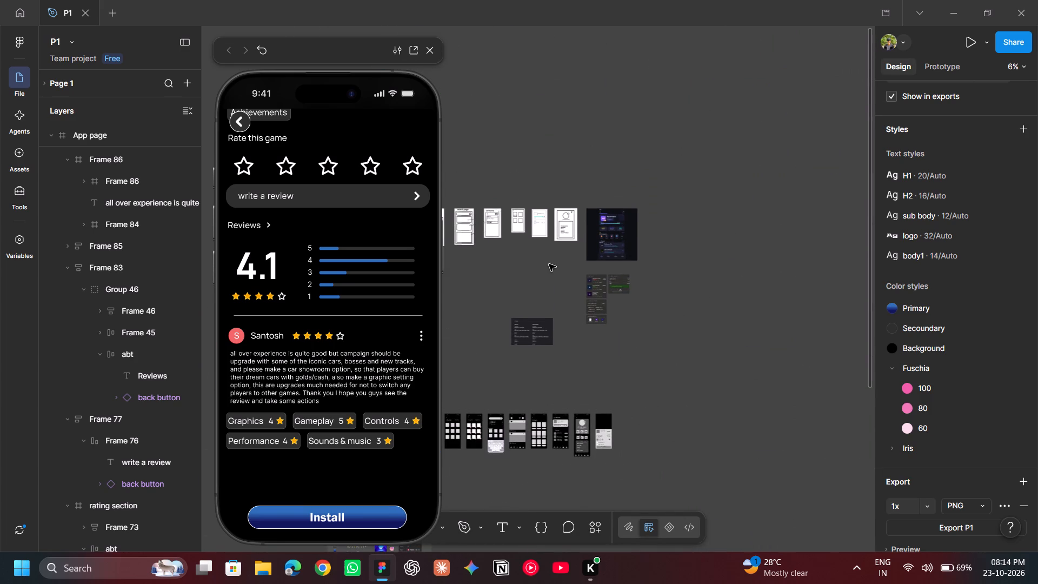
Close the prototype preview.
{"action": "left_click", "coordinate": [428, 46]}
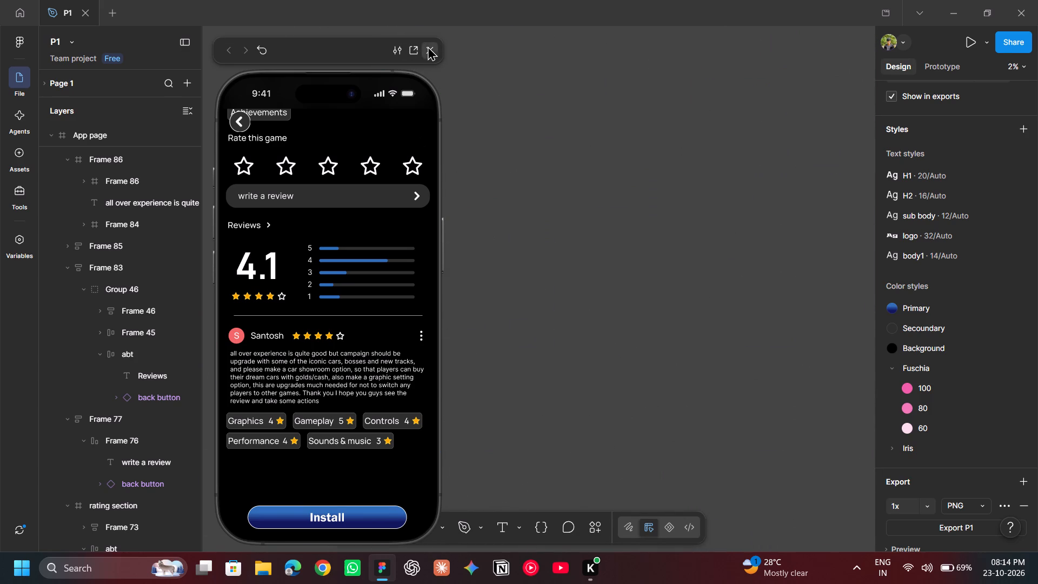
Delete the heart icon frame from the install bar component, leaving only the Install button.
{"action": "scroll", "coordinate": [338, 232], "scroll_direction": "right", "scroll_amount": 4}
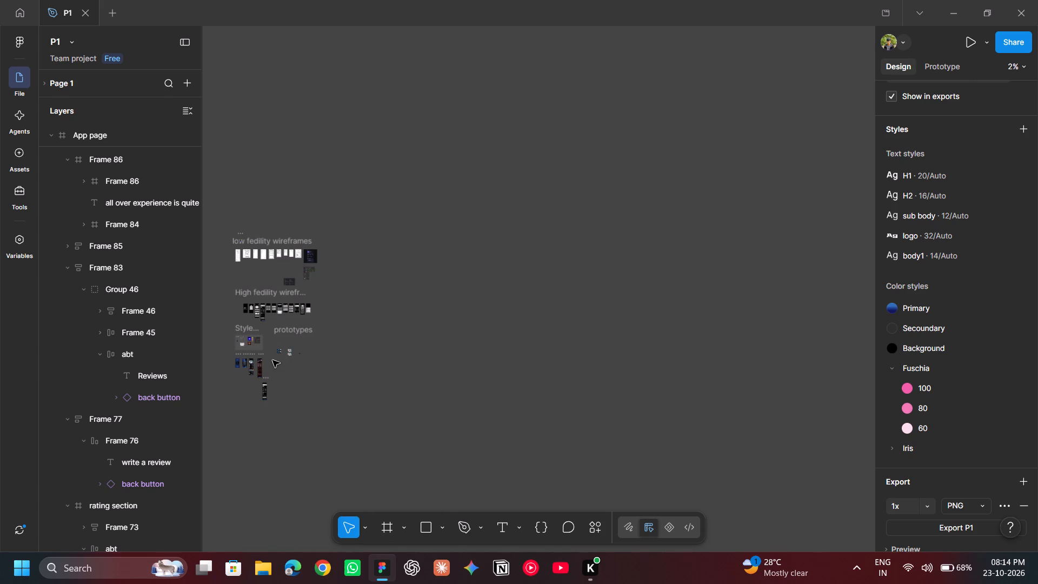
{"action": "scroll", "coordinate": [272, 360], "scroll_direction": "right", "scroll_amount": 2}
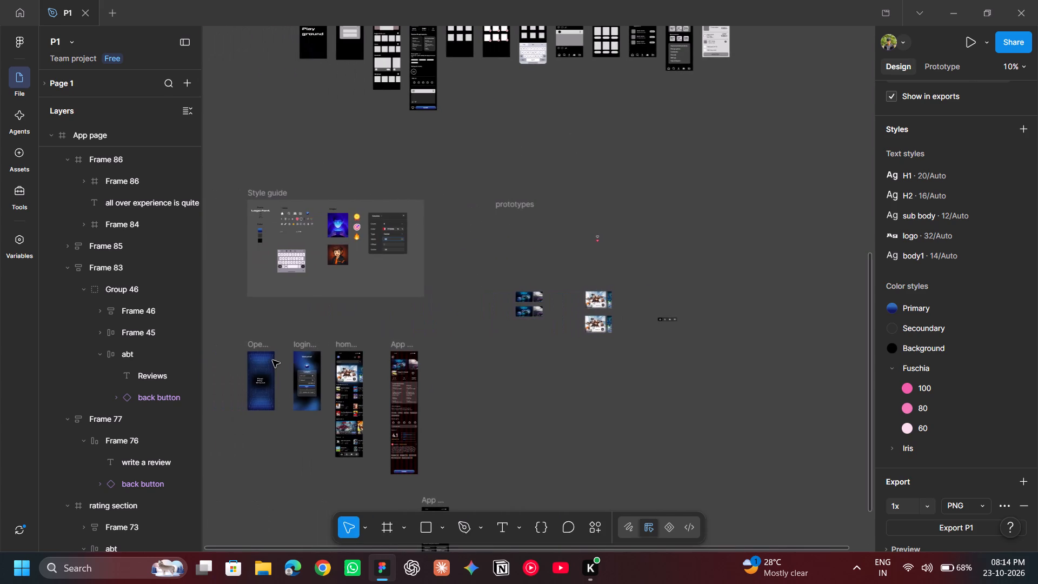
{"action": "scroll", "coordinate": [272, 360], "scroll_direction": "up", "scroll_amount": 6}
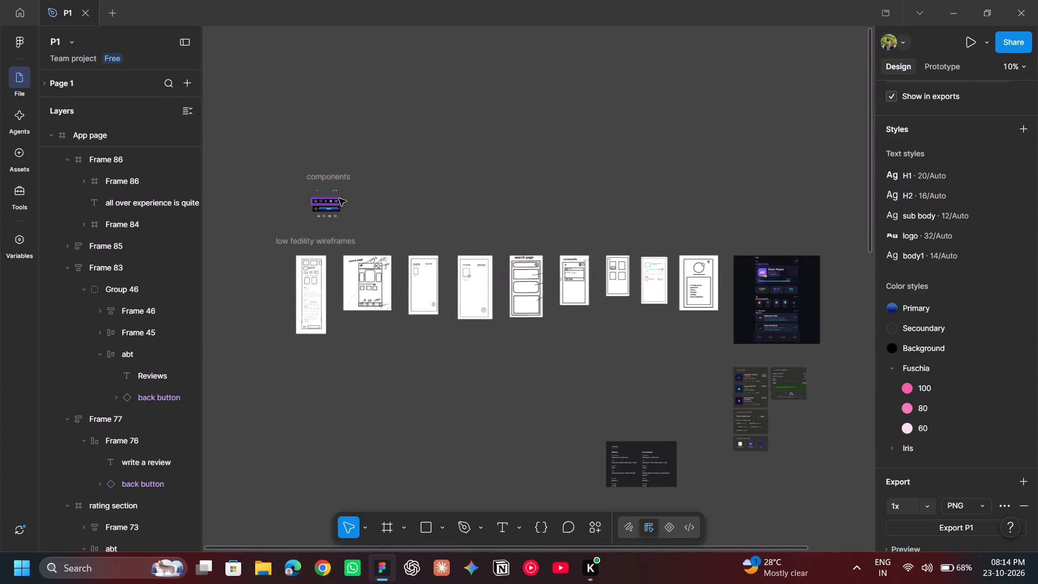
{"action": "scroll", "coordinate": [339, 198], "scroll_direction": "right", "scroll_amount": 3}
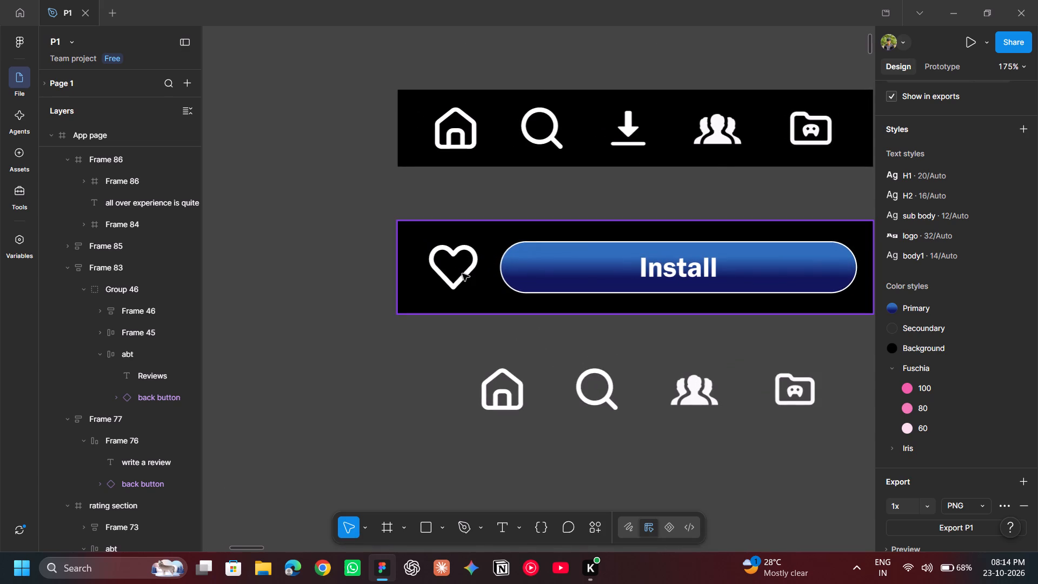
{"action": "double_click", "coordinate": [462, 274]}
{"action": "double_click", "coordinate": [462, 274]}
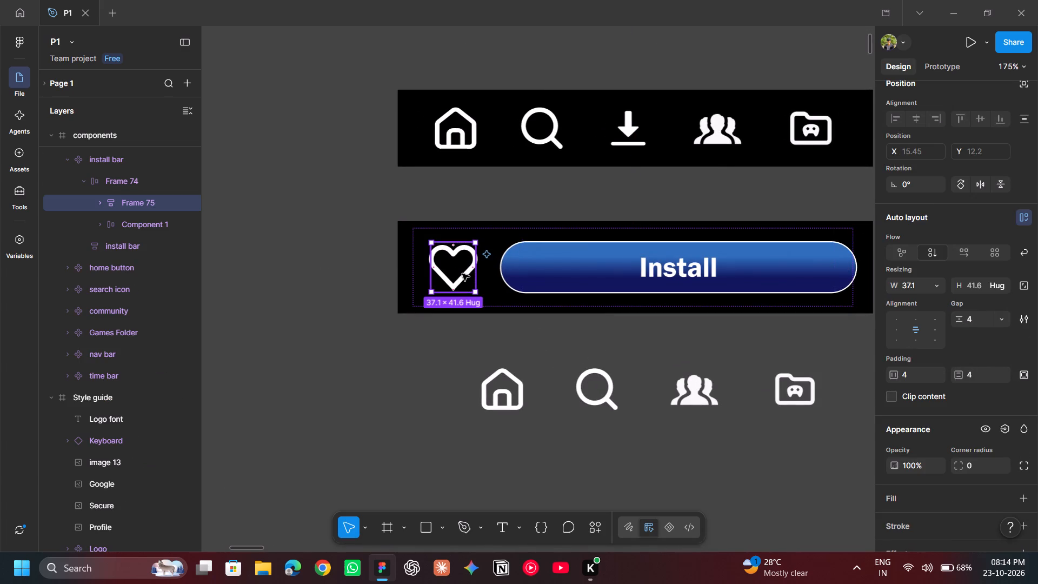
{"action": "key", "text": "BackSpace"}
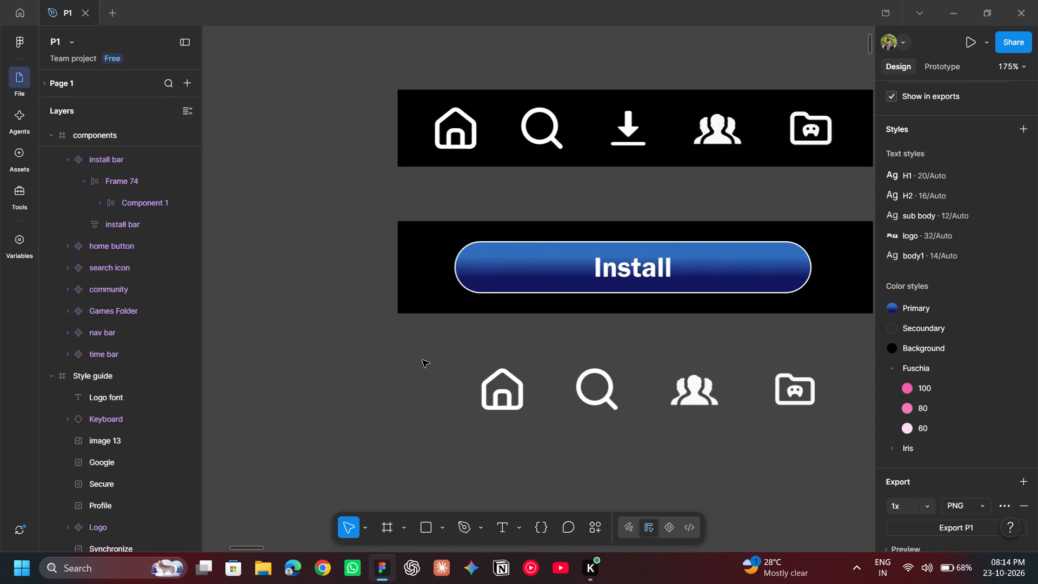
{"action": "left_click", "coordinate": [422, 361]}
Look over the style guide, the app pages and the App page w wireframe to check their install bars.
{"action": "scroll", "coordinate": [422, 361], "scroll_direction": "down", "scroll_amount": 1}
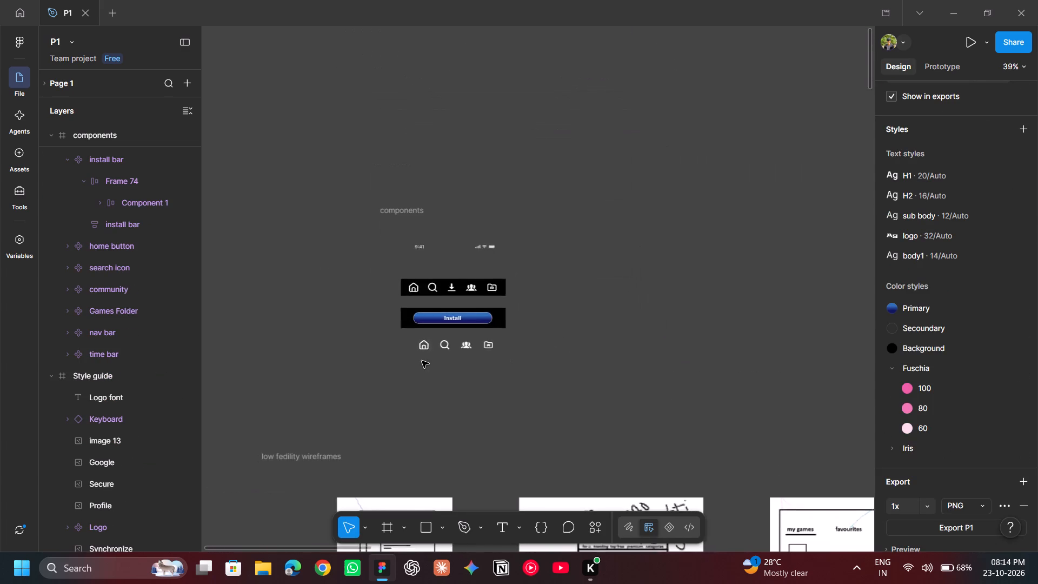
{"action": "scroll", "coordinate": [422, 361], "scroll_direction": "down", "scroll_amount": 7}
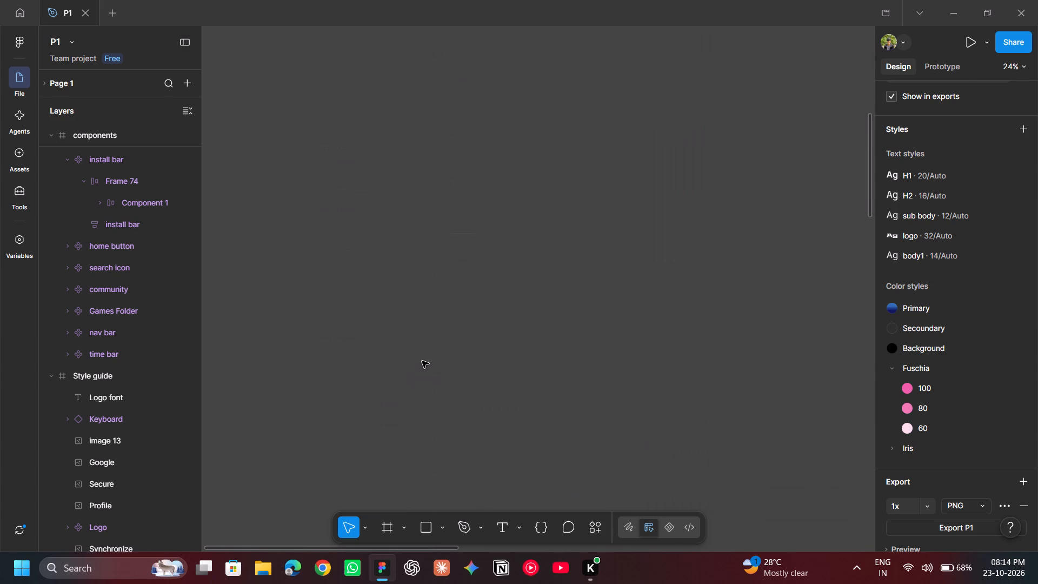
{"action": "scroll", "coordinate": [422, 361], "scroll_direction": "down", "scroll_amount": 6}
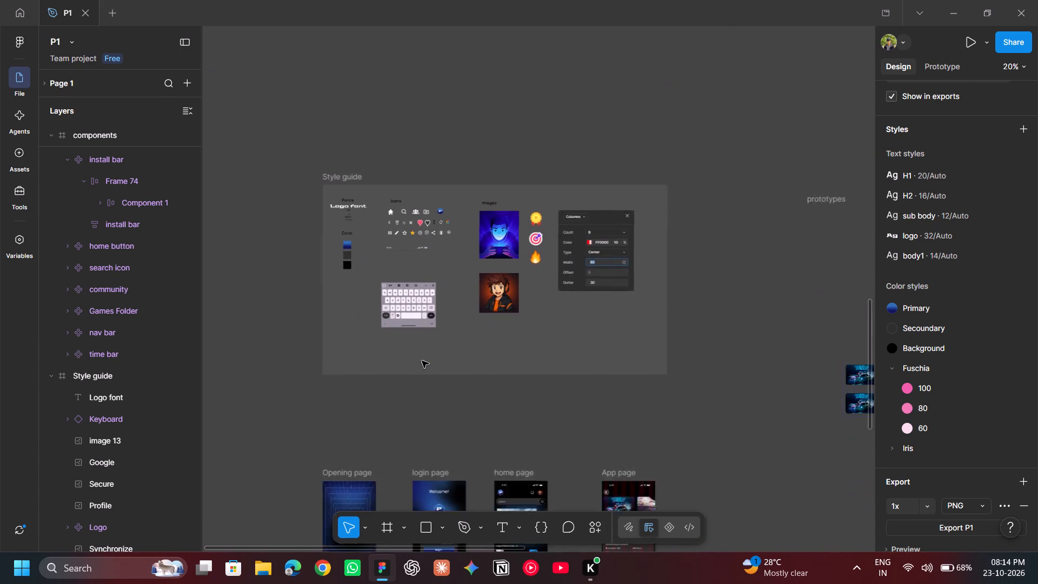
{"action": "scroll", "coordinate": [422, 361], "scroll_direction": "down", "scroll_amount": 4}
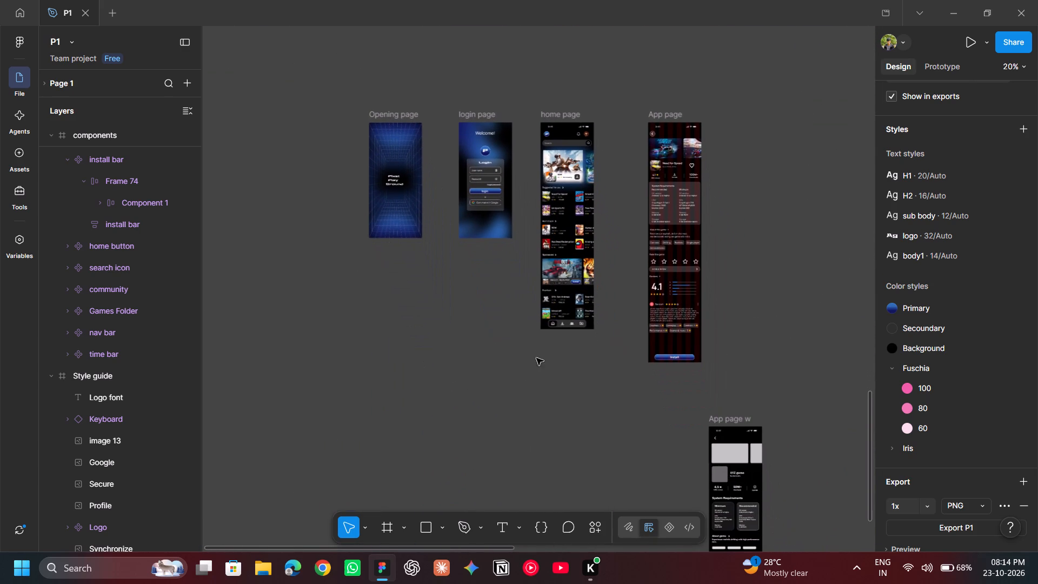
{"action": "scroll", "coordinate": [556, 339], "scroll_direction": "left", "scroll_amount": 2}
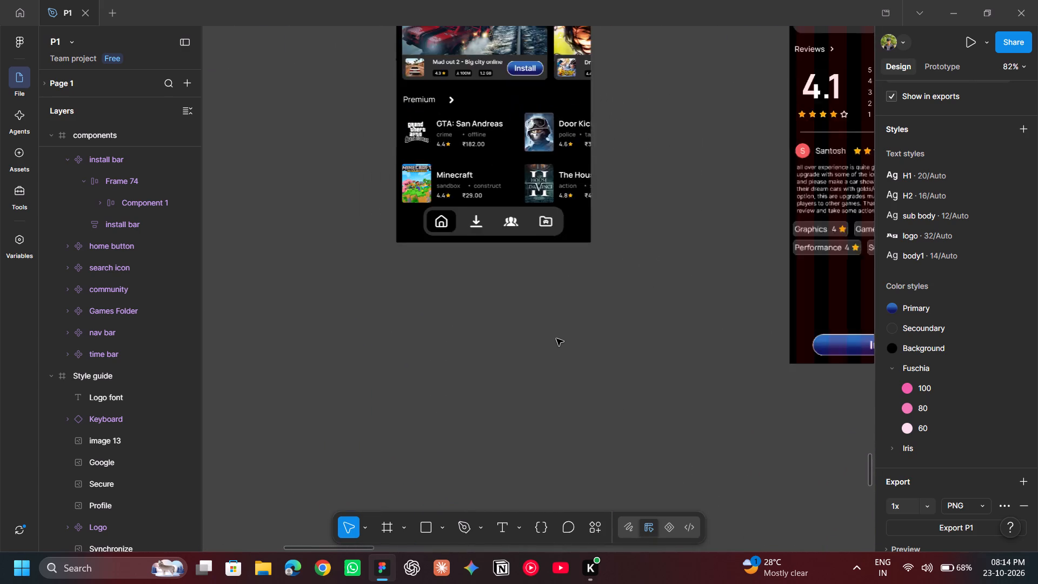
{"action": "scroll", "coordinate": [556, 339], "scroll_direction": "down", "scroll_amount": 4}
{"action": "scroll", "coordinate": [556, 339], "scroll_direction": "left", "scroll_amount": 2}
{"action": "scroll", "coordinate": [556, 339], "scroll_direction": "down", "scroll_amount": 2}
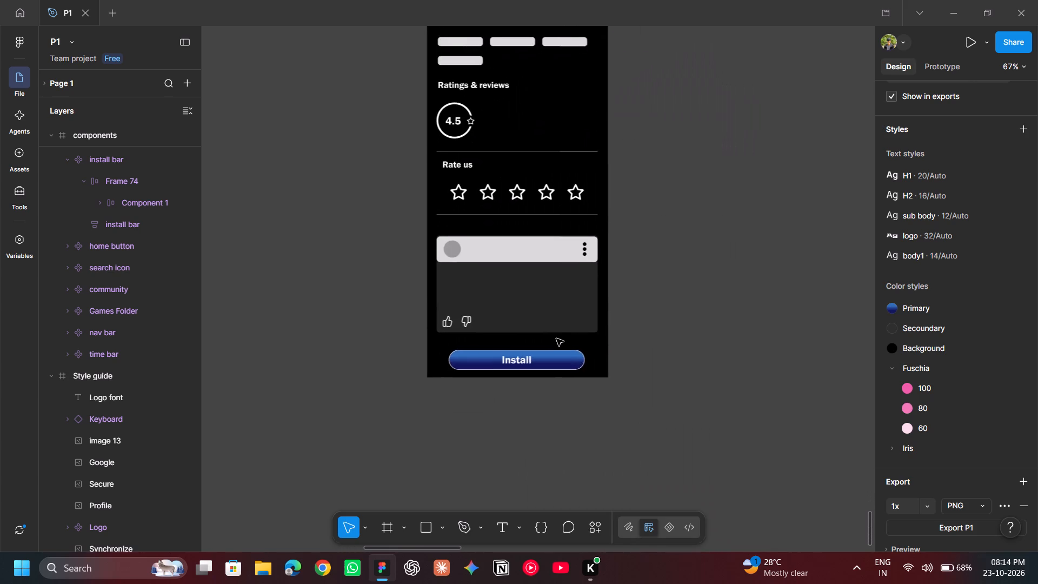
Shorten the App page frame from its bottom edge to a height of 1696.
{"action": "scroll", "coordinate": [556, 339], "scroll_direction": "up", "scroll_amount": 6}
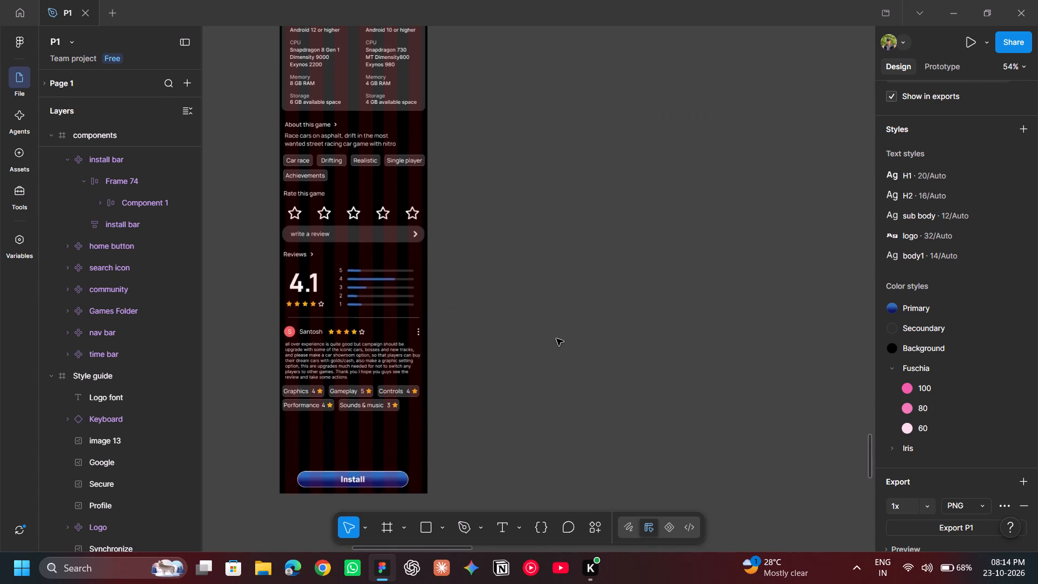
{"action": "scroll", "coordinate": [556, 339], "scroll_direction": "right", "scroll_amount": 2}
{"action": "scroll", "coordinate": [556, 339], "scroll_direction": "up", "scroll_amount": 2}
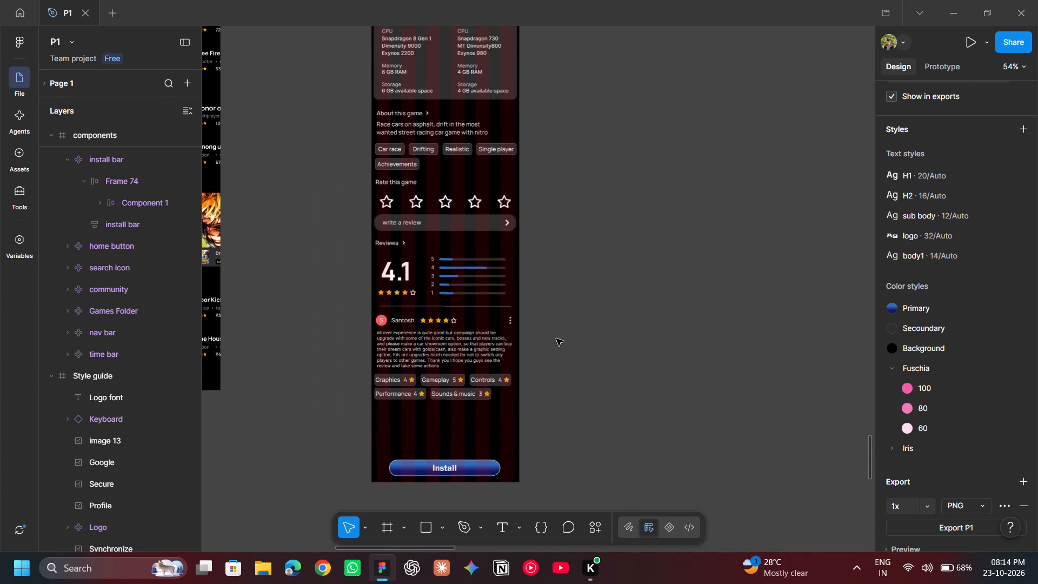
{"action": "scroll", "coordinate": [578, 202], "scroll_direction": "up", "scroll_amount": 1}
{"action": "left_click", "coordinate": [478, 62]}
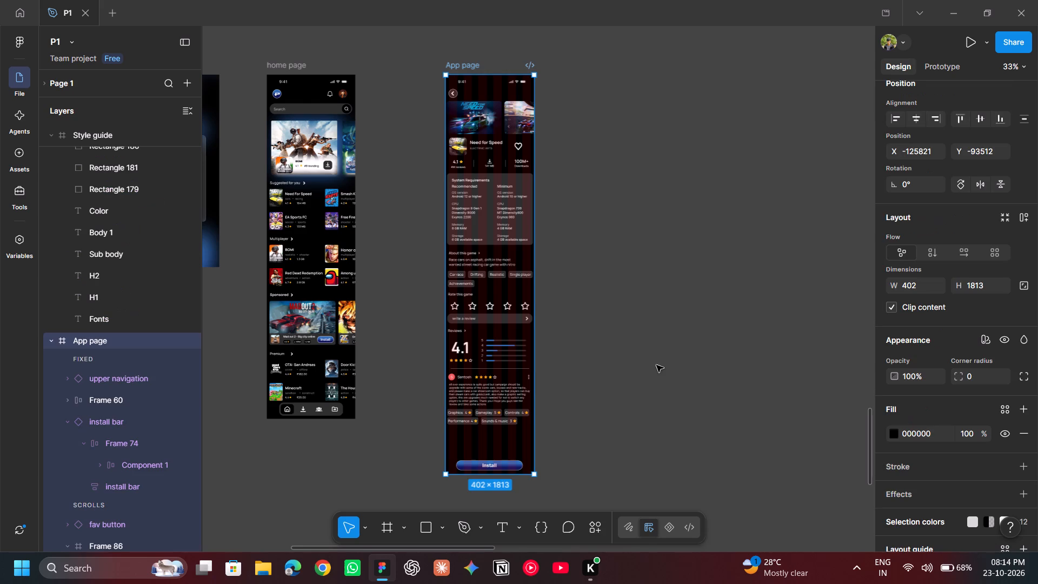
{"action": "left_click_drag", "start_coordinate": [496, 476], "coordinate": [496, 446]}
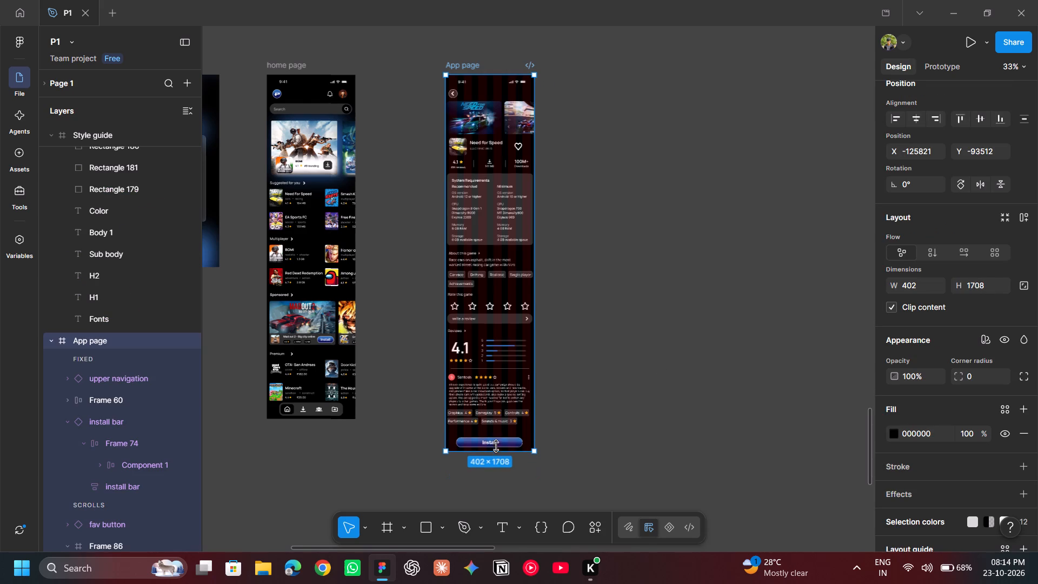
{"action": "left_click_drag", "start_coordinate": [496, 446], "coordinate": [493, 450]}
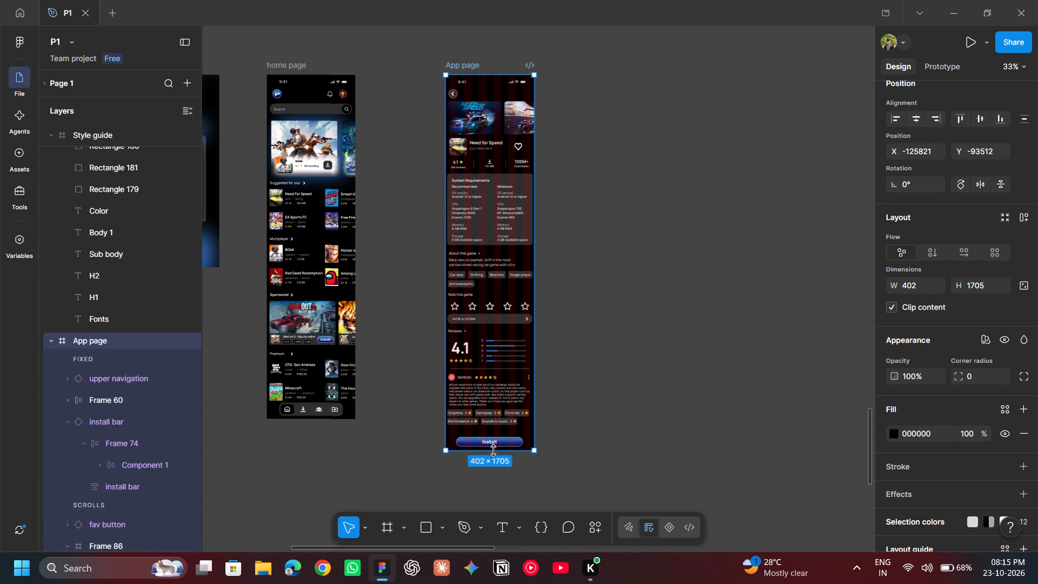
{"action": "left_click_drag", "start_coordinate": [493, 450], "coordinate": [493, 448]}
{"action": "left_click", "coordinate": [647, 406]}
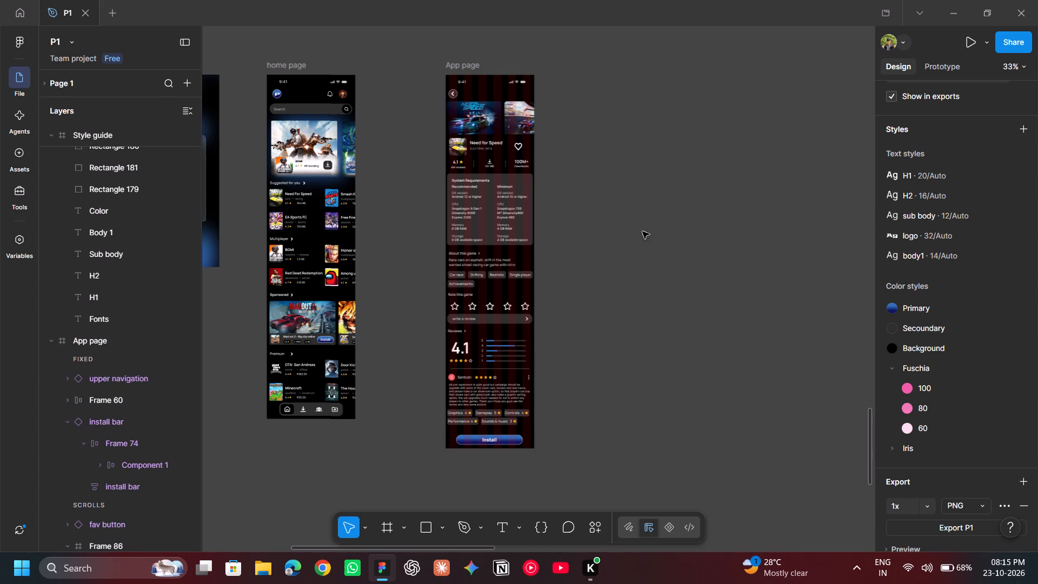
Set the vertical spacing between the user review frame and the install bar on the App page to 0.
{"action": "left_click", "coordinate": [466, 65]}
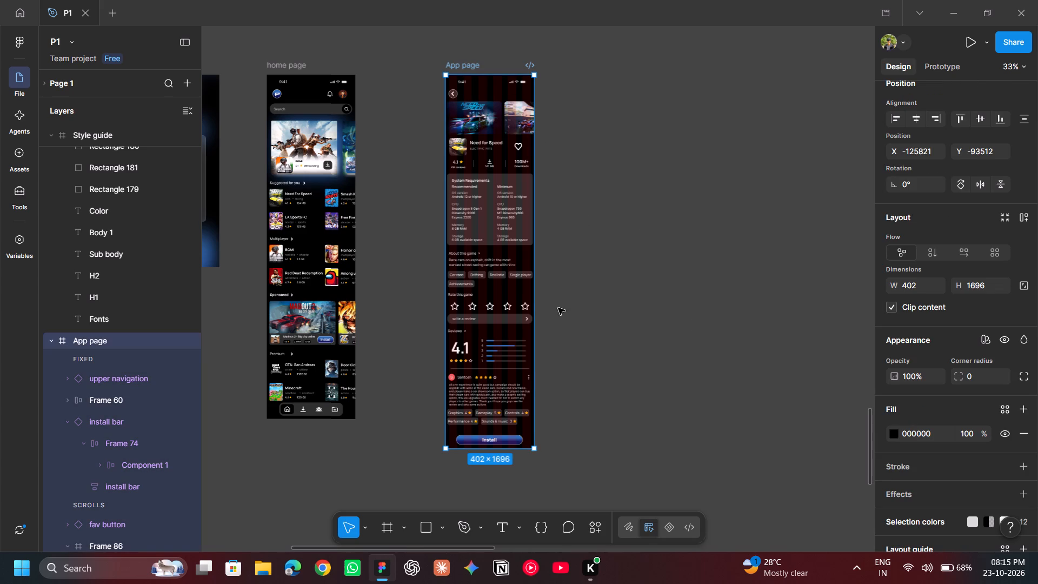
{"action": "scroll", "coordinate": [502, 420], "scroll_direction": "down", "scroll_amount": 1}
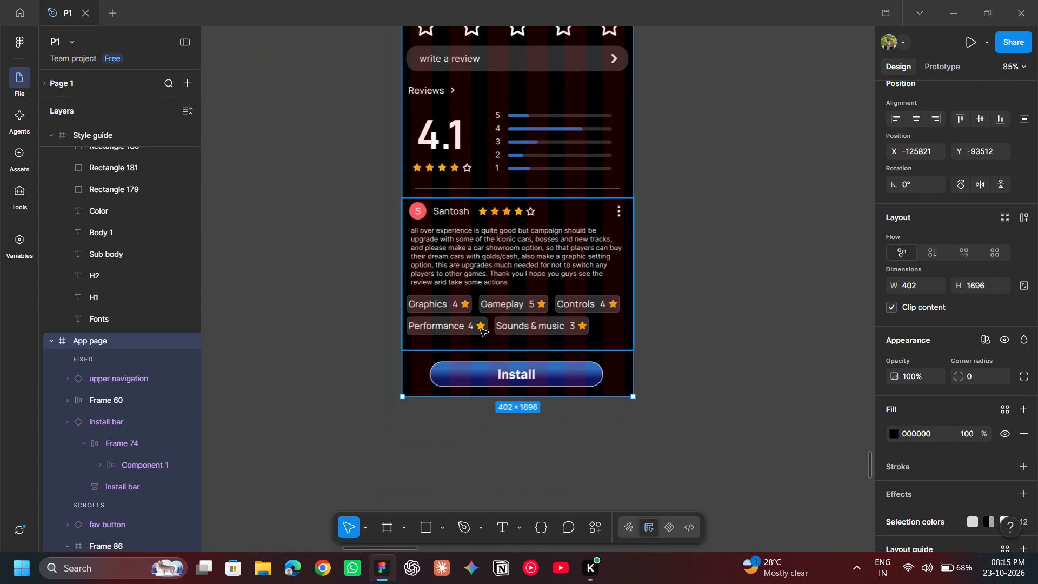
{"action": "left_click", "coordinate": [501, 376]}
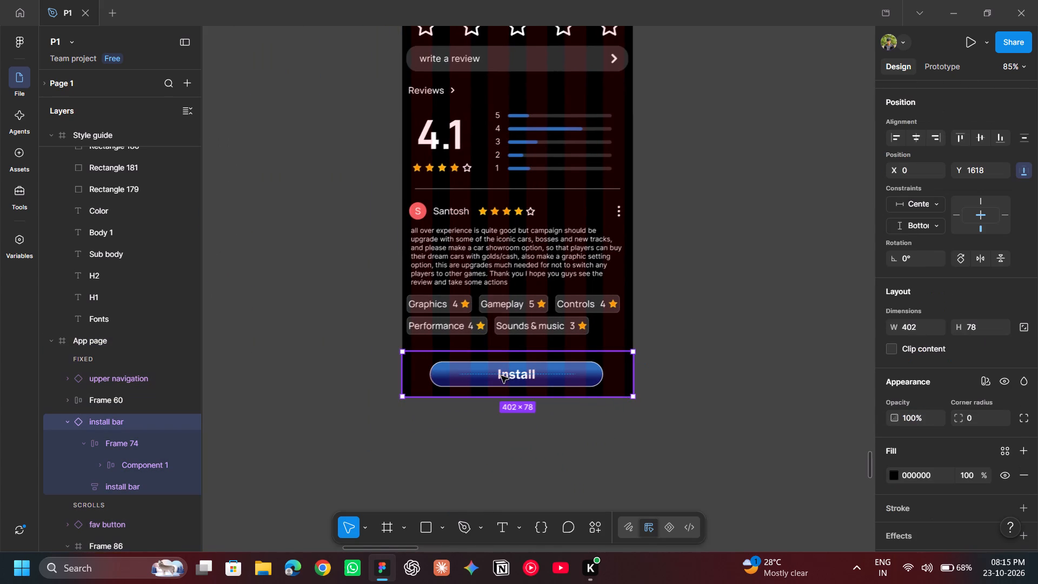
{"action": "left_click", "coordinate": [498, 339], "text": "shift"}
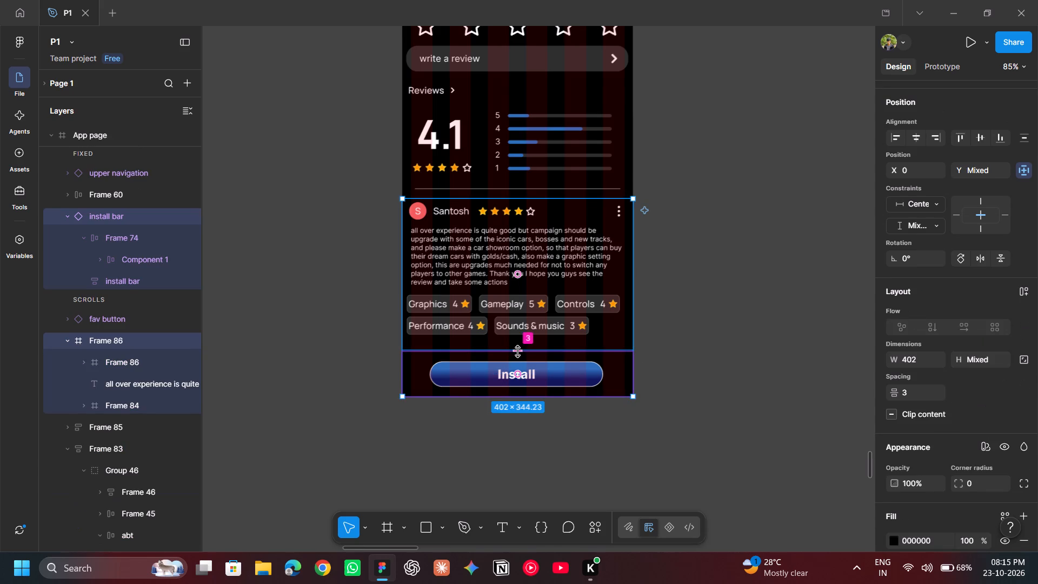
{"action": "left_click", "coordinate": [926, 395]}
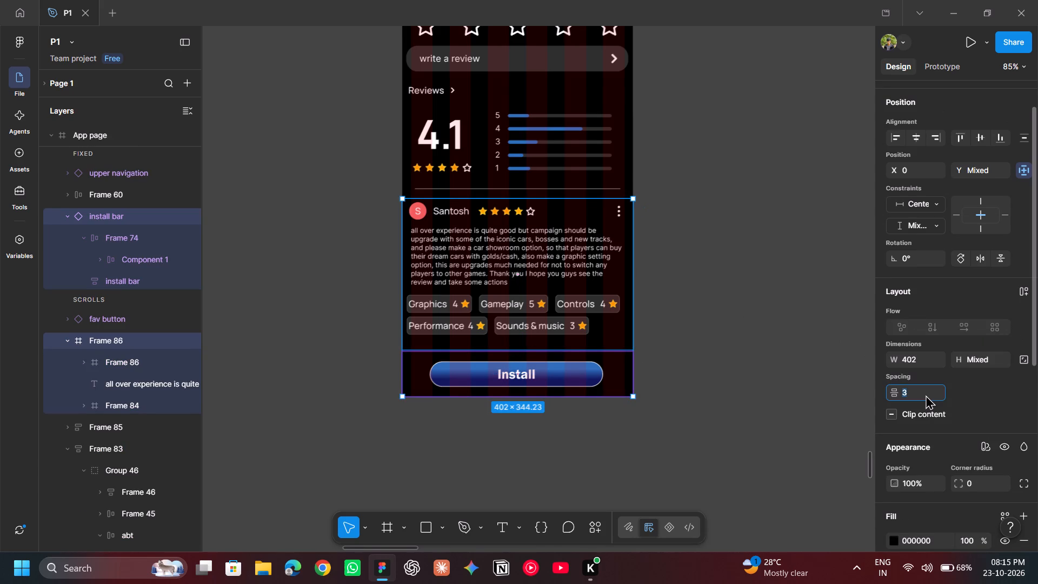
{"action": "key", "text": "BackSpace"}
{"action": "key", "text": "0"}
{"action": "key", "text": "Return"}
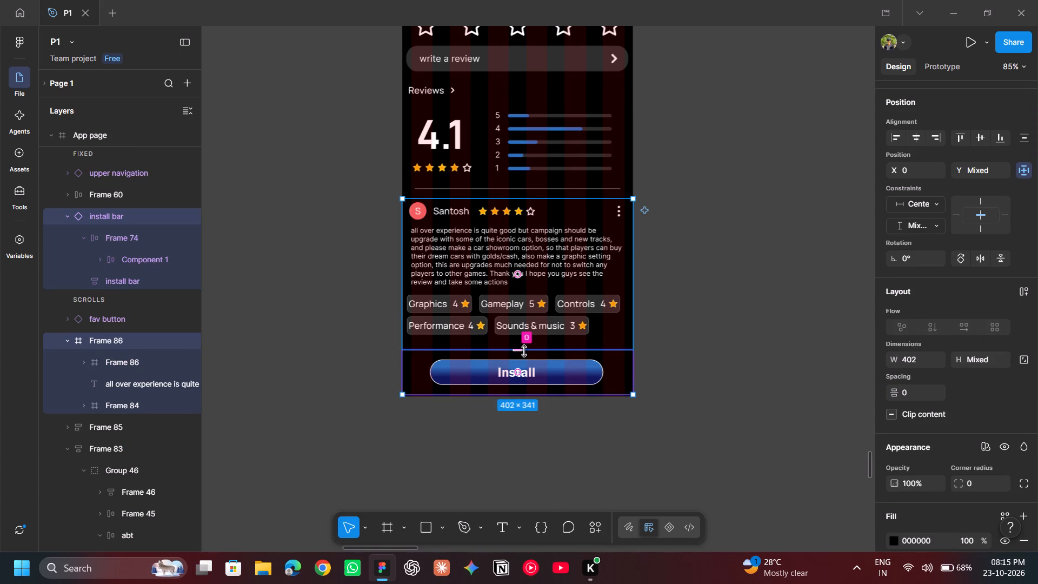
{"action": "left_click", "coordinate": [710, 368]}
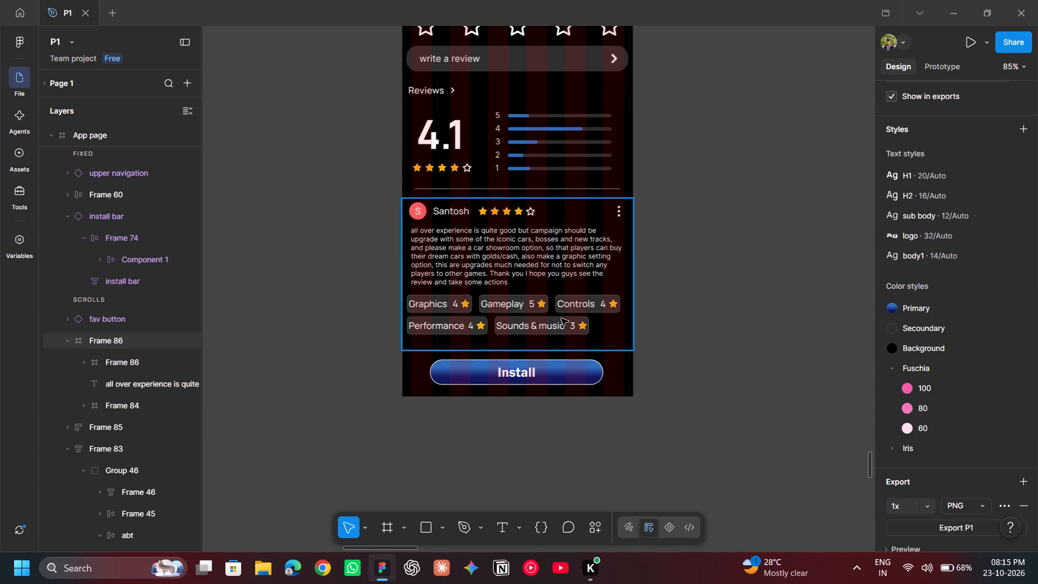
Shorten the App page frame from its bottom edge to a height of about 1693.
{"action": "scroll", "coordinate": [622, 366], "scroll_direction": "up", "scroll_amount": 4}
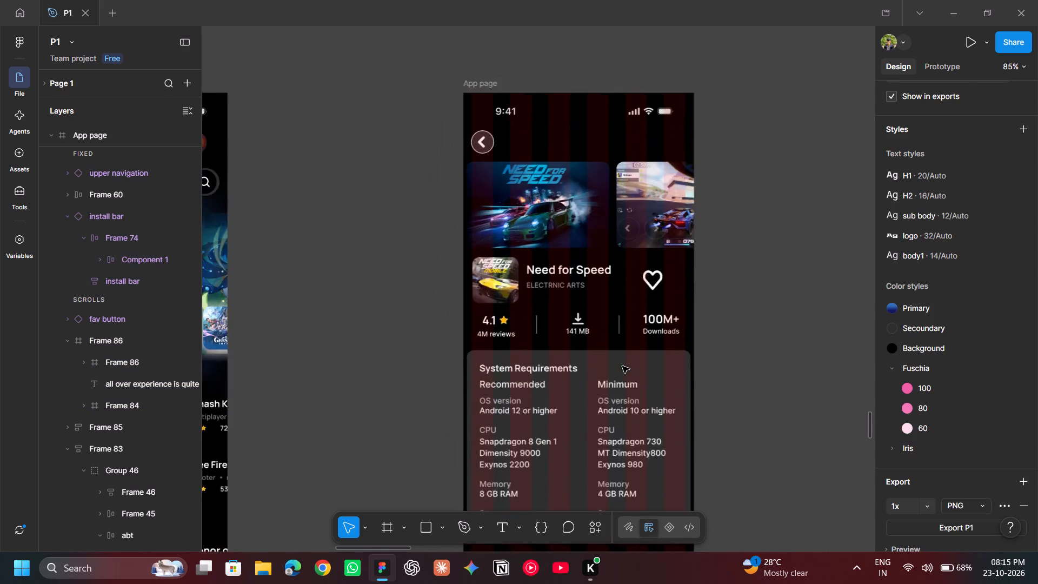
{"action": "scroll", "coordinate": [622, 366], "scroll_direction": "up", "scroll_amount": 1}
{"action": "left_click", "coordinate": [529, 267]}
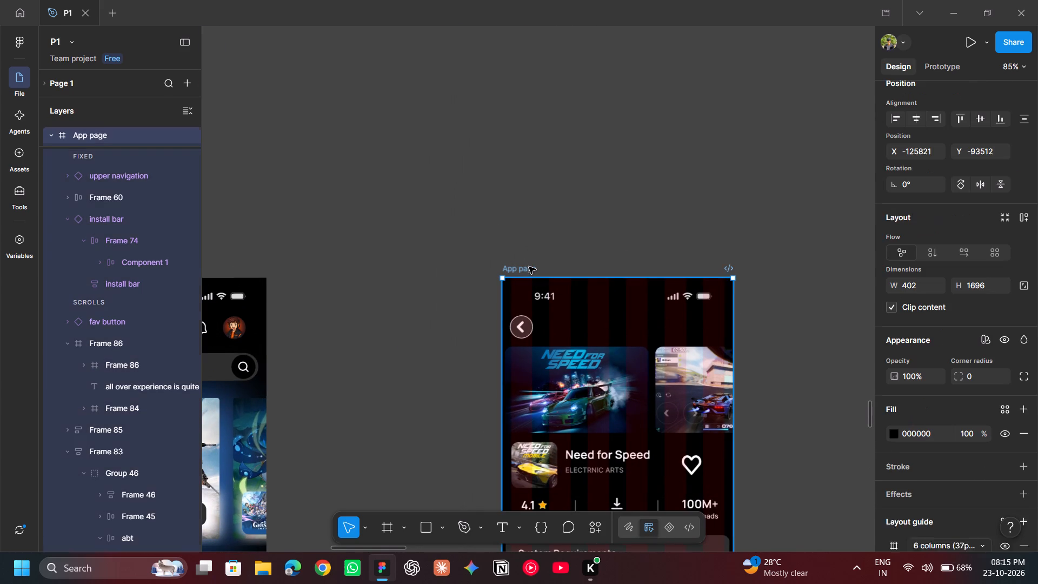
{"action": "scroll", "coordinate": [529, 267], "scroll_direction": "down", "scroll_amount": 11}
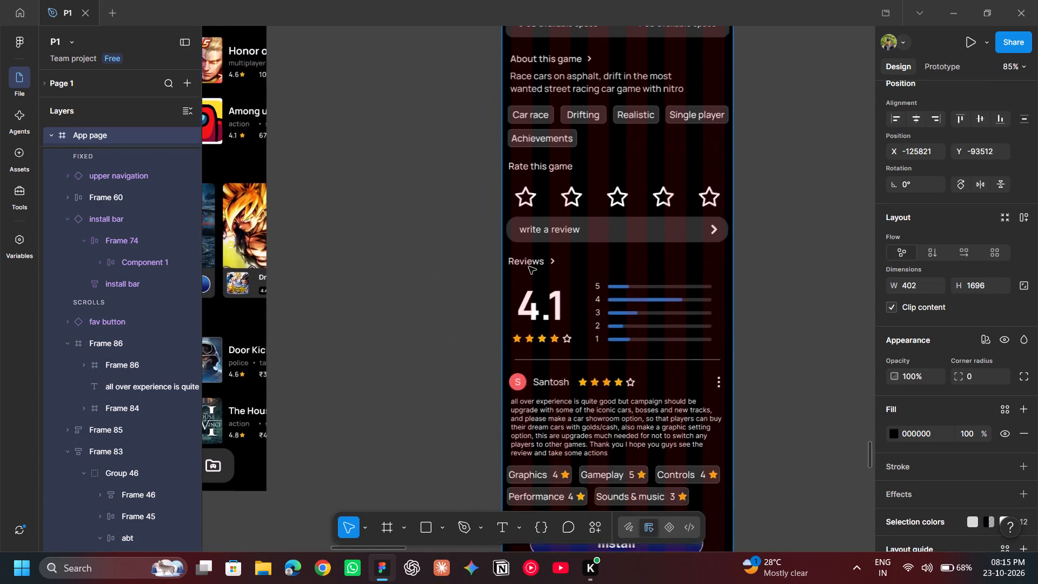
{"action": "scroll", "coordinate": [529, 267], "scroll_direction": "down", "scroll_amount": 2}
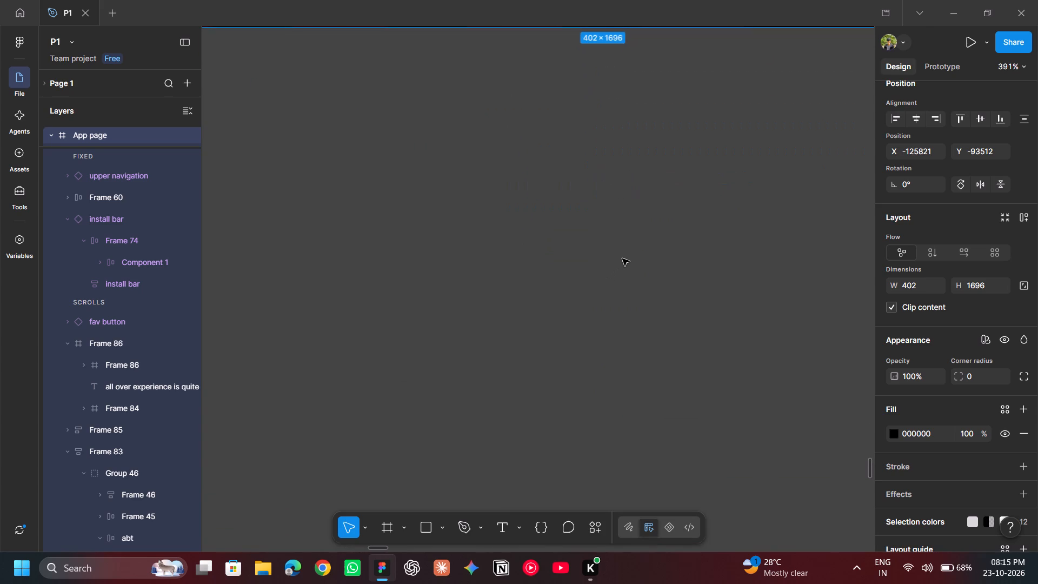
{"action": "scroll", "coordinate": [622, 258], "scroll_direction": "up", "scroll_amount": 3}
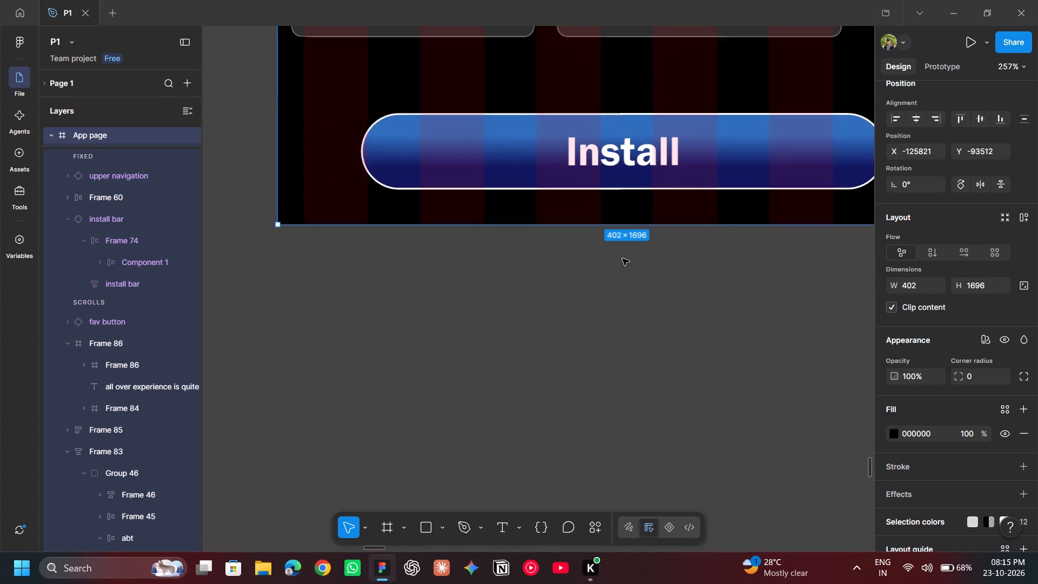
{"action": "scroll", "coordinate": [622, 258], "scroll_direction": "right", "scroll_amount": 1}
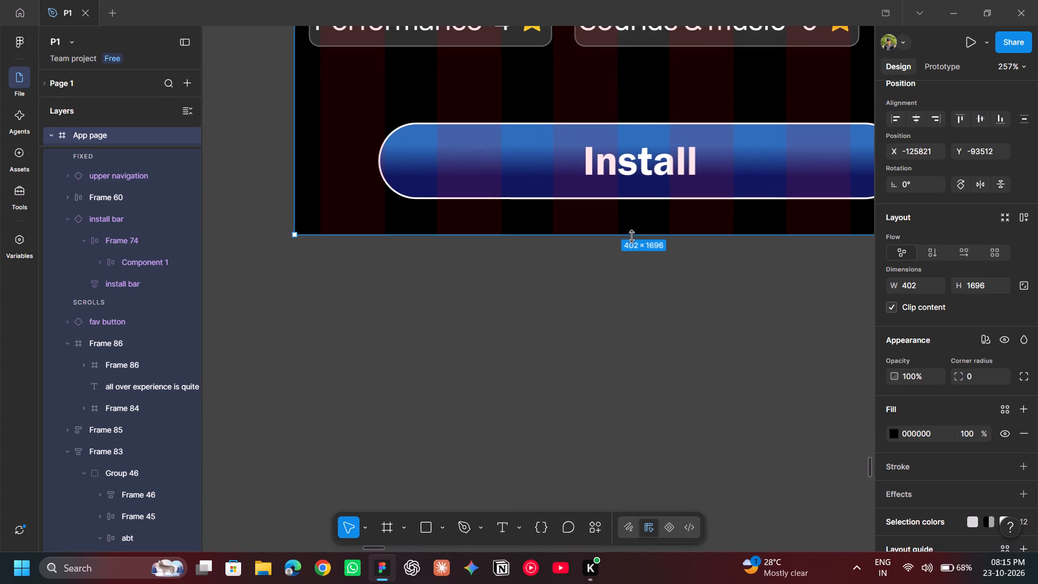
{"action": "left_click_drag", "start_coordinate": [631, 236], "coordinate": [631, 230]}
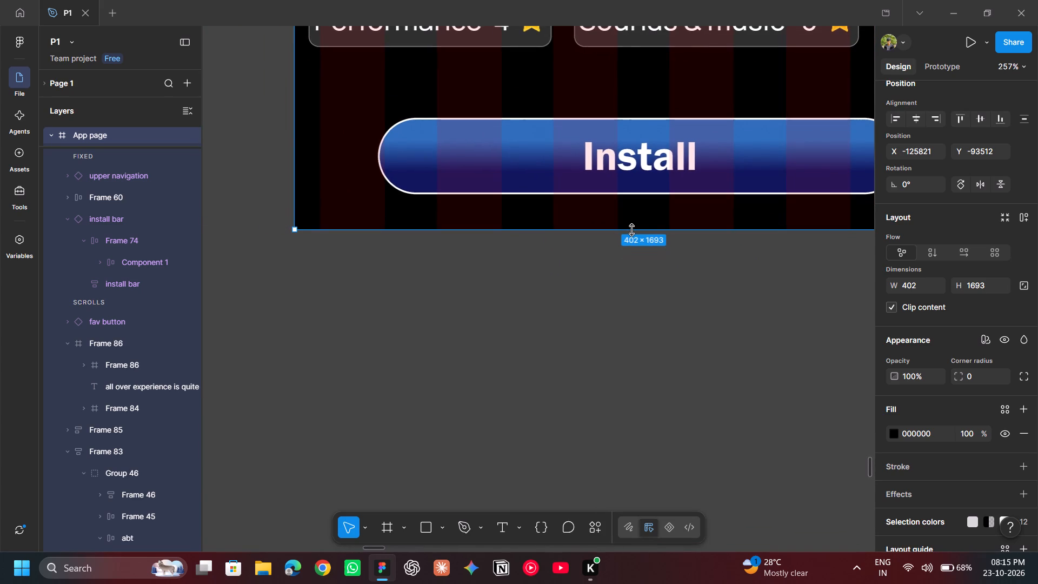
{"action": "left_click", "coordinate": [596, 298]}
Nudge the install bar down to Y 1614.77 so it sits flush with the App page's bottom edge.
{"action": "left_click", "coordinate": [581, 179]}
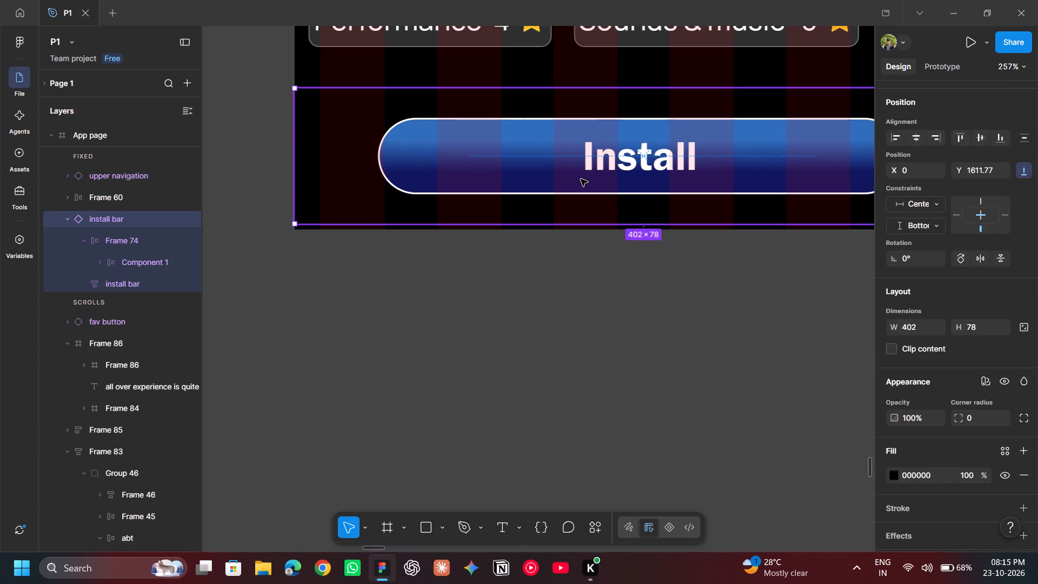
{"action": "key", "text": "Down"}
{"action": "key", "text": "Down"}
{"action": "key", "text": "Down"}
{"action": "key", "text": "Down"}
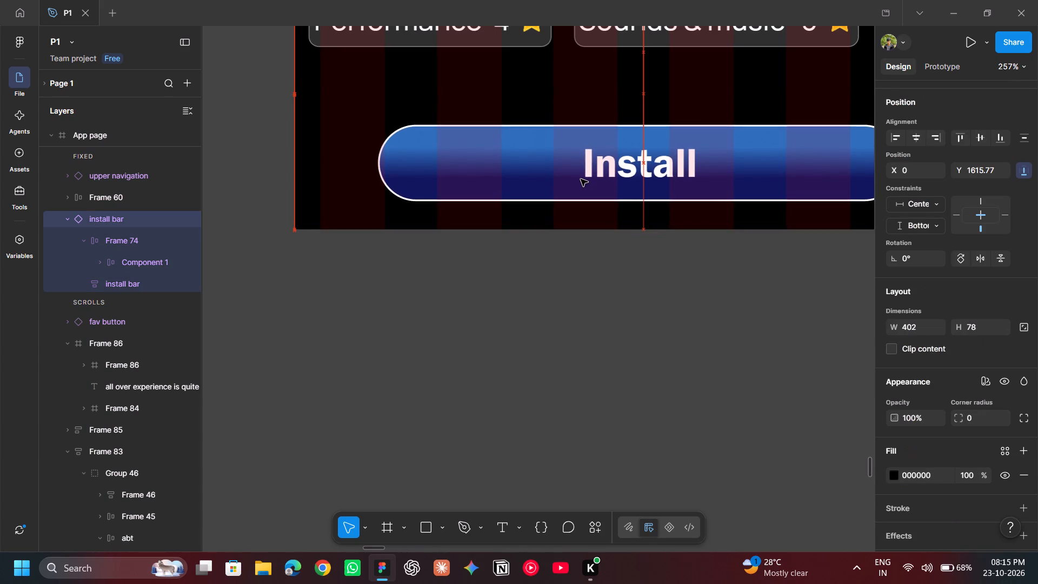
{"action": "key", "text": "Down"}
{"action": "key", "text": "Up"}
{"action": "key", "text": "Up"}
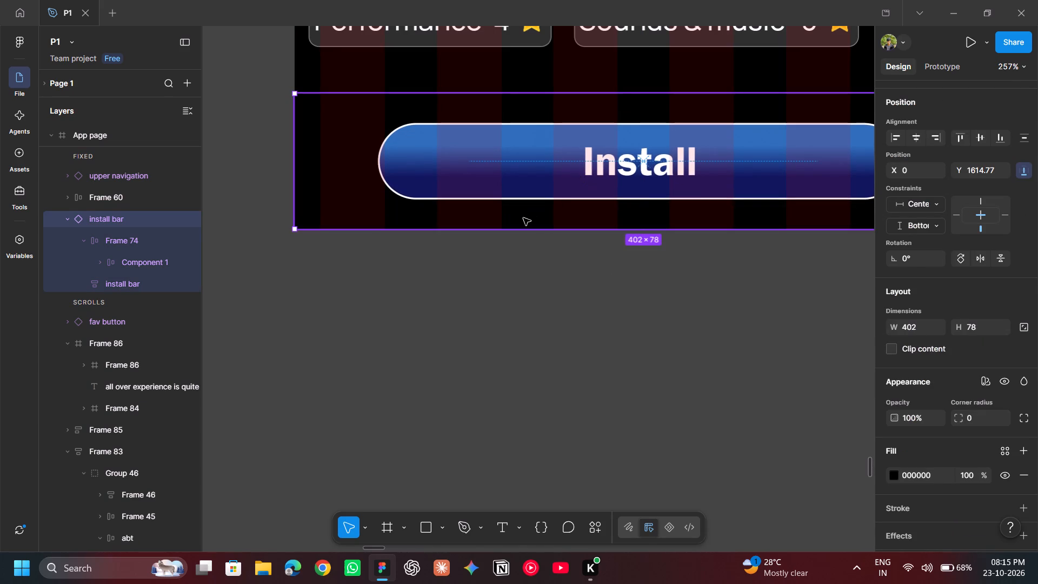
Examine closely how the install bar's bottom edge lines up with the bottom edge of the App page frame.
{"action": "scroll", "coordinate": [523, 218], "scroll_direction": "right", "scroll_amount": 6}
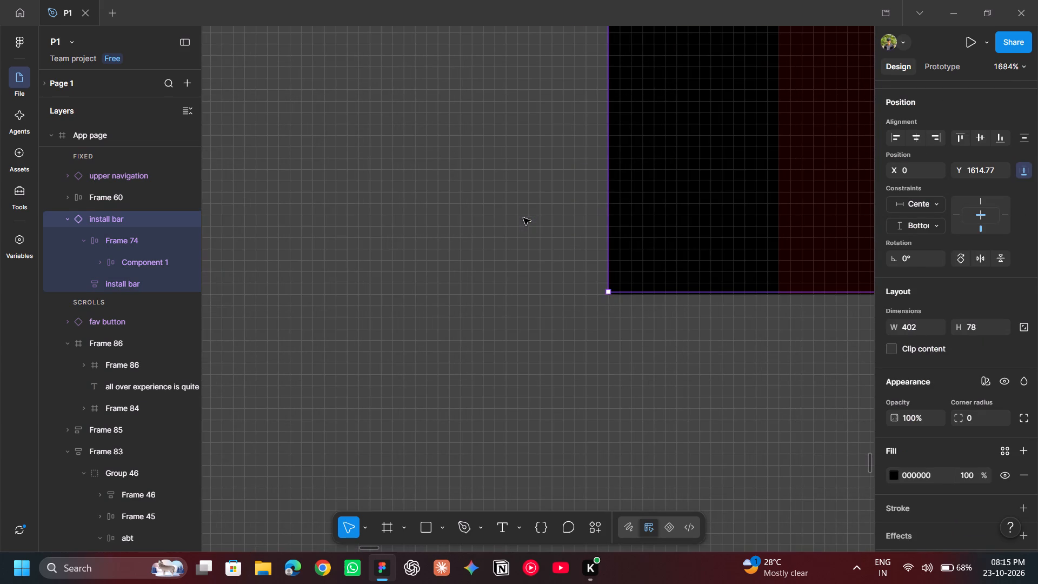
{"action": "key", "text": "Down"}
{"action": "key", "text": "Up"}
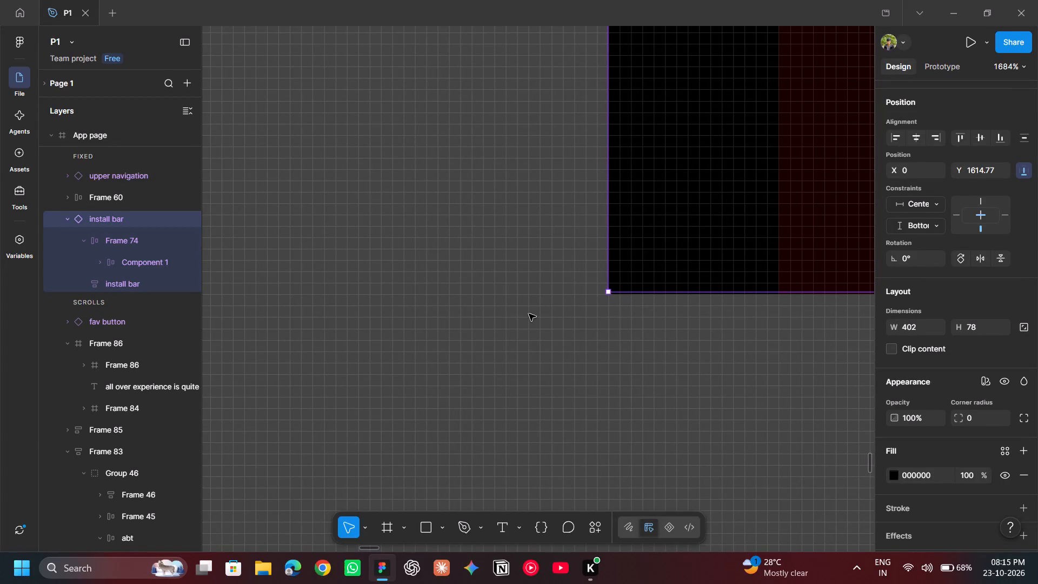
{"action": "left_click", "coordinate": [428, 345]}
{"action": "scroll", "coordinate": [428, 345], "scroll_direction": "left", "scroll_amount": 2}
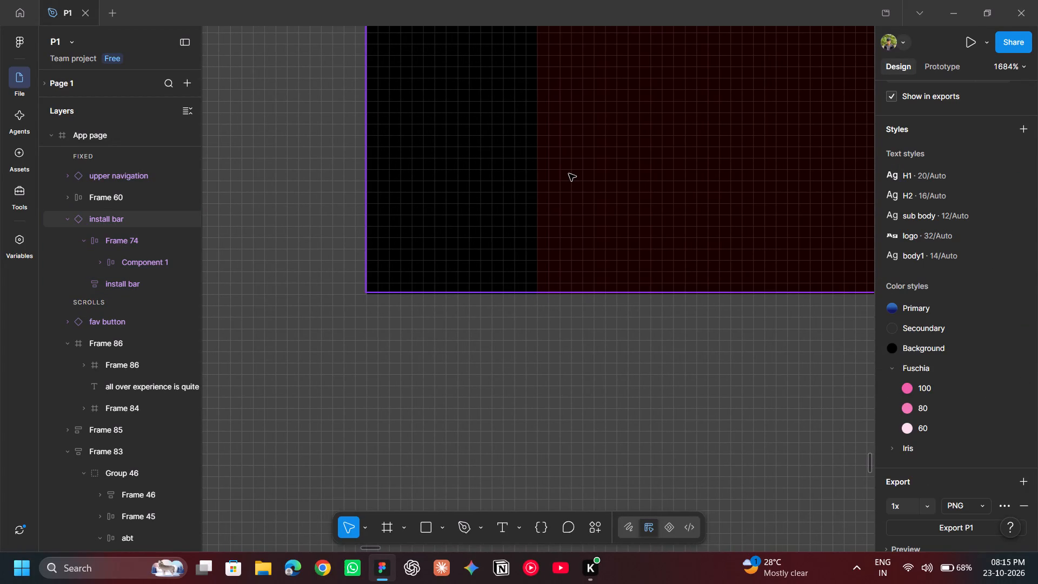
{"action": "left_click", "coordinate": [569, 174]}
{"action": "left_click", "coordinate": [532, 364]}
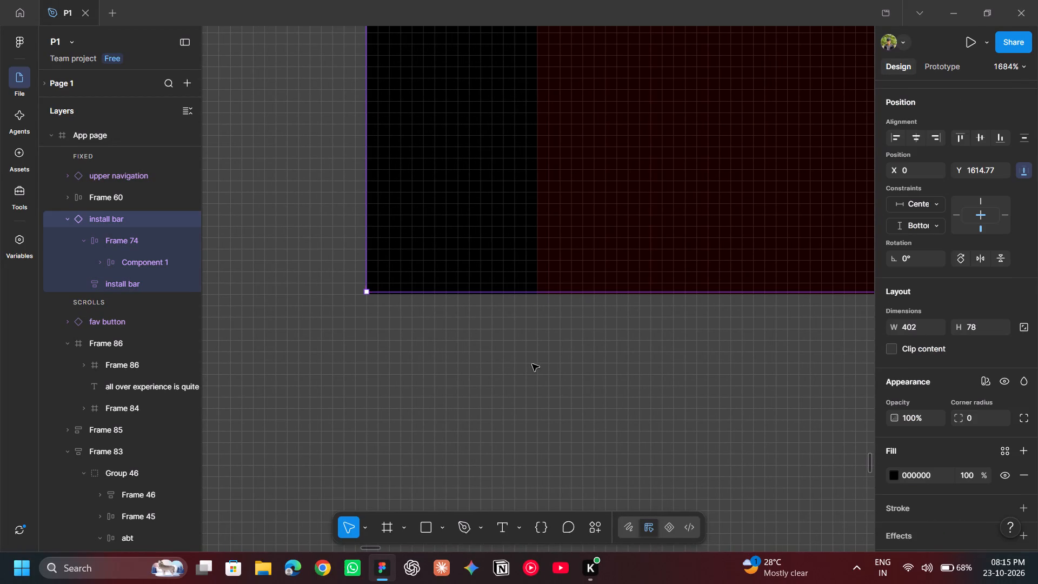
{"action": "scroll", "coordinate": [532, 364], "scroll_direction": "left", "scroll_amount": 1}
{"action": "scroll", "coordinate": [532, 364], "scroll_direction": "up", "scroll_amount": 1}
{"action": "scroll", "coordinate": [532, 364], "scroll_direction": "left", "scroll_amount": 2}
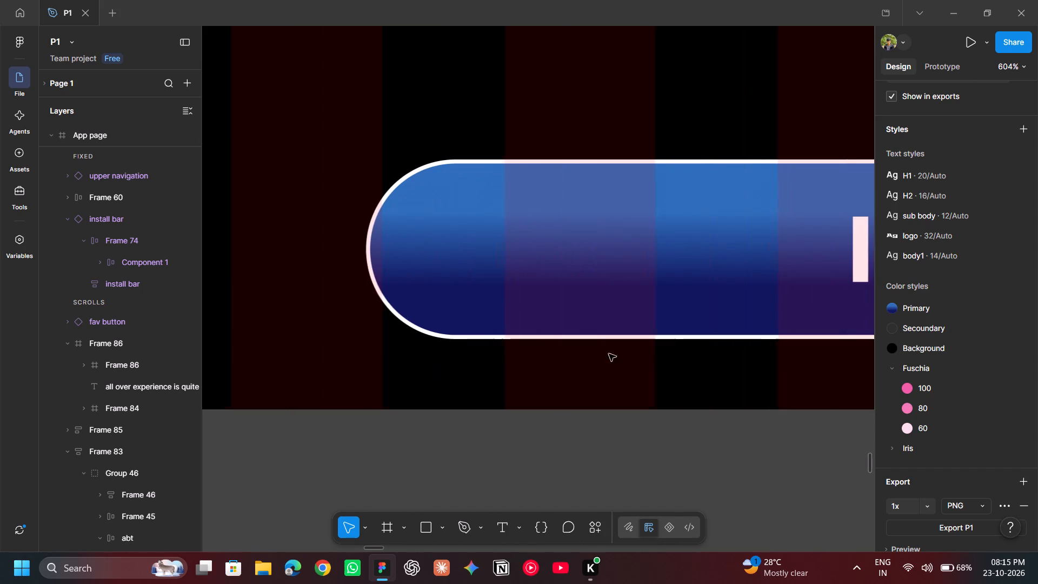
Inspect the install bar's nested layers, from Component 1 and the install button down to its background rectangle, Rectangle 70.
{"action": "left_click", "coordinate": [654, 279]}
{"action": "scroll", "coordinate": [654, 279], "scroll_direction": "left", "scroll_amount": 2}
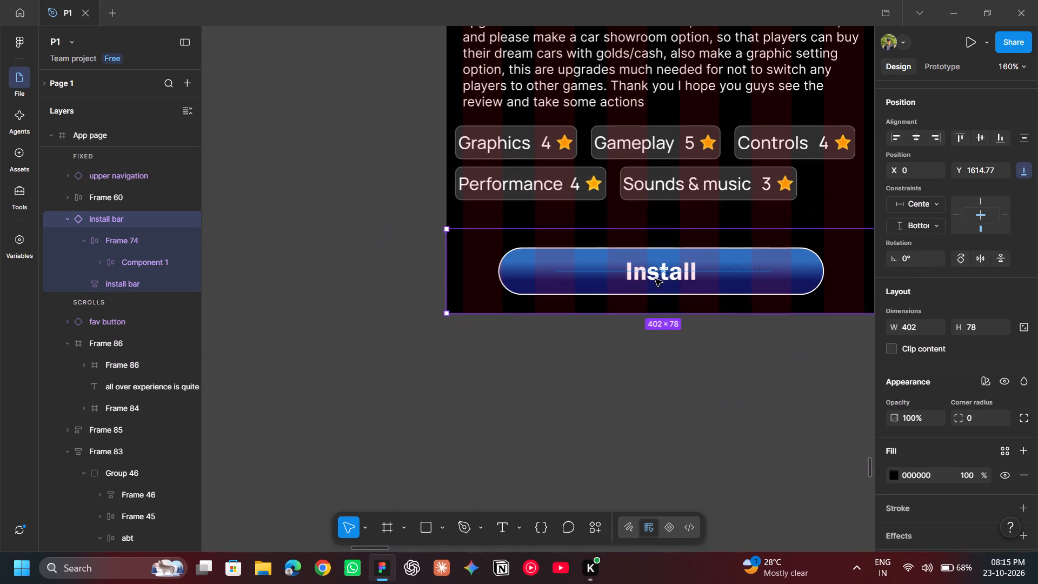
{"action": "double_click", "coordinate": [738, 266]}
{"action": "double_click", "coordinate": [738, 266]}
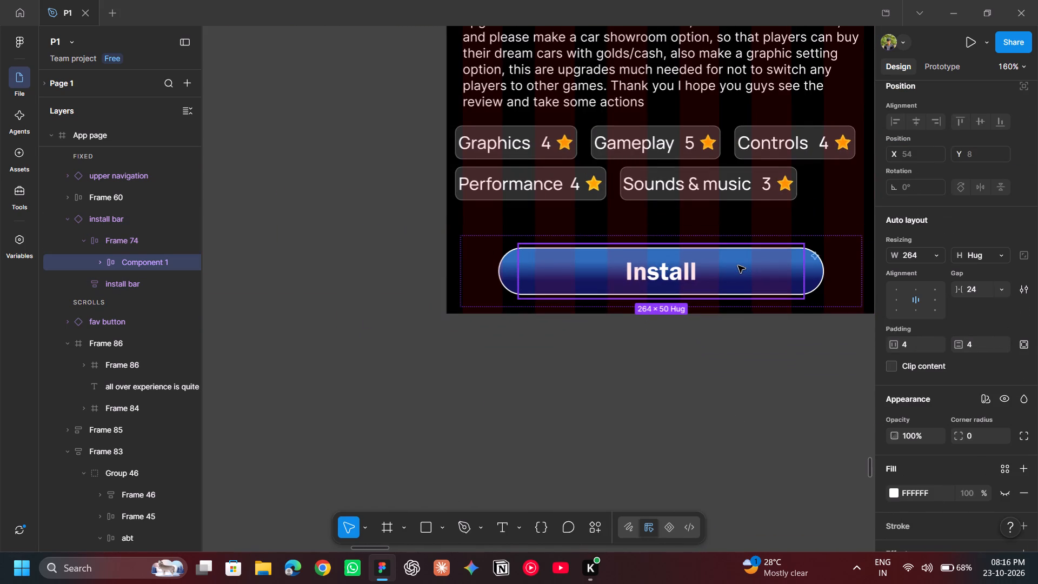
{"action": "scroll", "coordinate": [738, 266], "scroll_direction": "left", "scroll_amount": 2}
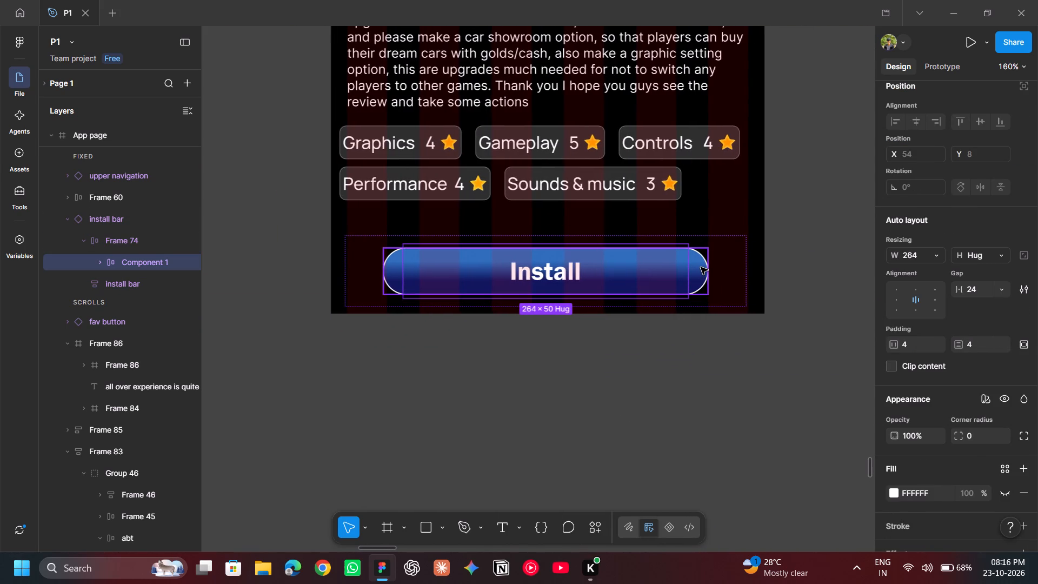
{"action": "left_click", "coordinate": [701, 267]}
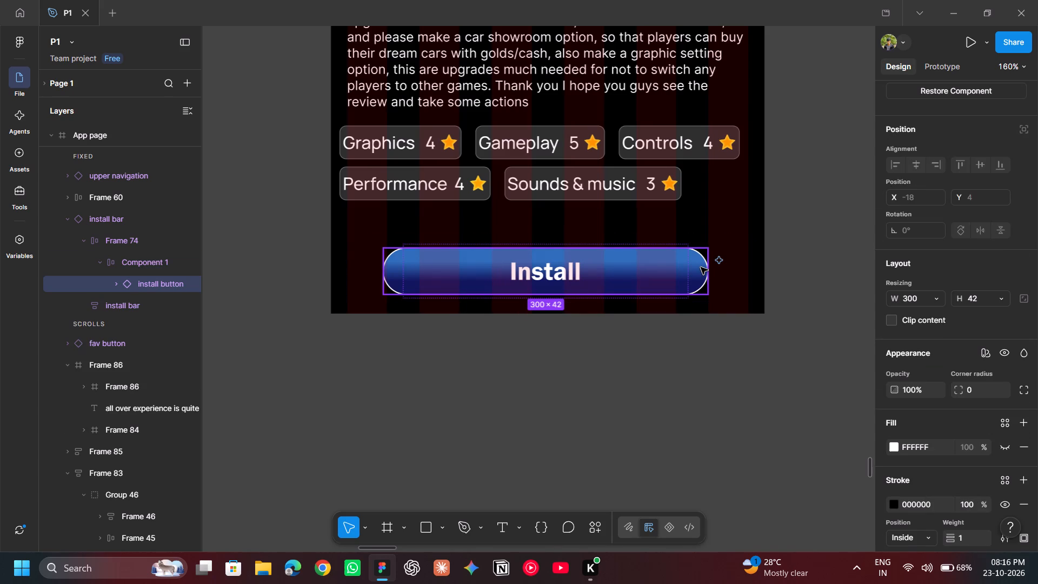
{"action": "left_click", "coordinate": [636, 262]}
{"action": "double_click", "coordinate": [636, 262]}
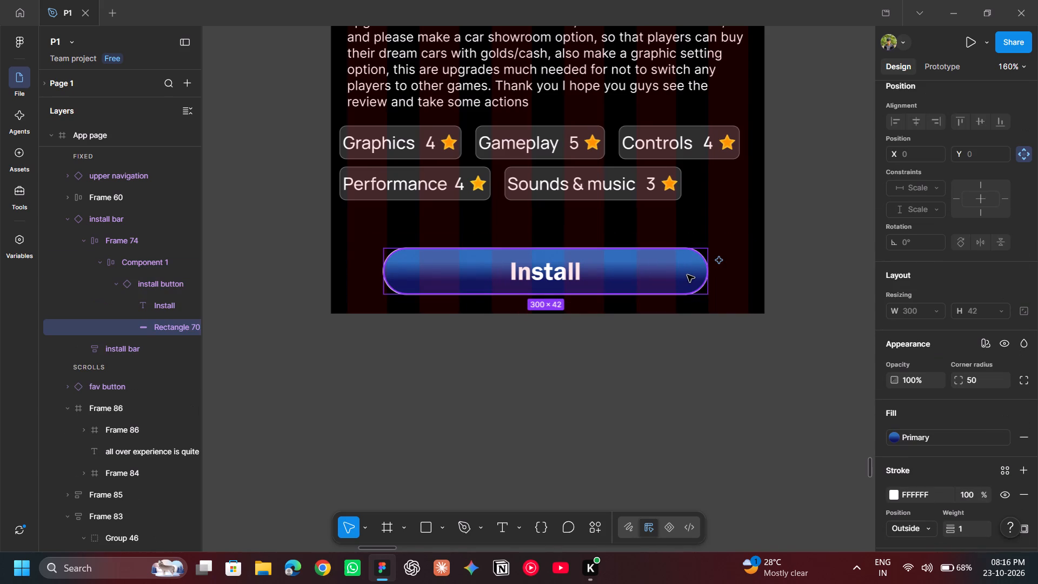
{"action": "double_click", "coordinate": [687, 275]}
{"action": "left_click", "coordinate": [596, 391]}
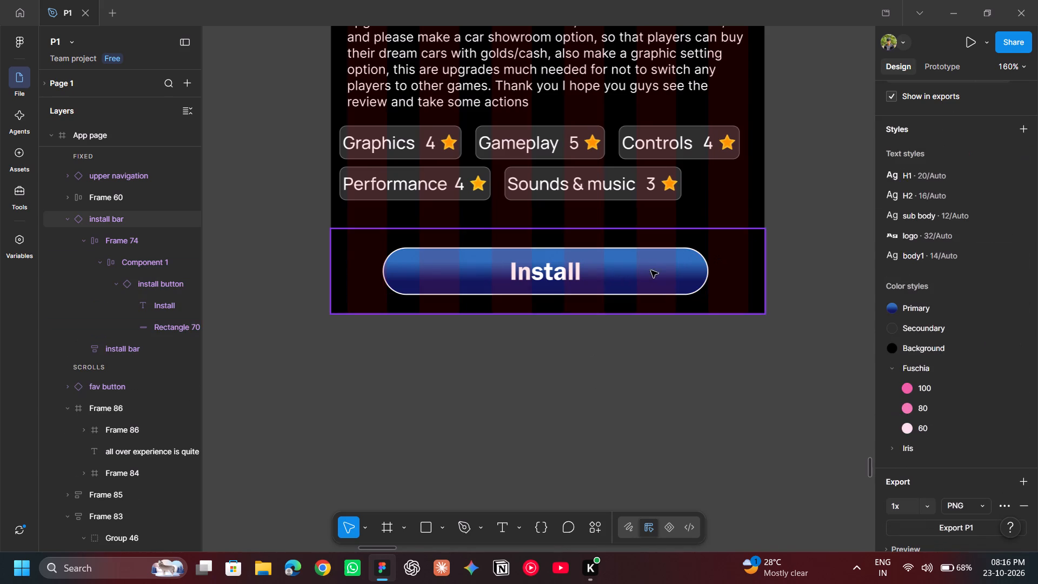
{"action": "double_click", "coordinate": [632, 255]}
{"action": "double_click", "coordinate": [642, 268]}
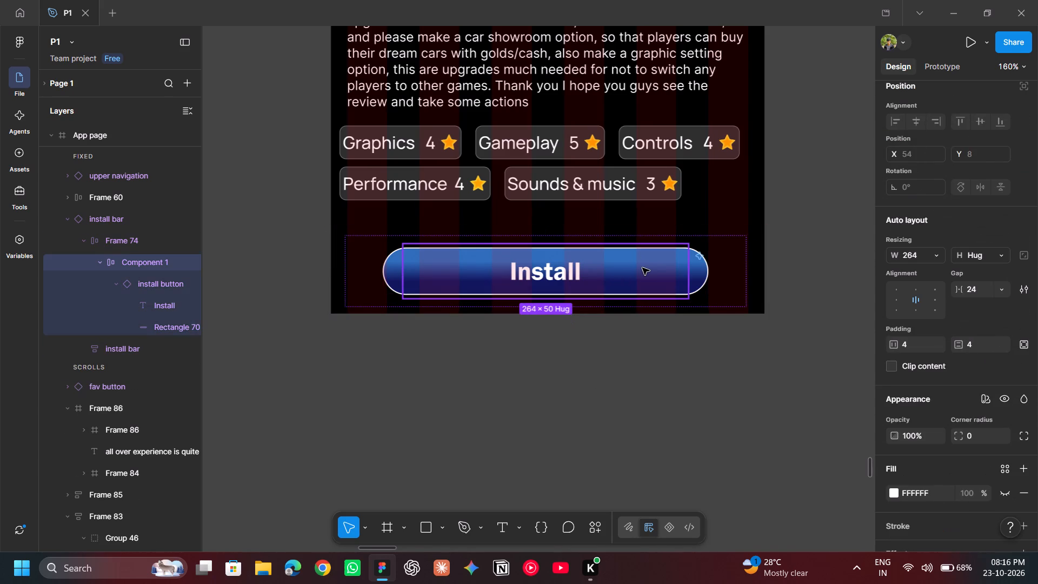
{"action": "double_click", "coordinate": [683, 273]}
{"action": "left_click", "coordinate": [562, 433]}
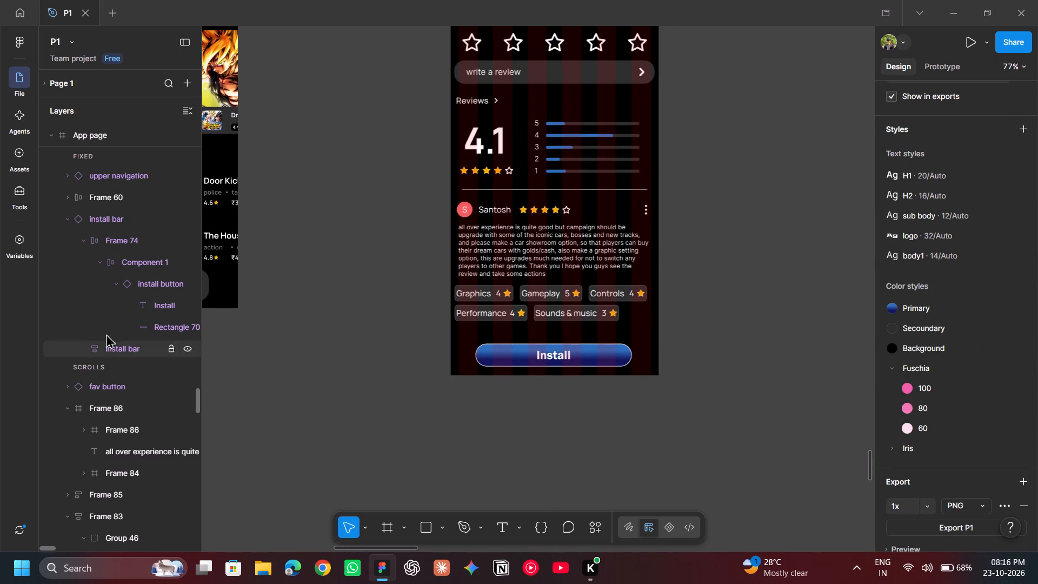
{"action": "left_click", "coordinate": [143, 326]}
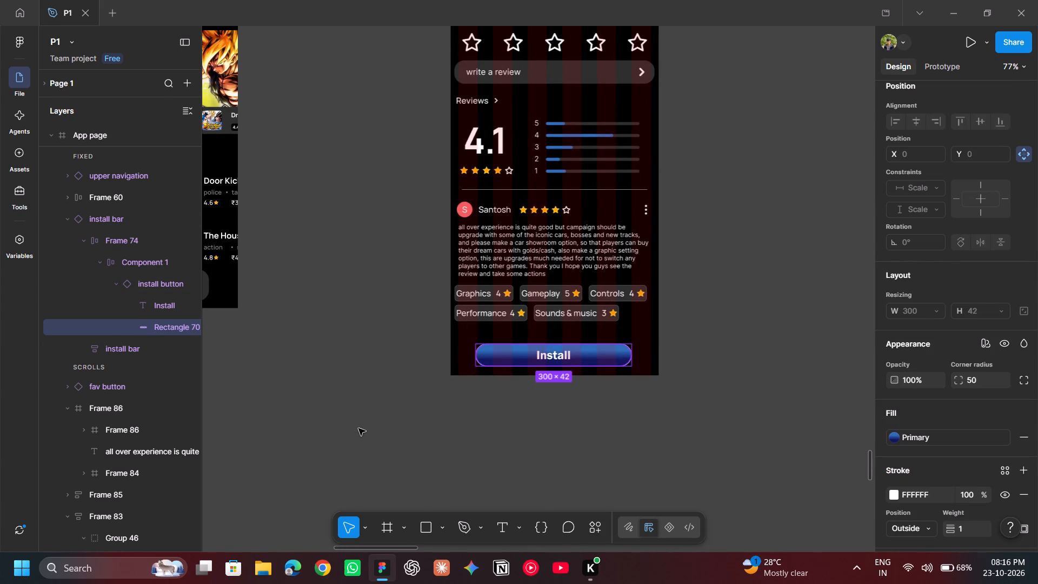
{"action": "left_click", "coordinate": [370, 428]}
Select the App page frame and present the prototype from it.
{"action": "scroll", "coordinate": [370, 428], "scroll_direction": "up", "scroll_amount": 1}
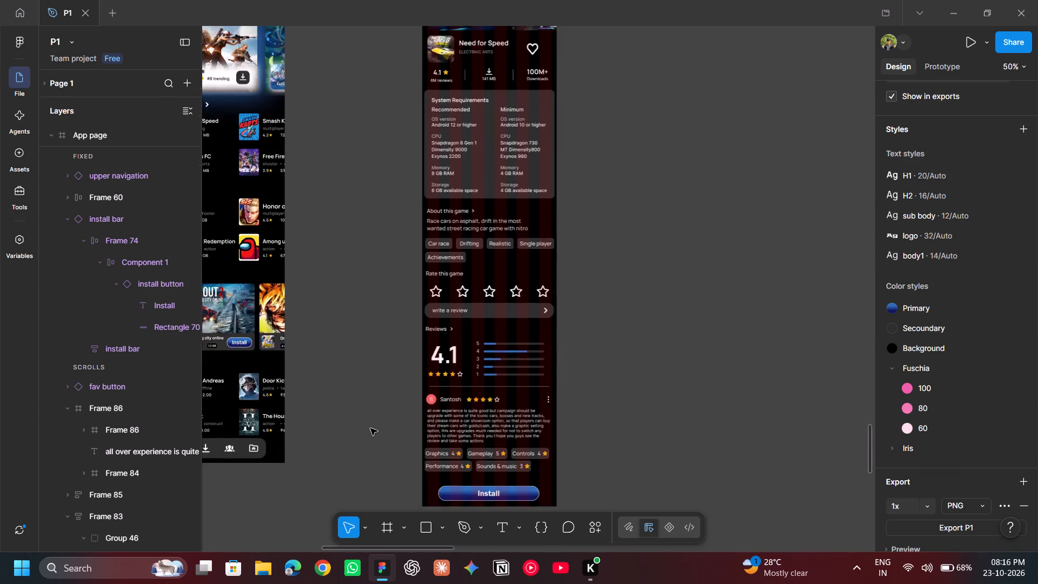
{"action": "scroll", "coordinate": [370, 428], "scroll_direction": "up", "scroll_amount": 2}
{"action": "scroll", "coordinate": [370, 428], "scroll_direction": "right", "scroll_amount": 1}
{"action": "left_click", "coordinate": [478, 227]}
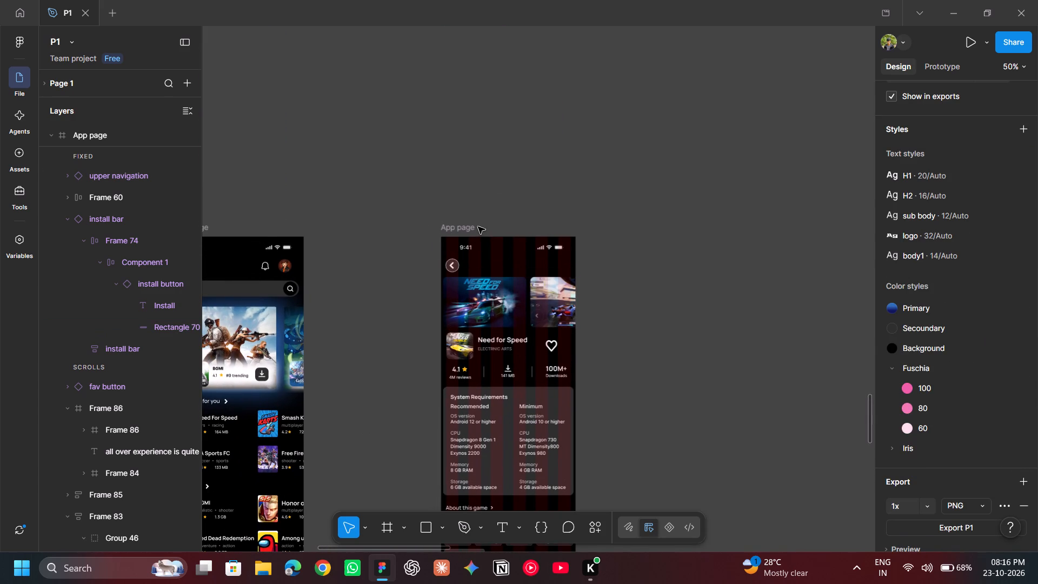
{"action": "left_click", "coordinate": [464, 227]}
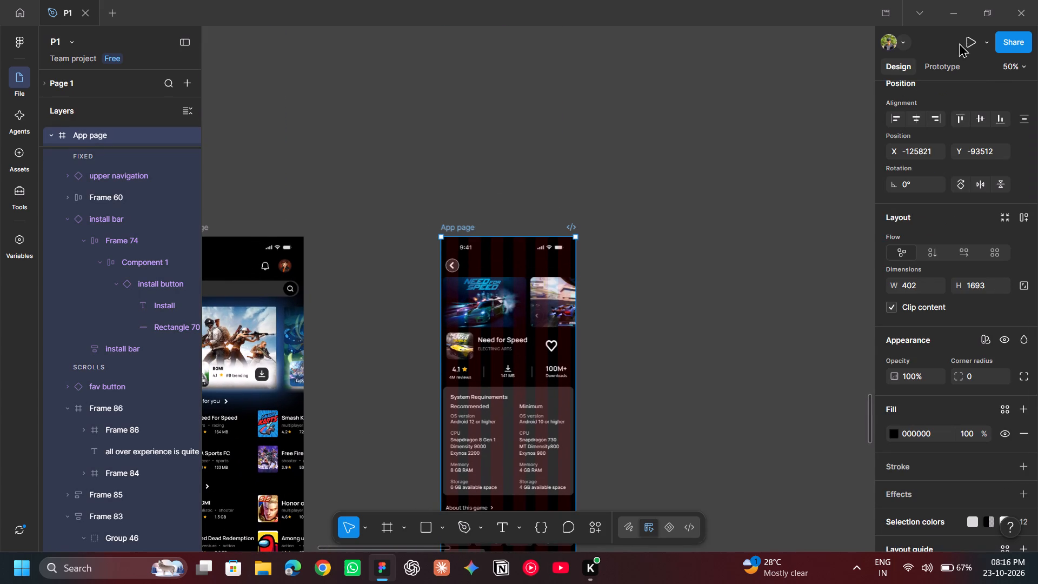
{"action": "left_click", "coordinate": [967, 43]}
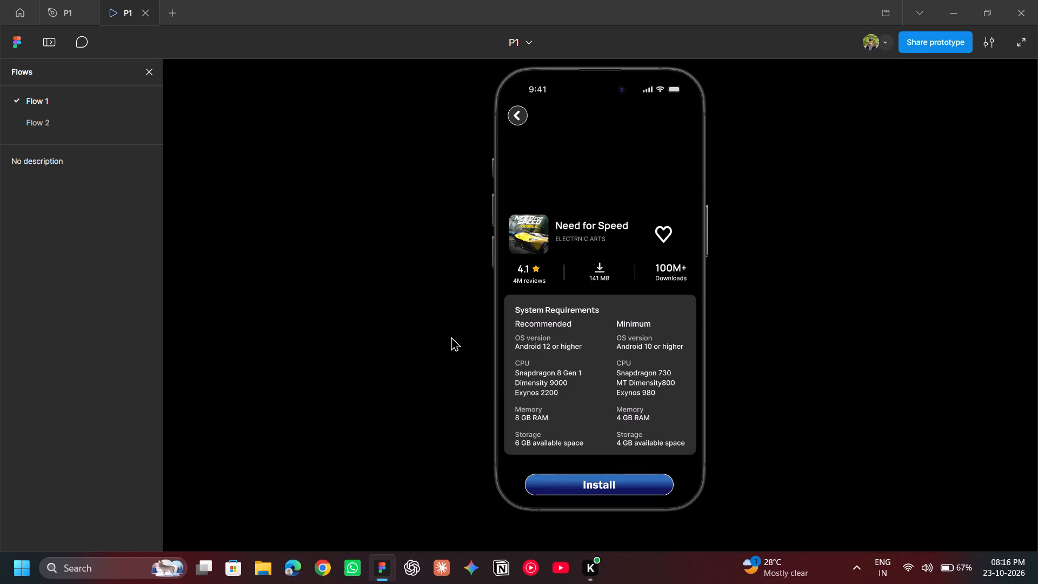
Test the favourite heart and a rating star in the prototype, and scroll the App page to its end and back.
{"action": "left_click", "coordinate": [665, 235]}
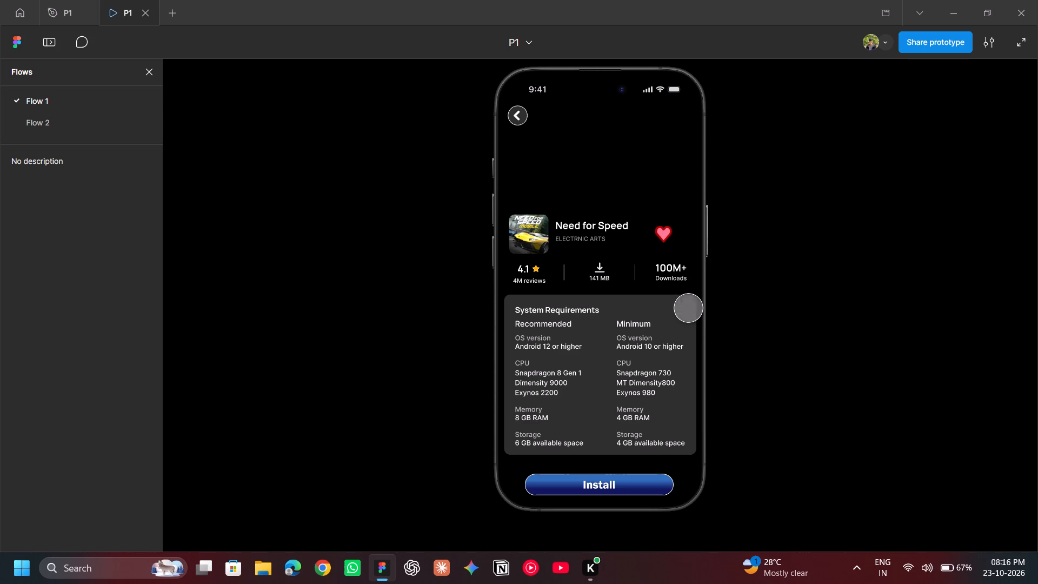
{"action": "scroll", "coordinate": [609, 233], "scroll_direction": "down", "scroll_amount": 6}
{"action": "scroll", "coordinate": [609, 233], "scroll_direction": "up", "scroll_amount": 9}
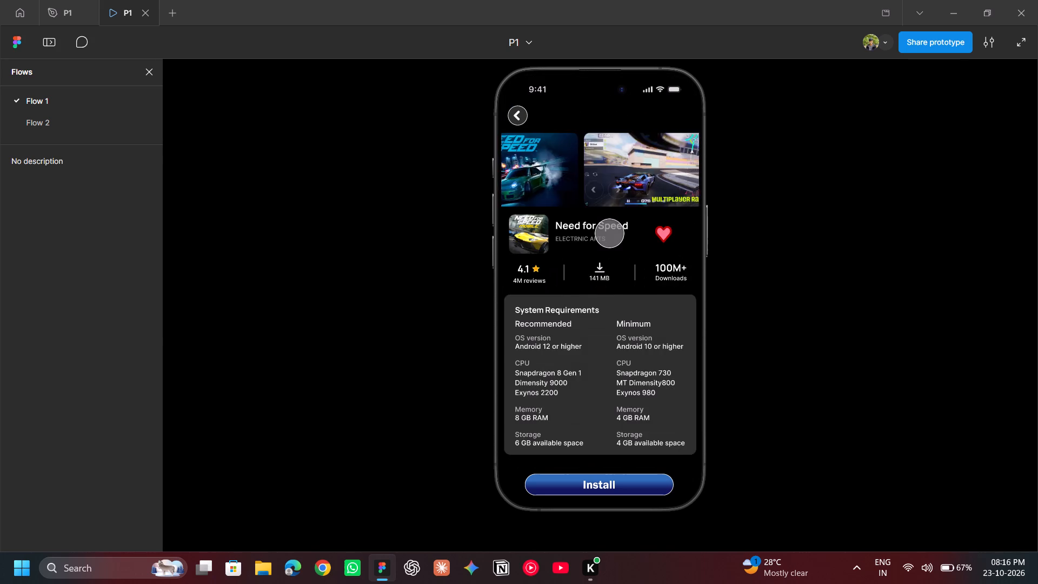
{"action": "scroll", "coordinate": [609, 233], "scroll_direction": "down", "scroll_amount": 13}
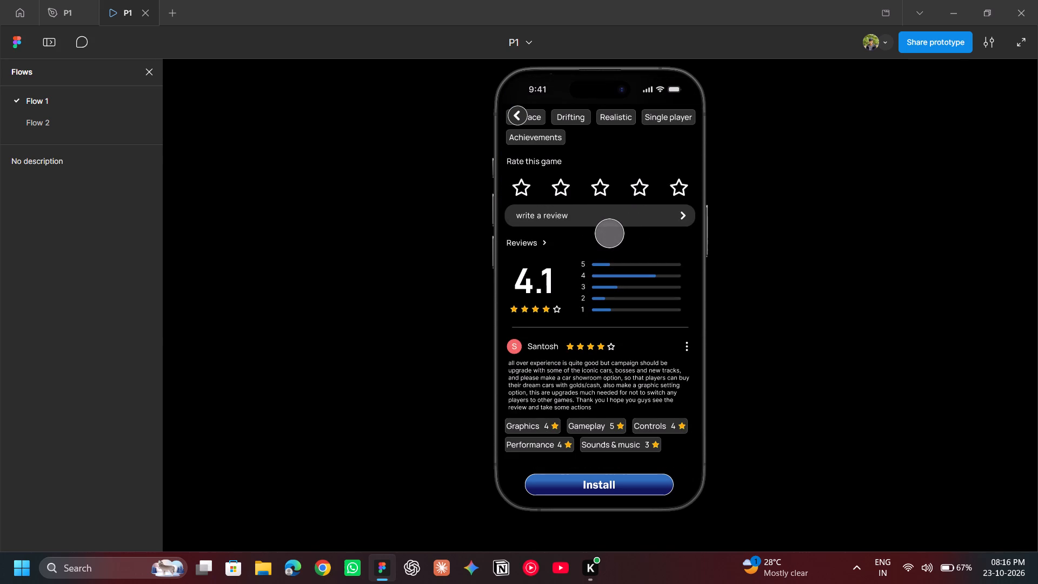
{"action": "scroll", "coordinate": [609, 233], "scroll_direction": "up", "scroll_amount": 1}
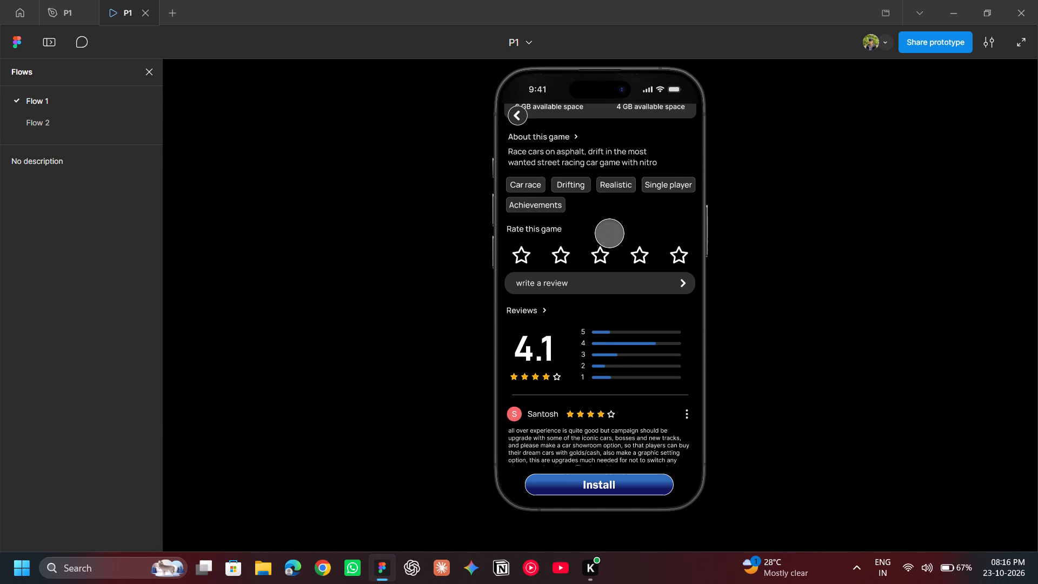
{"action": "scroll", "coordinate": [609, 233], "scroll_direction": "up", "scroll_amount": 1}
{"action": "left_click", "coordinate": [597, 264]}
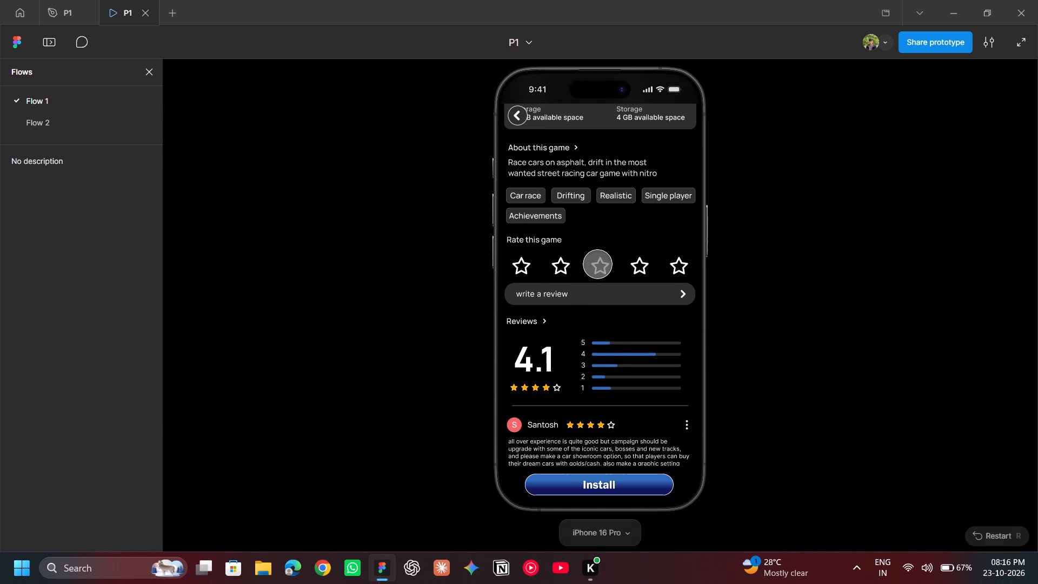
{"action": "scroll", "coordinate": [597, 264], "scroll_direction": "up", "scroll_amount": 6}
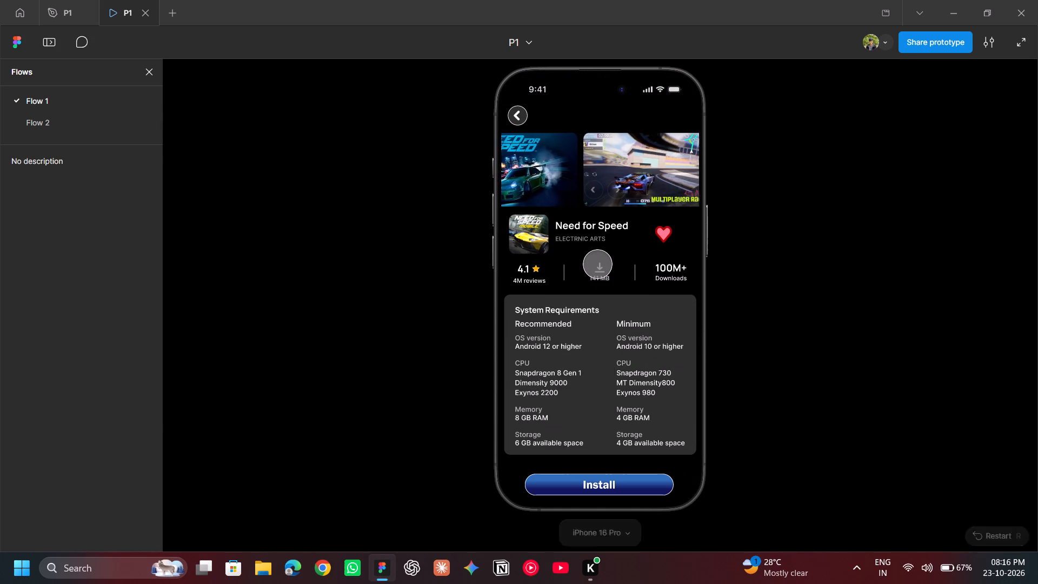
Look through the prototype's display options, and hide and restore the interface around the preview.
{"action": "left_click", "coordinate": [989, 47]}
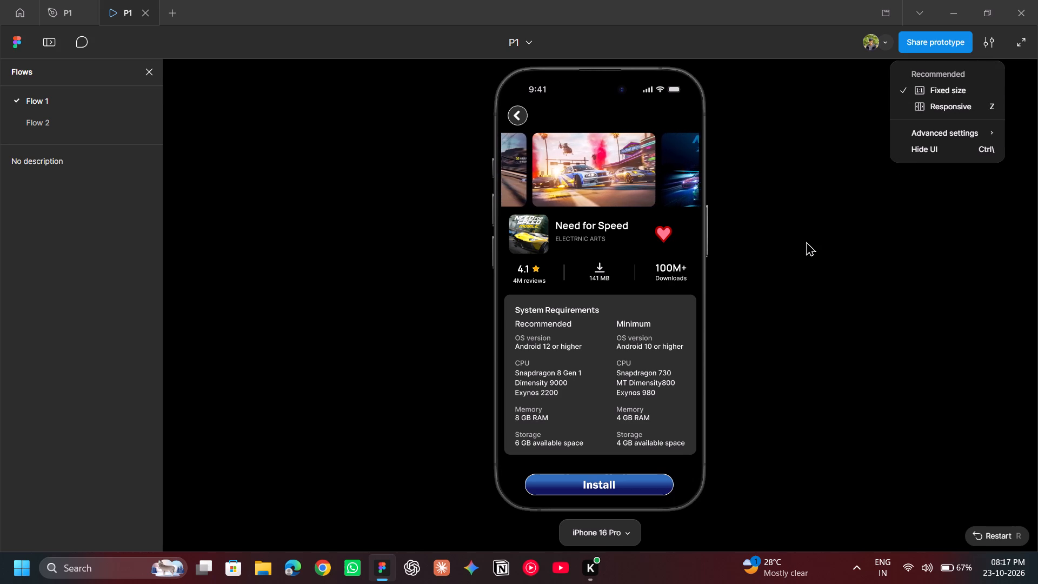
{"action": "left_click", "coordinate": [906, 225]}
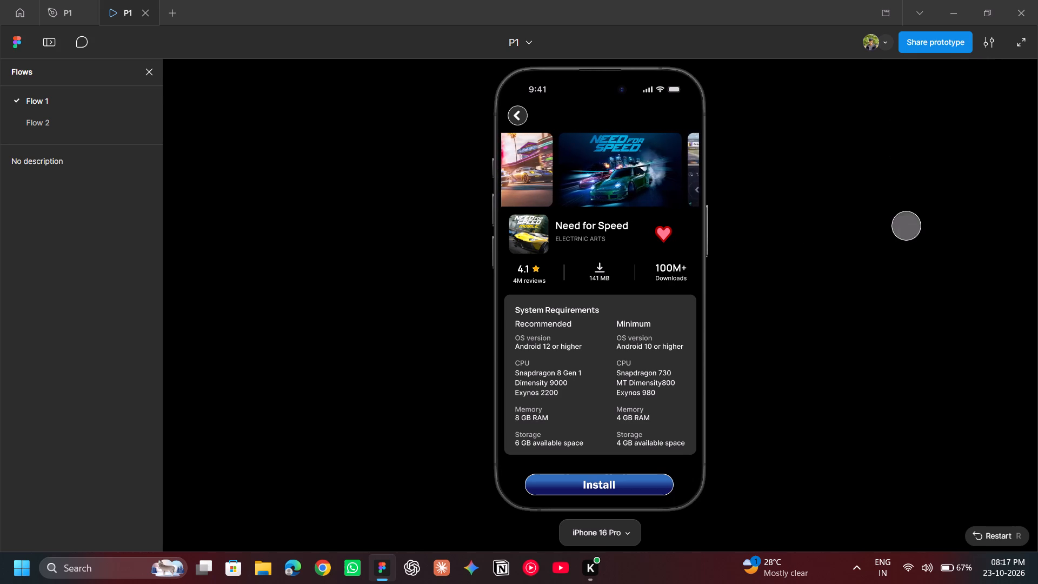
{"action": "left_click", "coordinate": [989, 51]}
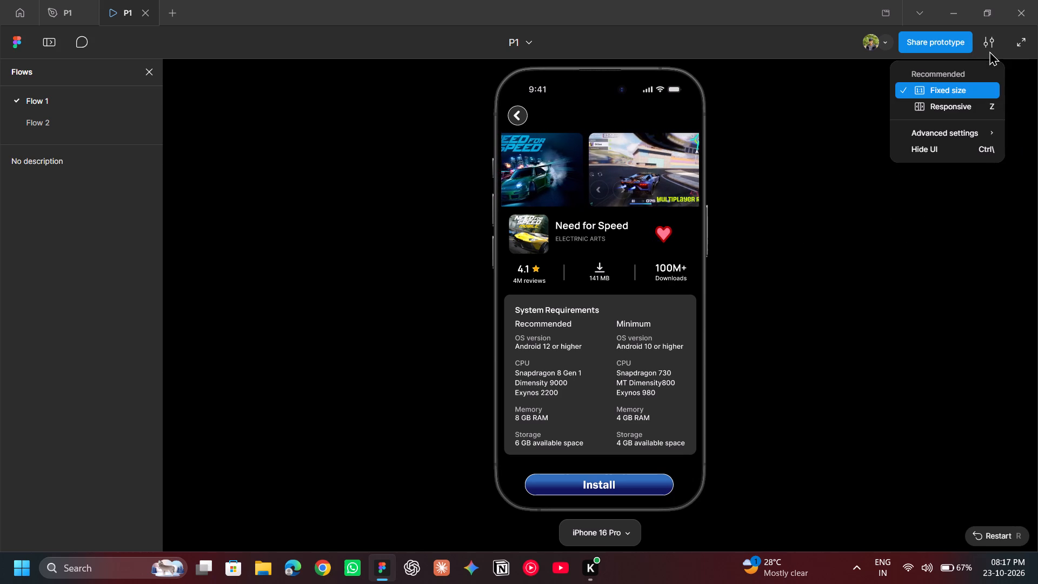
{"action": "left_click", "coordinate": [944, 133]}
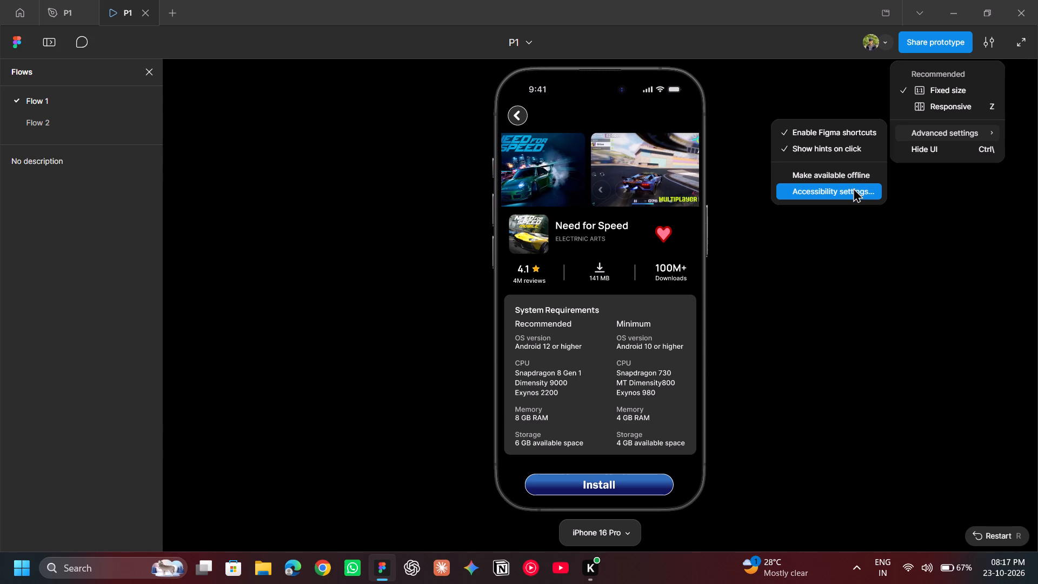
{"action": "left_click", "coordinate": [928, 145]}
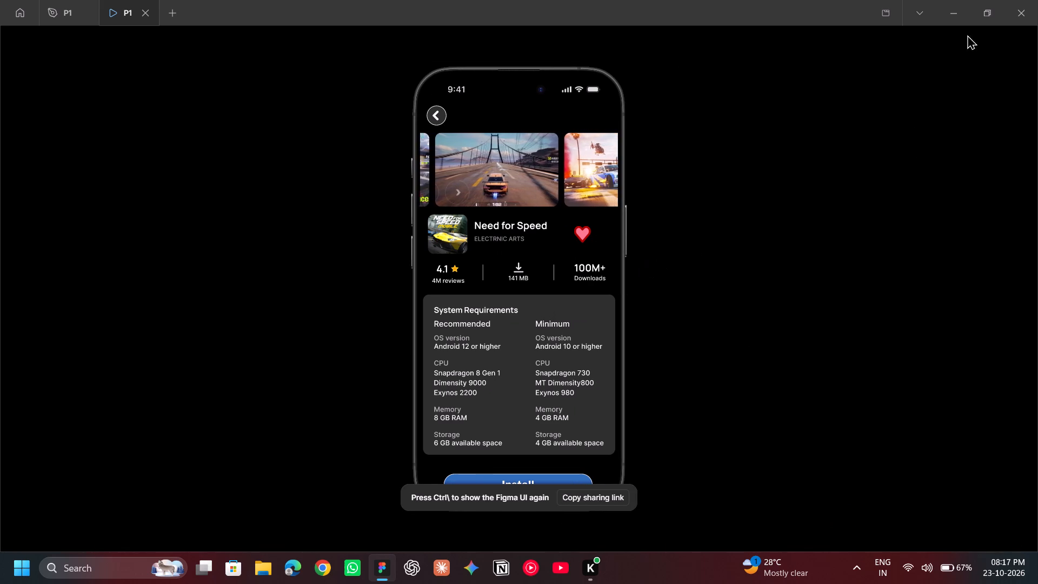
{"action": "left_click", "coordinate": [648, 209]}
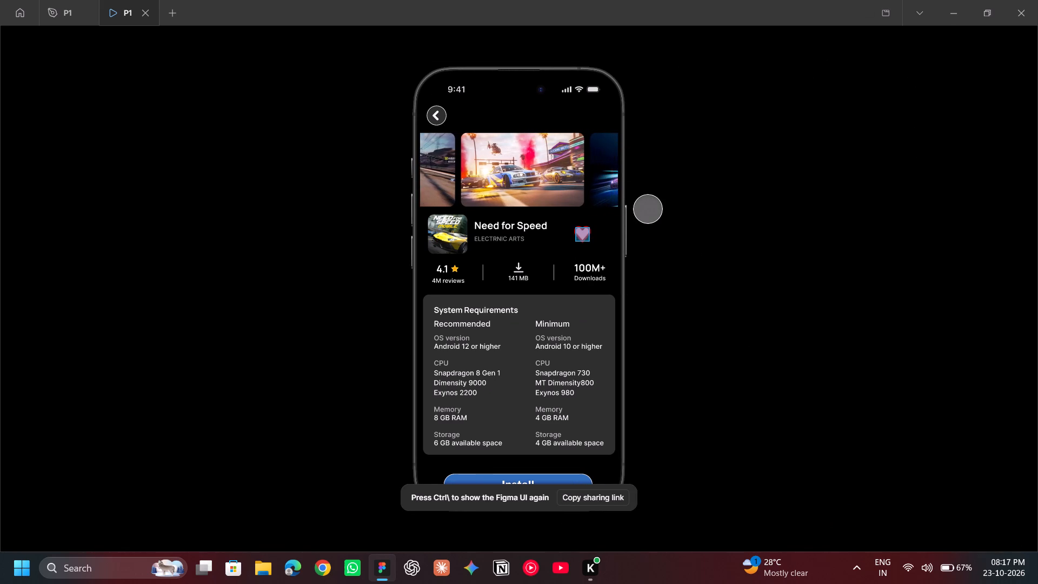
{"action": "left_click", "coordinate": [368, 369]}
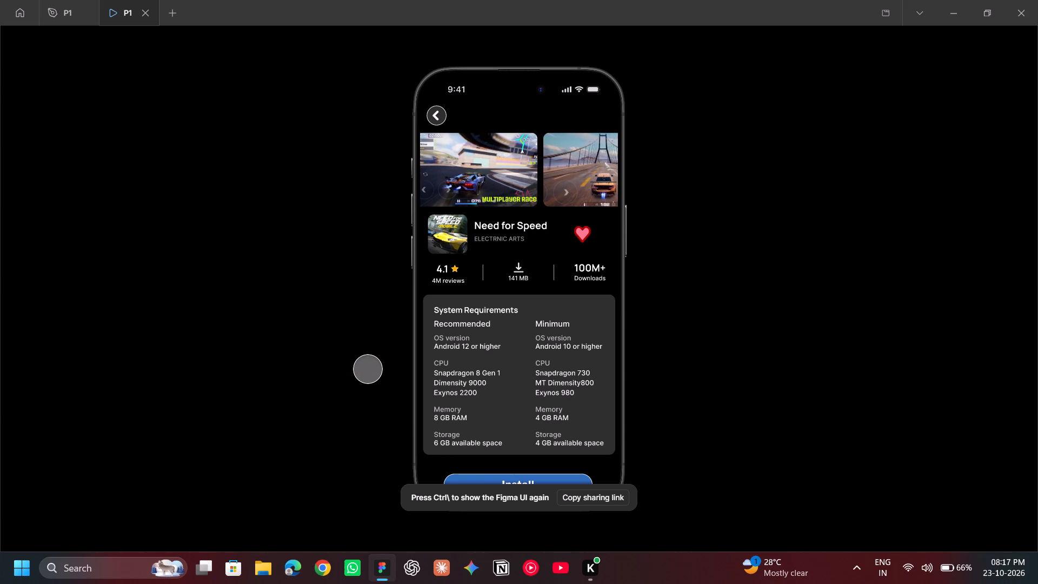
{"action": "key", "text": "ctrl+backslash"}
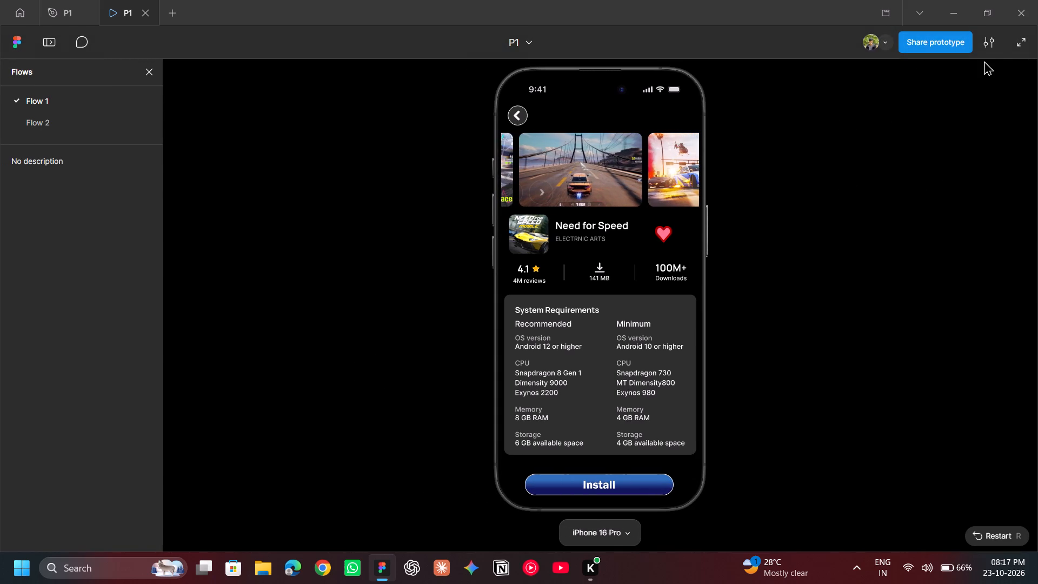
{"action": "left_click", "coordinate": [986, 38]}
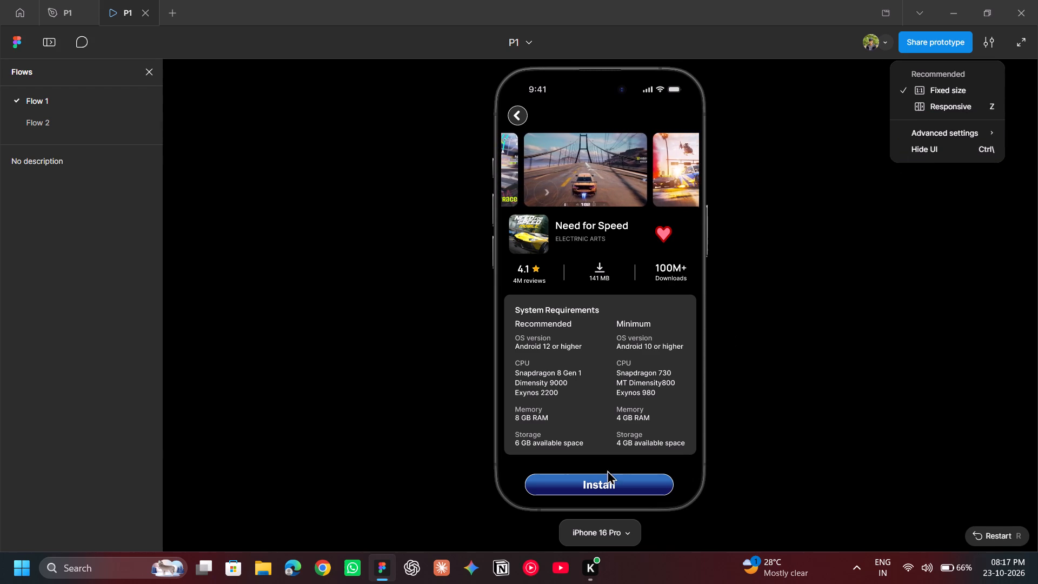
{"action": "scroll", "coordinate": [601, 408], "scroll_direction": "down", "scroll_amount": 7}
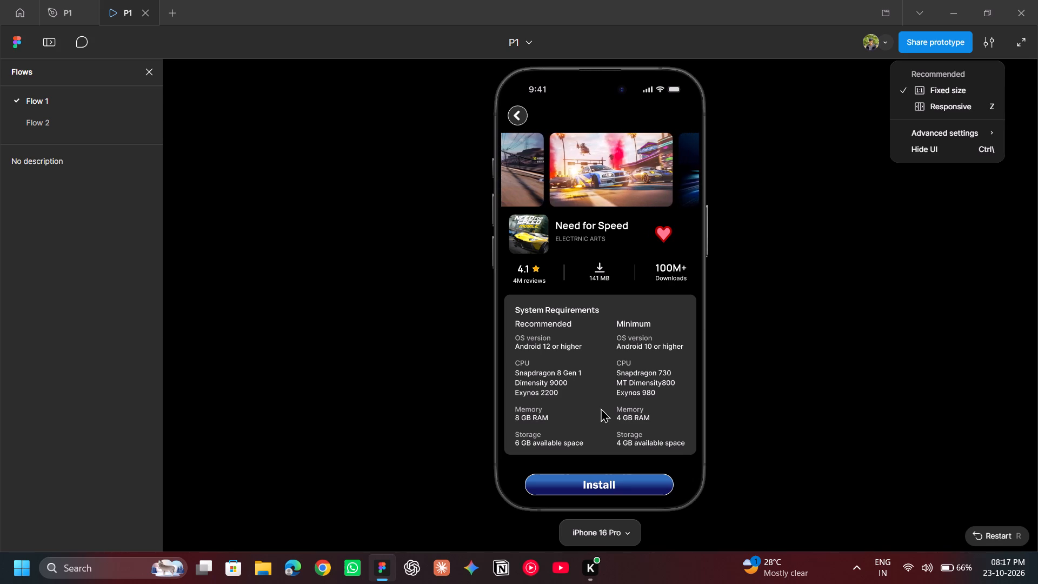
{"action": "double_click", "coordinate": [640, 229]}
Toggle the favourite heart again in the prototype and recheck scrolling from the top of the App page to the reviews.
{"action": "left_click", "coordinate": [662, 232]}
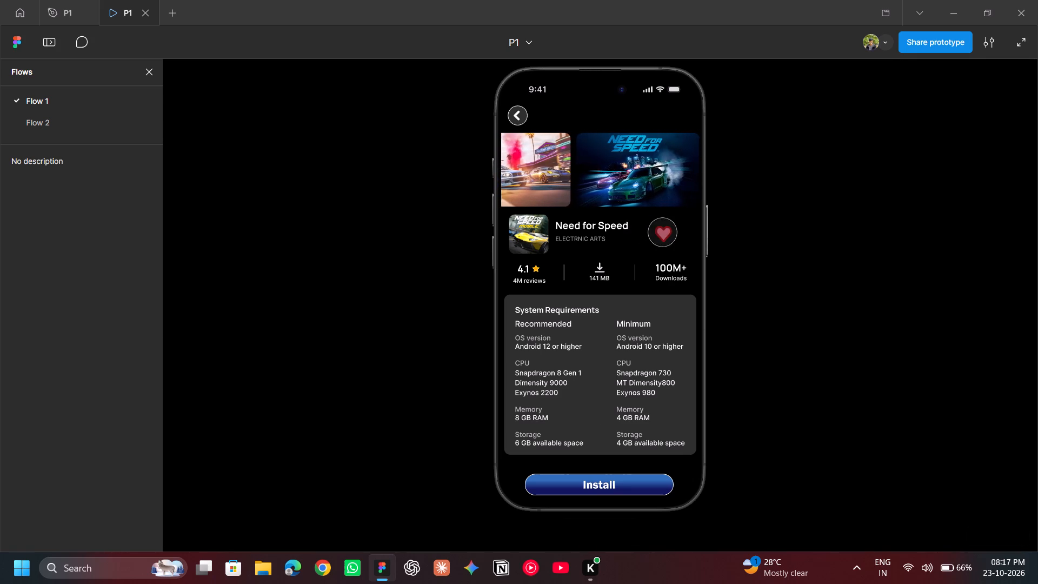
{"action": "scroll", "coordinate": [600, 288], "scroll_direction": "down", "scroll_amount": 7}
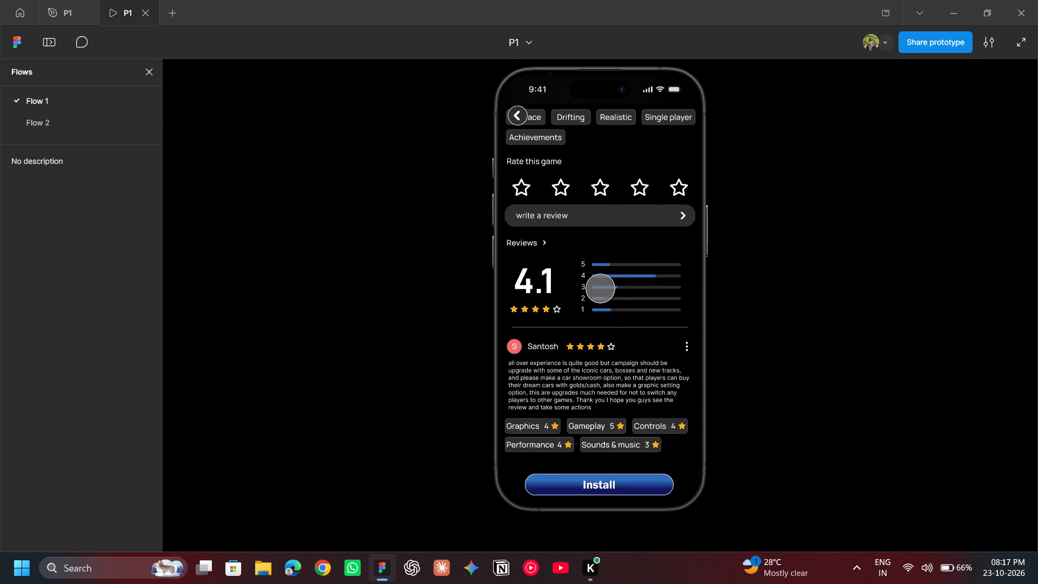
{"action": "scroll", "coordinate": [600, 288], "scroll_direction": "down", "scroll_amount": 2}
{"action": "scroll", "coordinate": [600, 288], "scroll_direction": "up", "scroll_amount": 8}
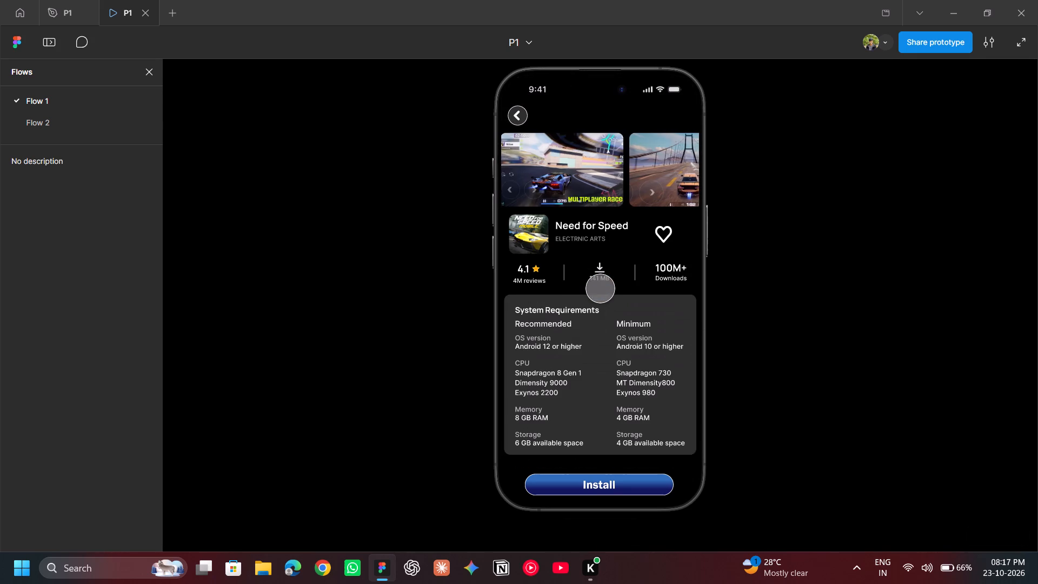
{"action": "scroll", "coordinate": [600, 288], "scroll_direction": "down", "scroll_amount": 7}
{"action": "scroll", "coordinate": [600, 288], "scroll_direction": "up", "scroll_amount": 12}
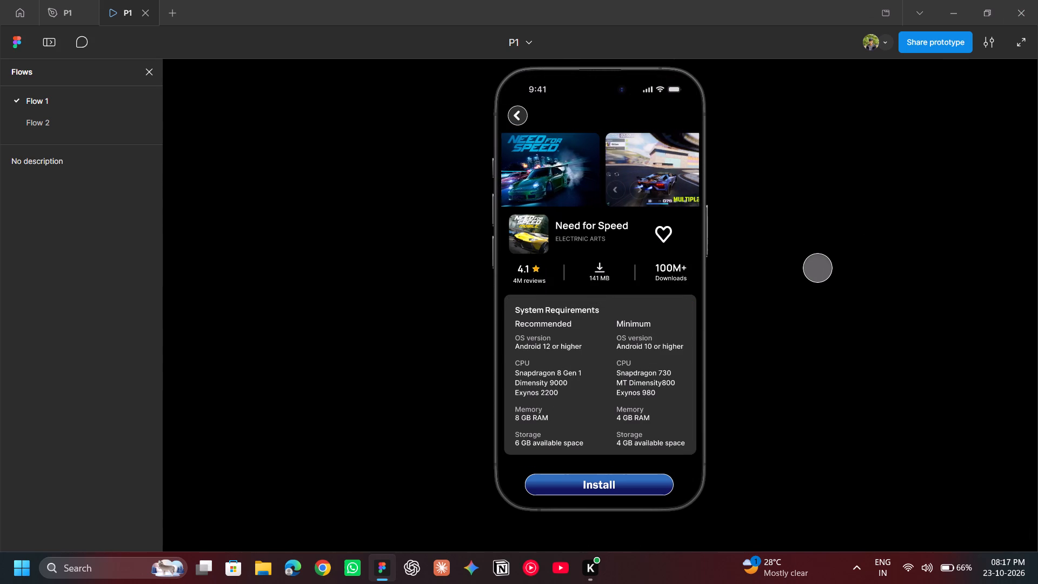
Close the Figma window.
{"action": "left_click", "coordinate": [1037, 10]}
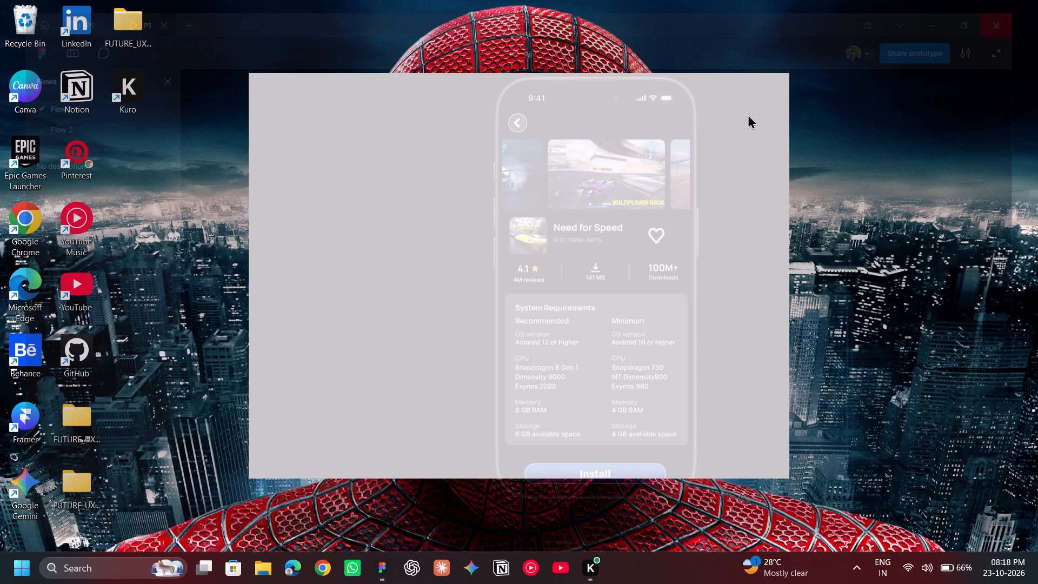